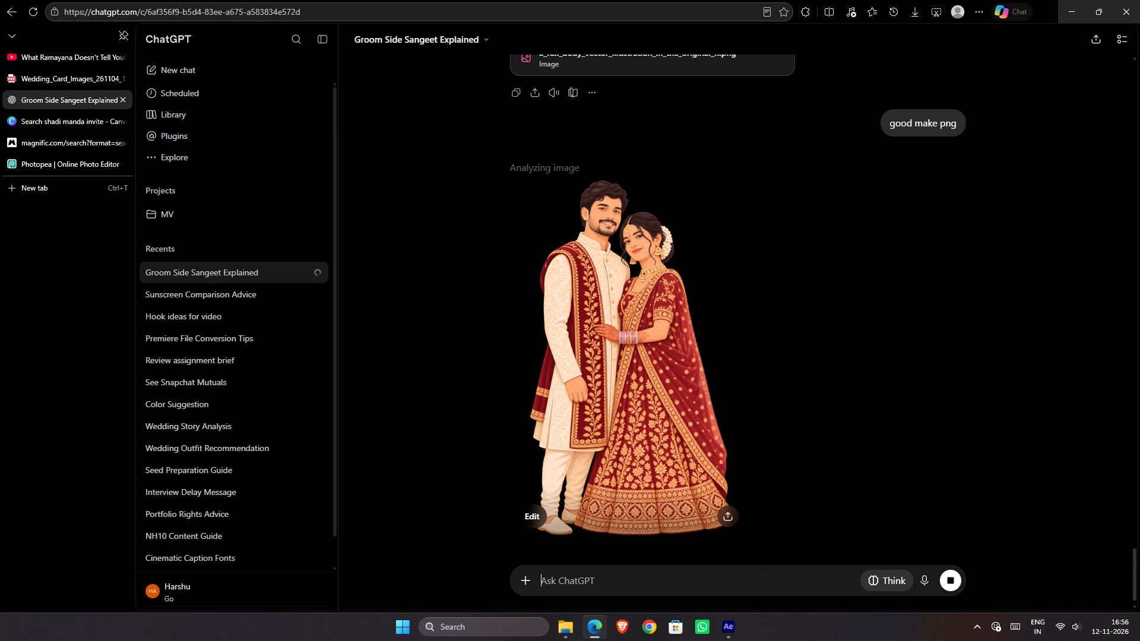
Open the downloaded Traditional Wedding Attire couple PNG from the Downloads folder in Photoshop.
click(745, 633)
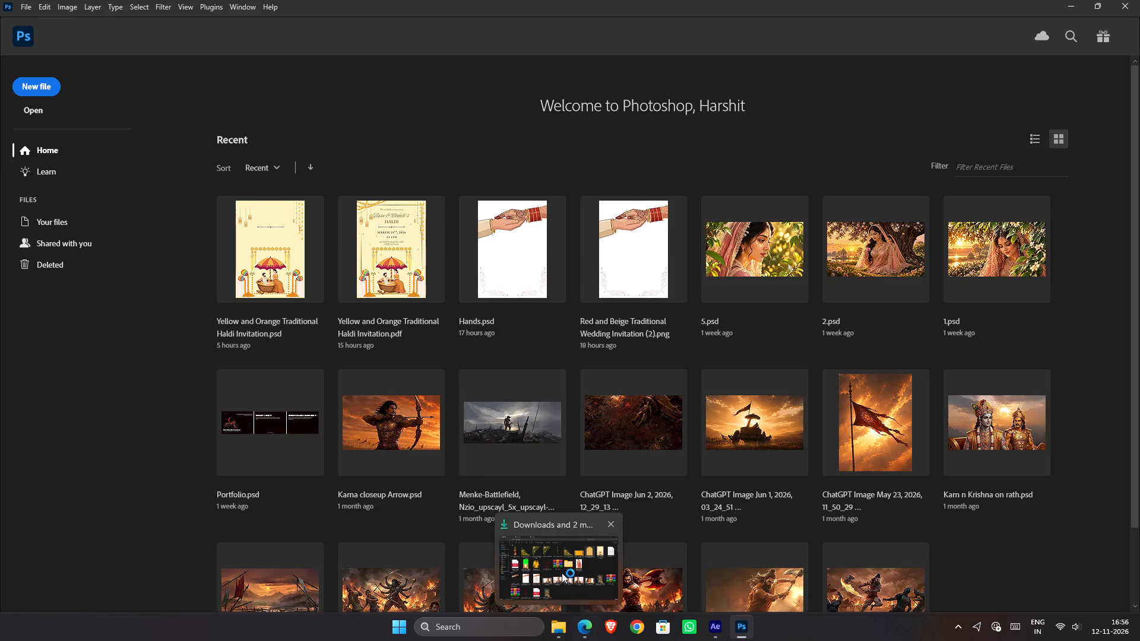
click(560, 559)
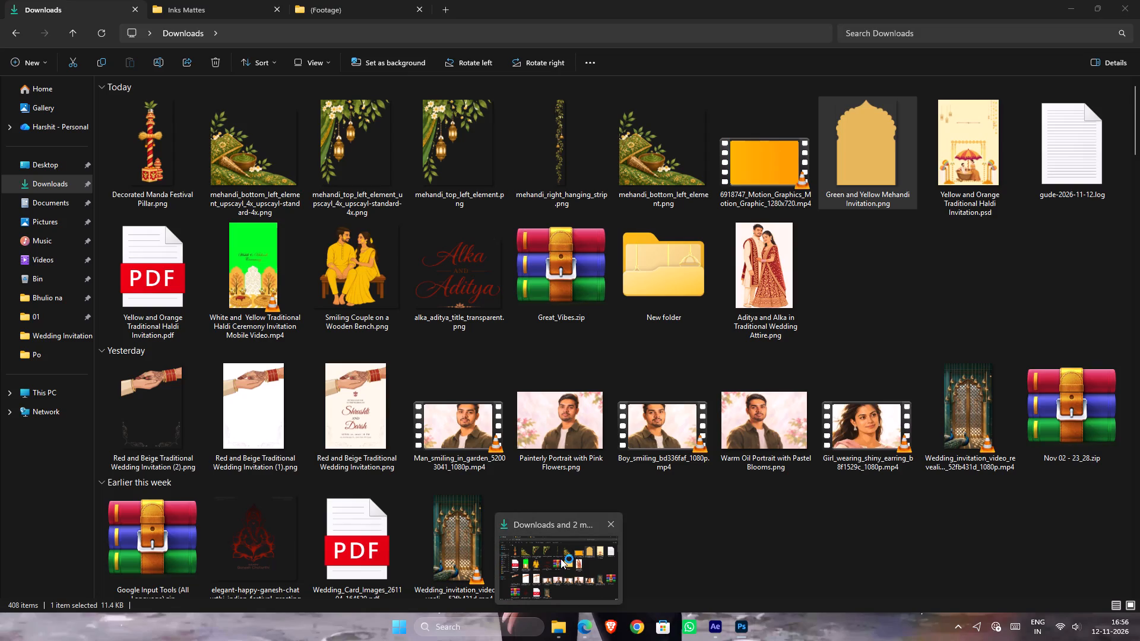
drag(771, 254, 560, 559)
drag(560, 559, 743, 456)
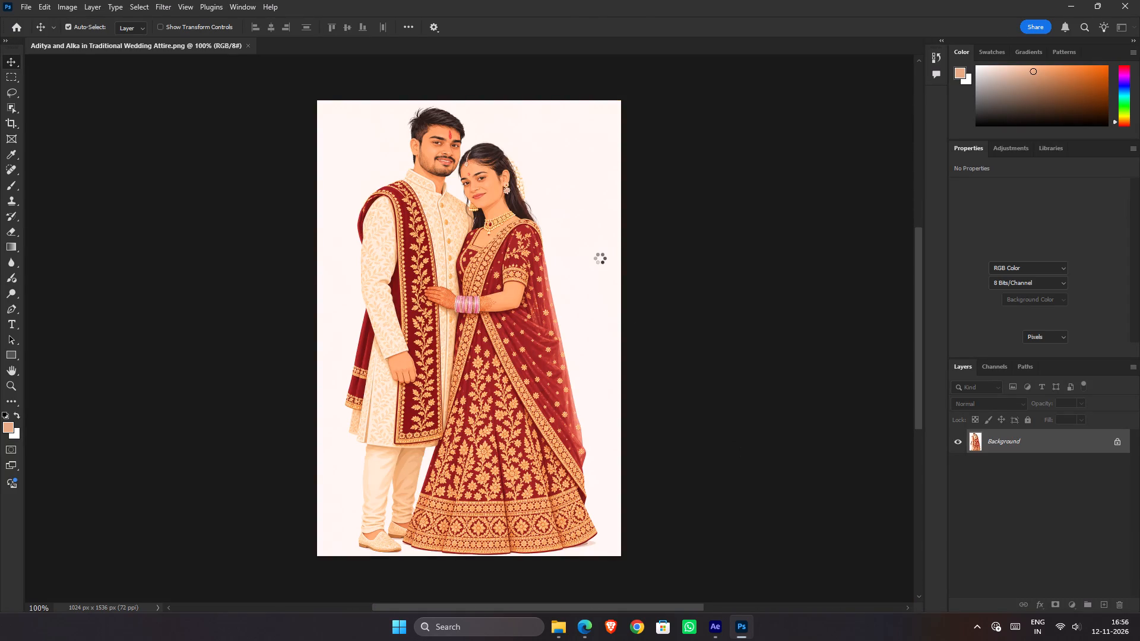
Select the whole couple by outlining both figures with the Object Selection tool in Lasso mode.
key(w)
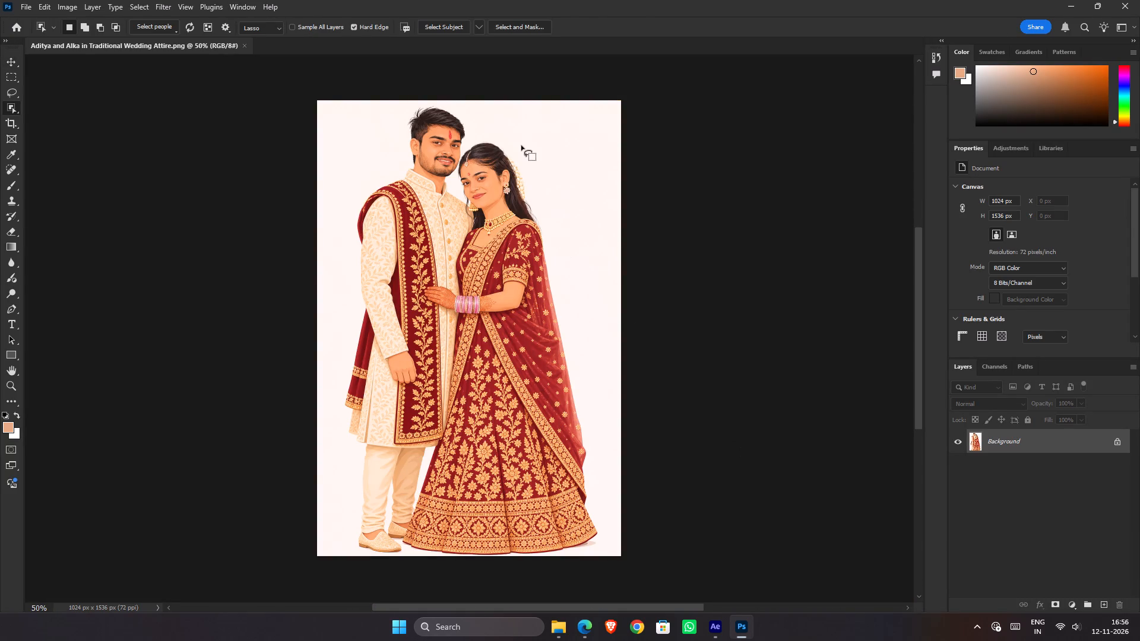
drag(468, 111, 521, 145)
drag(521, 145, 407, 123)
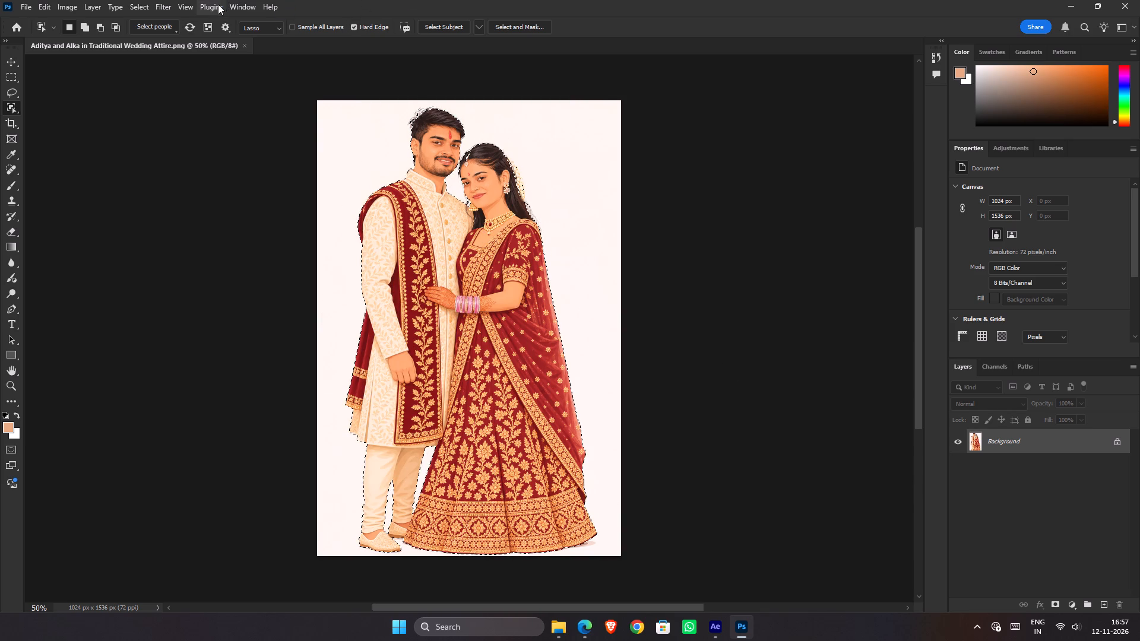
Contract the couple selection by 1 pixel.
click(138, 4)
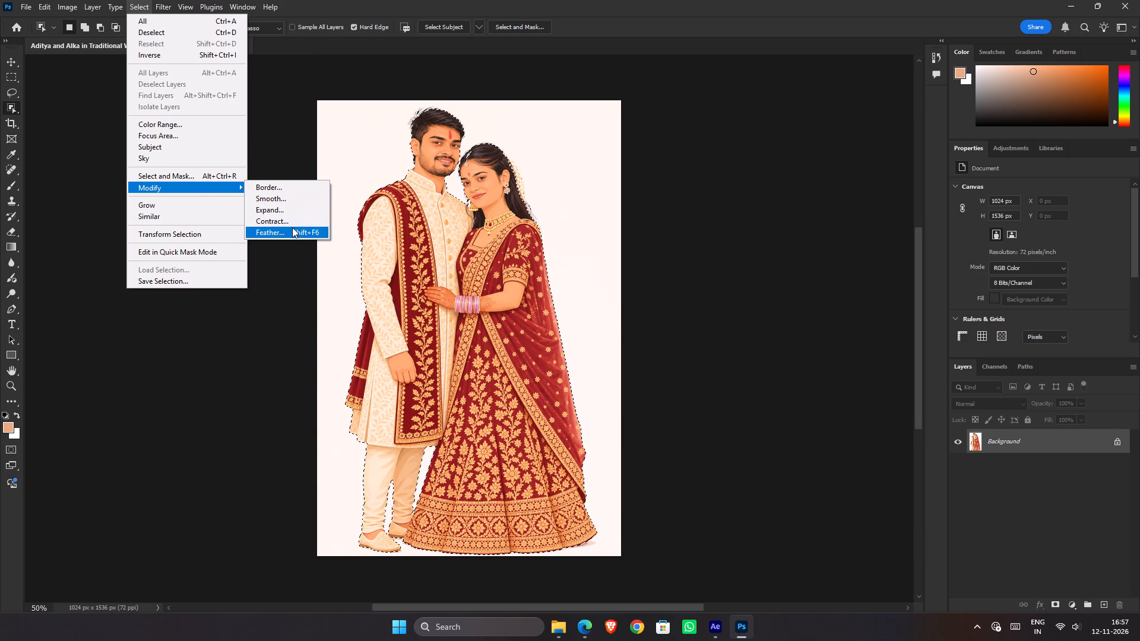
click(291, 220)
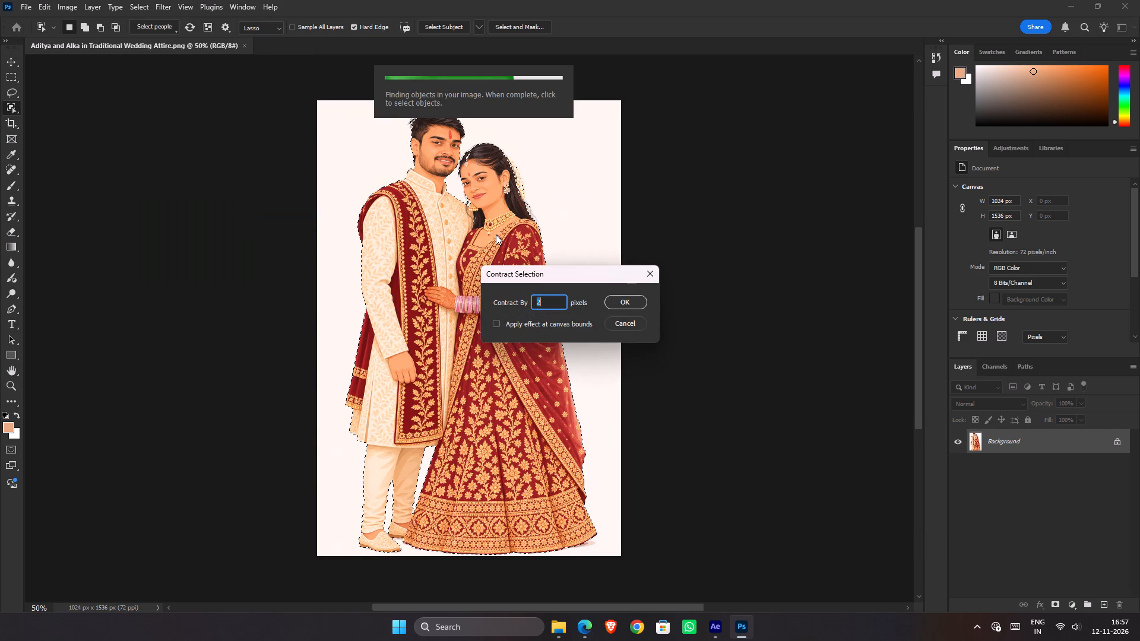
key(BackSpace)
key(BackSpace)
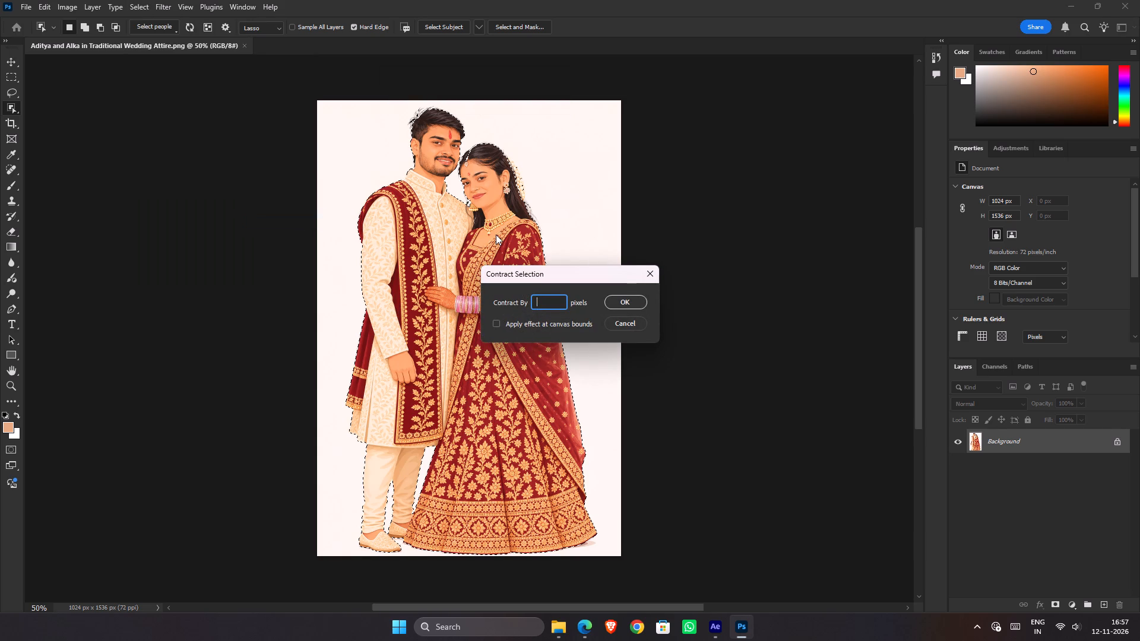
key(1)
key(Return)
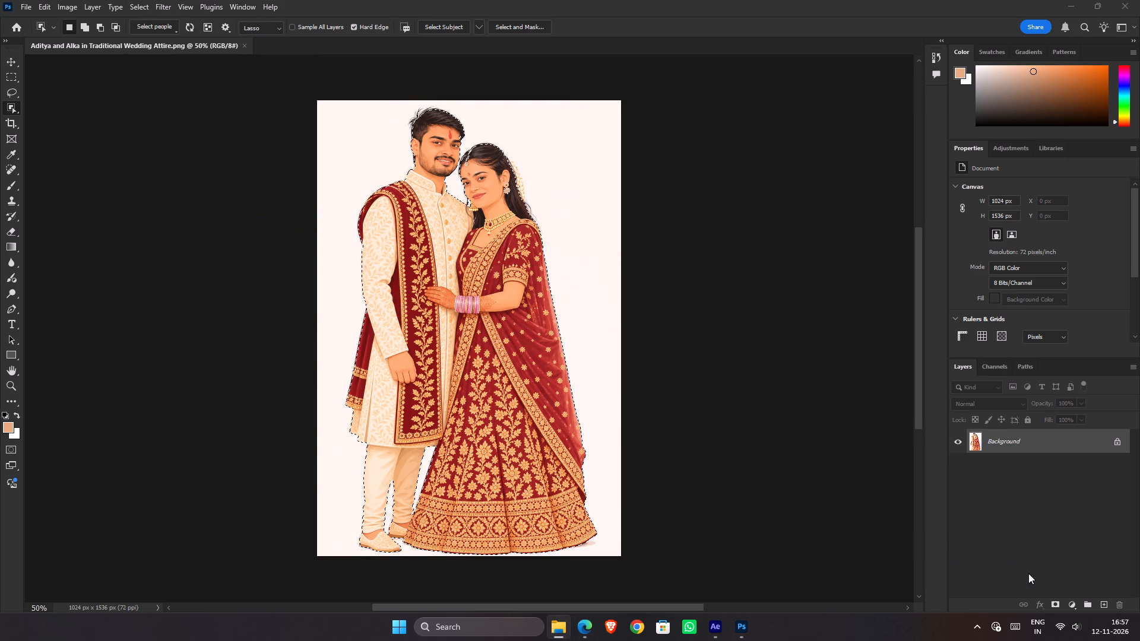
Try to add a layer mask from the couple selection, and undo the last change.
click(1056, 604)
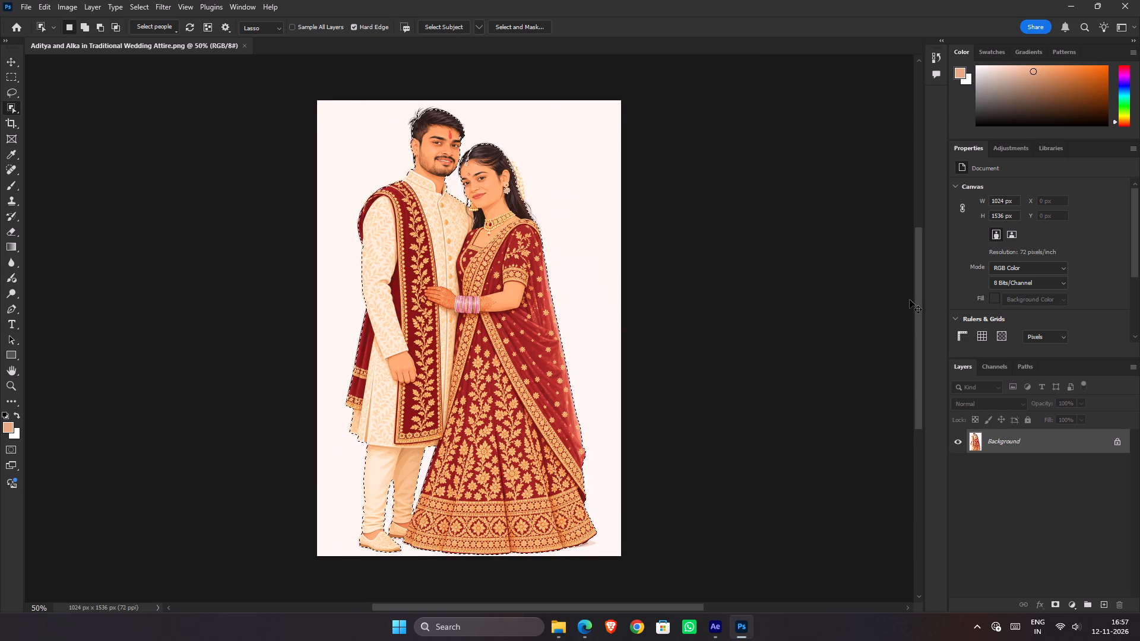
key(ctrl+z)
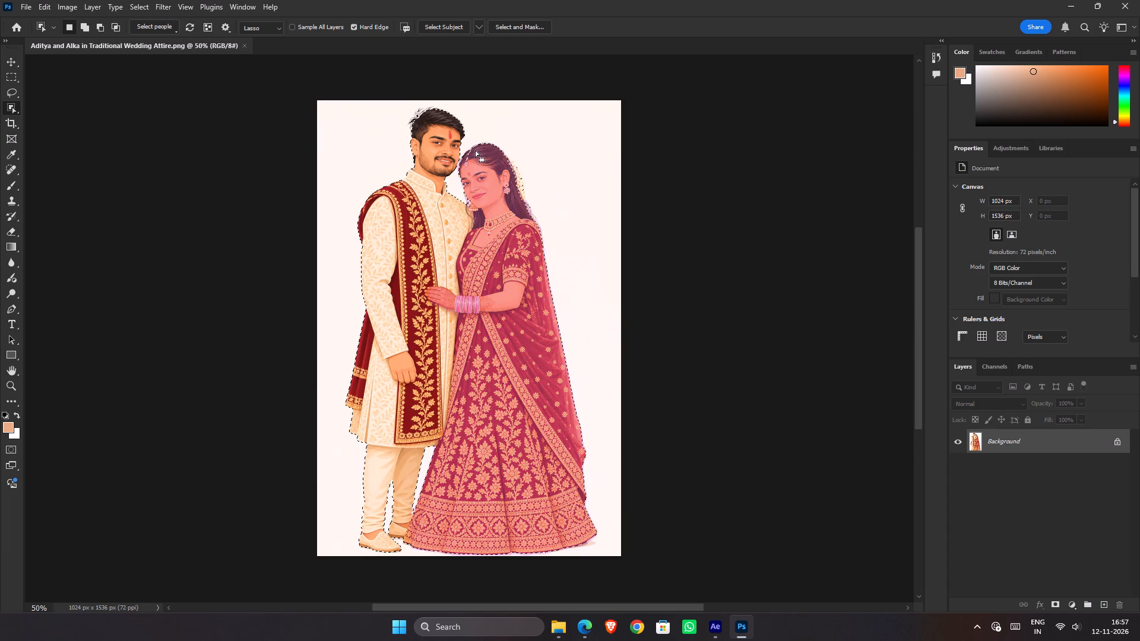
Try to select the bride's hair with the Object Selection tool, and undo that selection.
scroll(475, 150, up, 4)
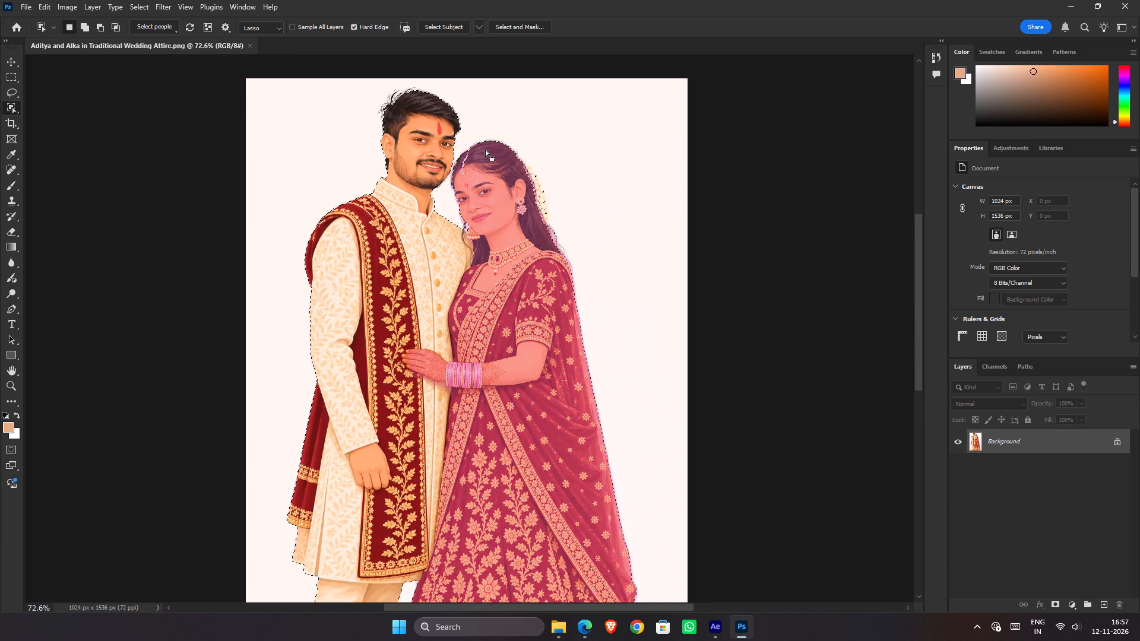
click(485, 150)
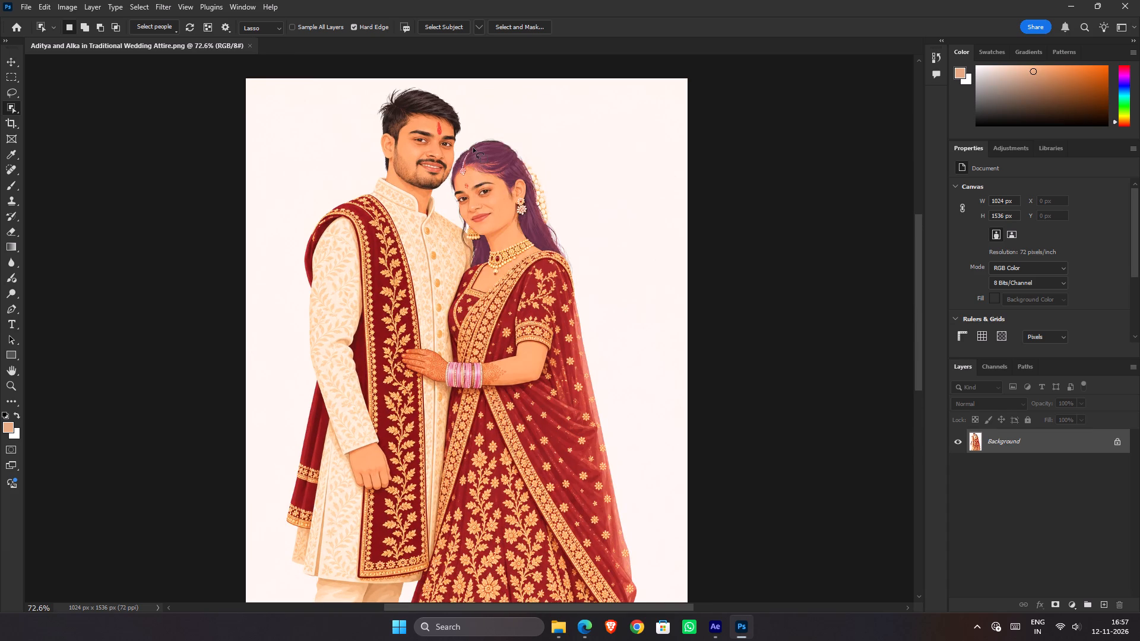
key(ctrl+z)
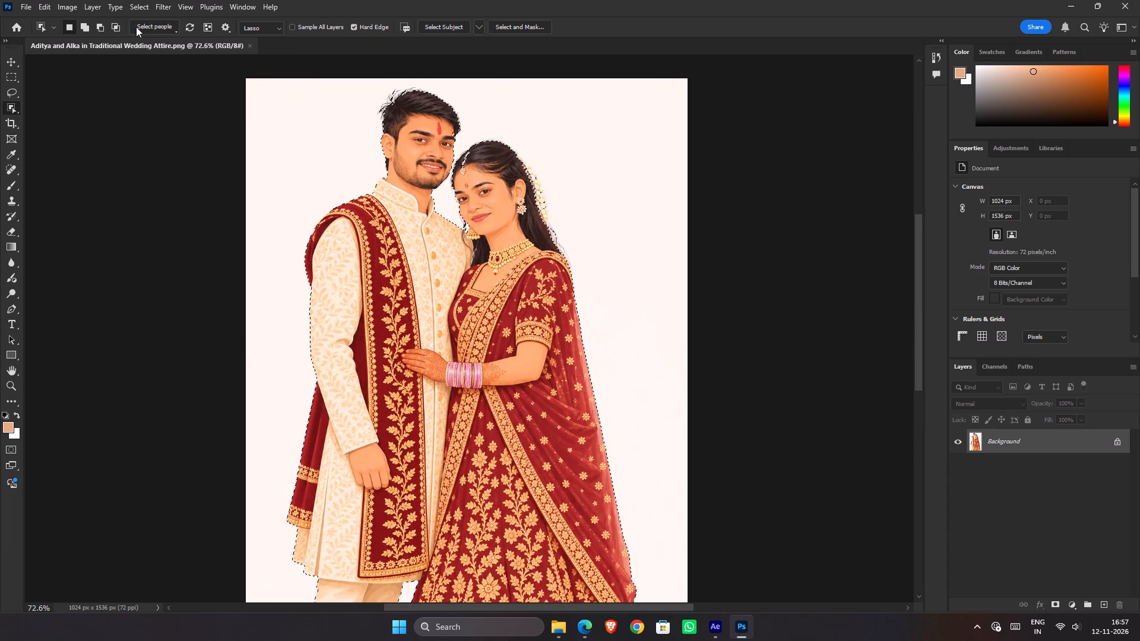
Switch Object Selection to adding and include the bride's hair and hair flowers in the couple selection.
click(83, 22)
click(493, 156)
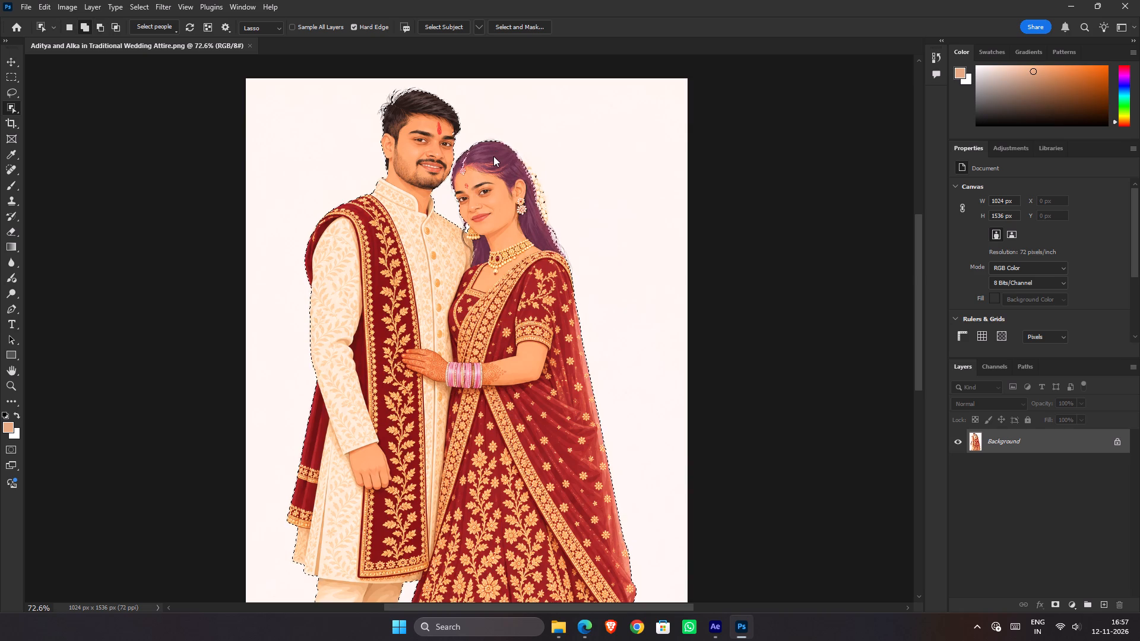
click(463, 161)
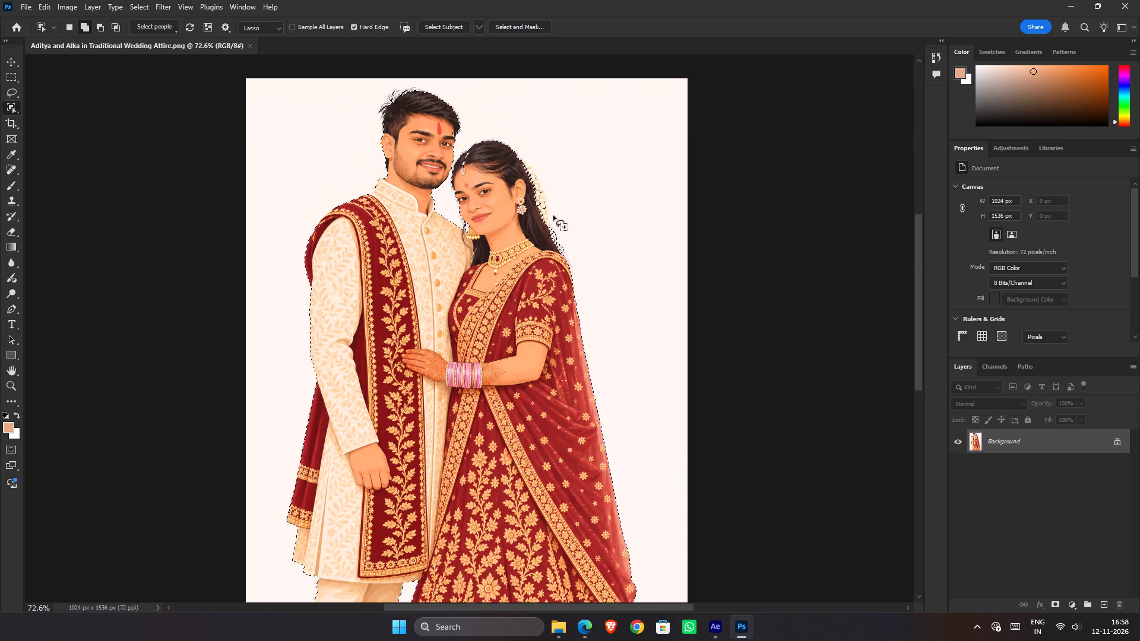
click(537, 189)
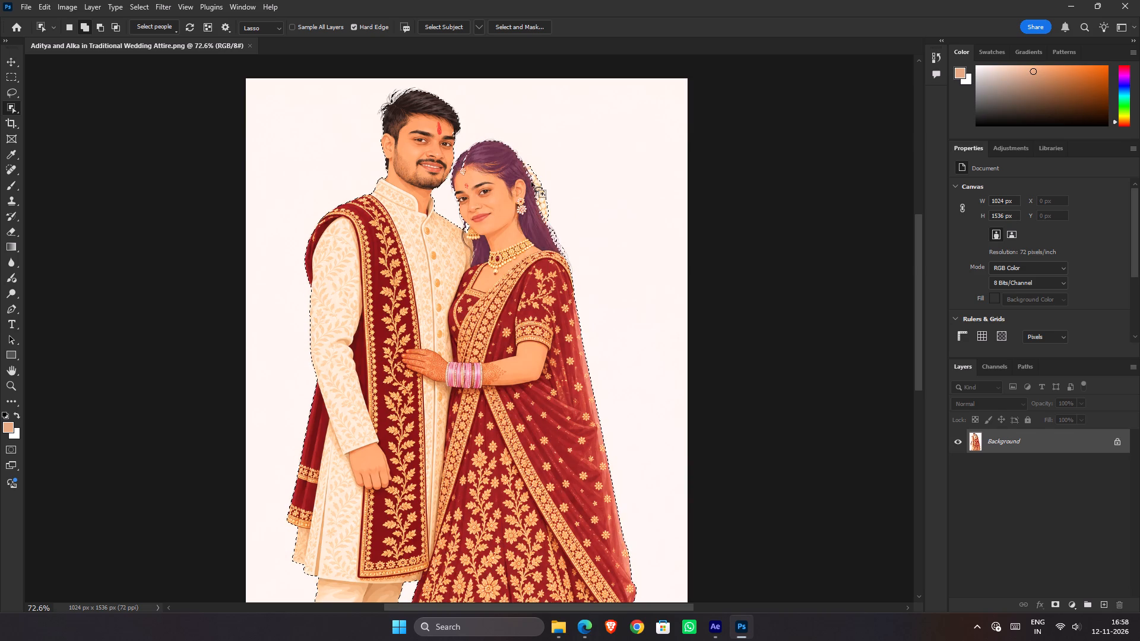
click(531, 182)
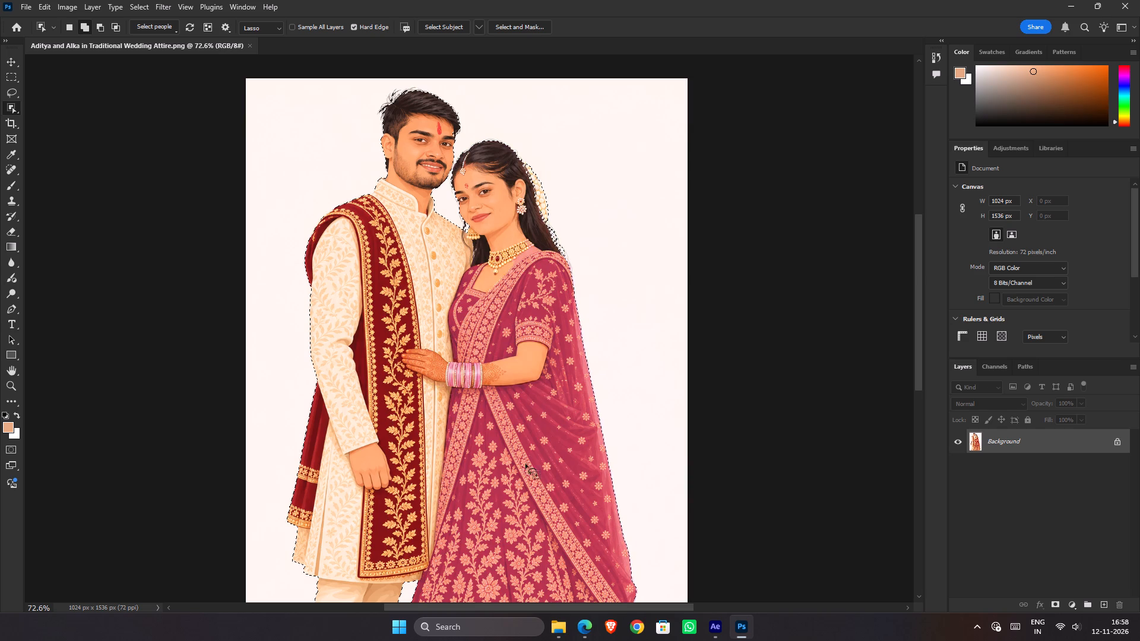
Add a layer mask from the couple selection to hide the pale background.
scroll(397, 369, down, 3)
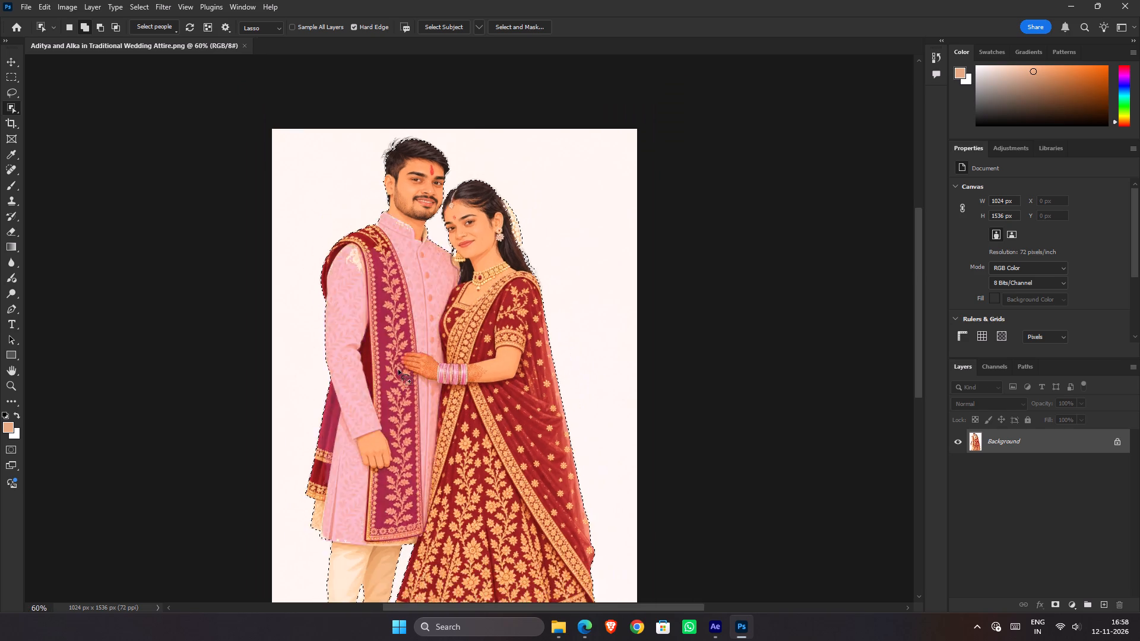
scroll(398, 370, down, 3)
scroll(402, 373, up, 1)
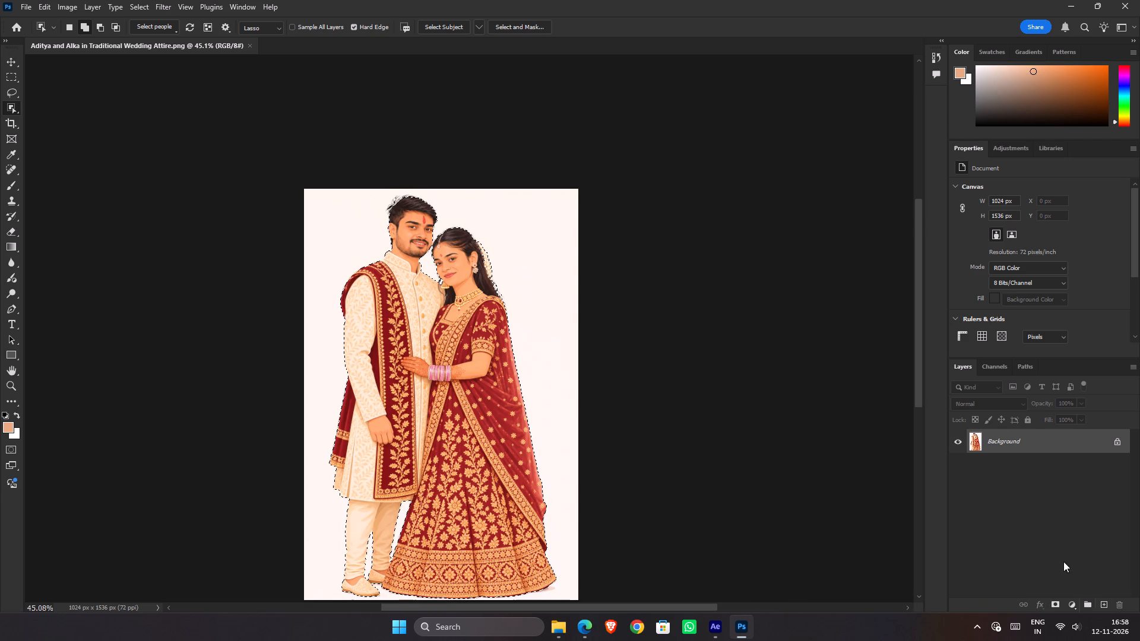
click(1052, 604)
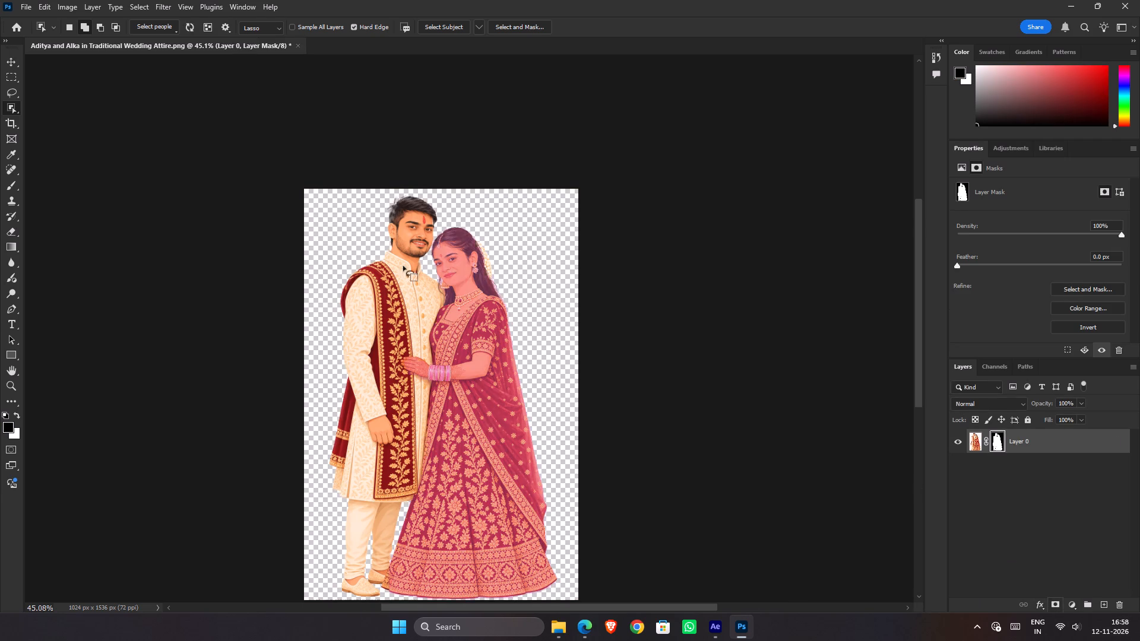
Paint white on the layer mask with a soft 8 px brush to restore the groom's ear and the hair above it.
scroll(410, 250, up, 8)
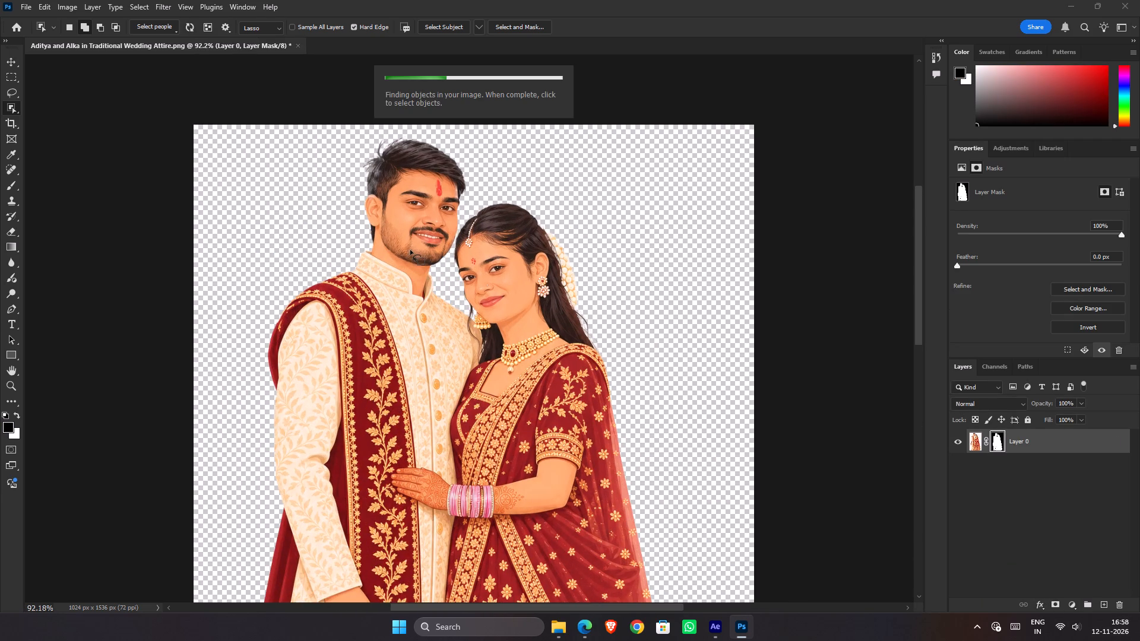
key(b)
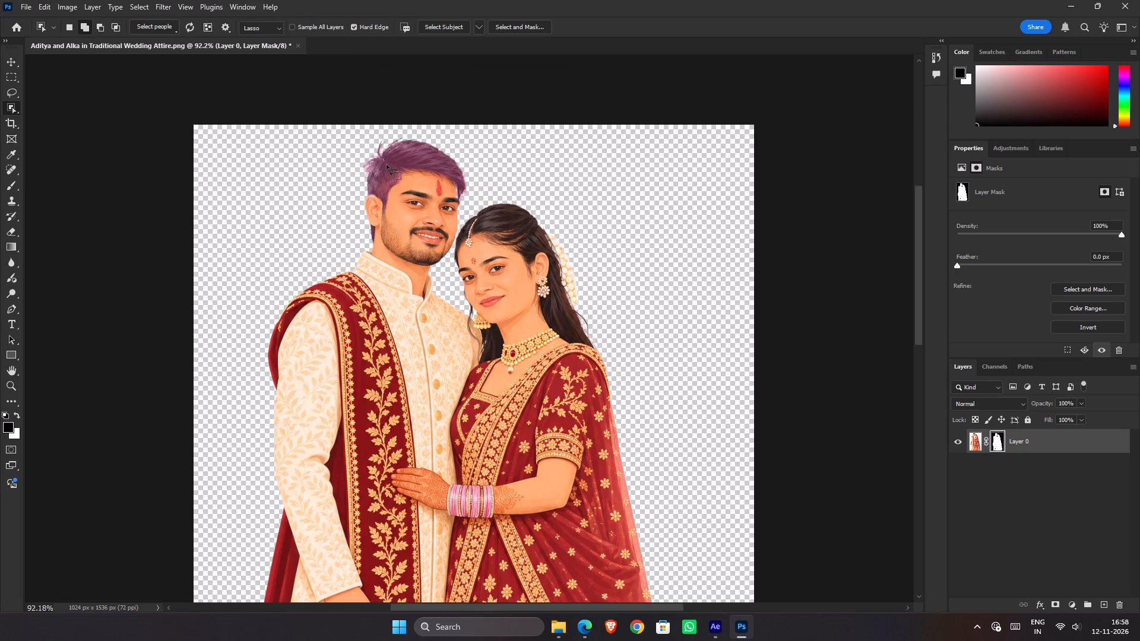
scroll(384, 170, up, 6)
alt+right_drag(451, 195, 309, 195)
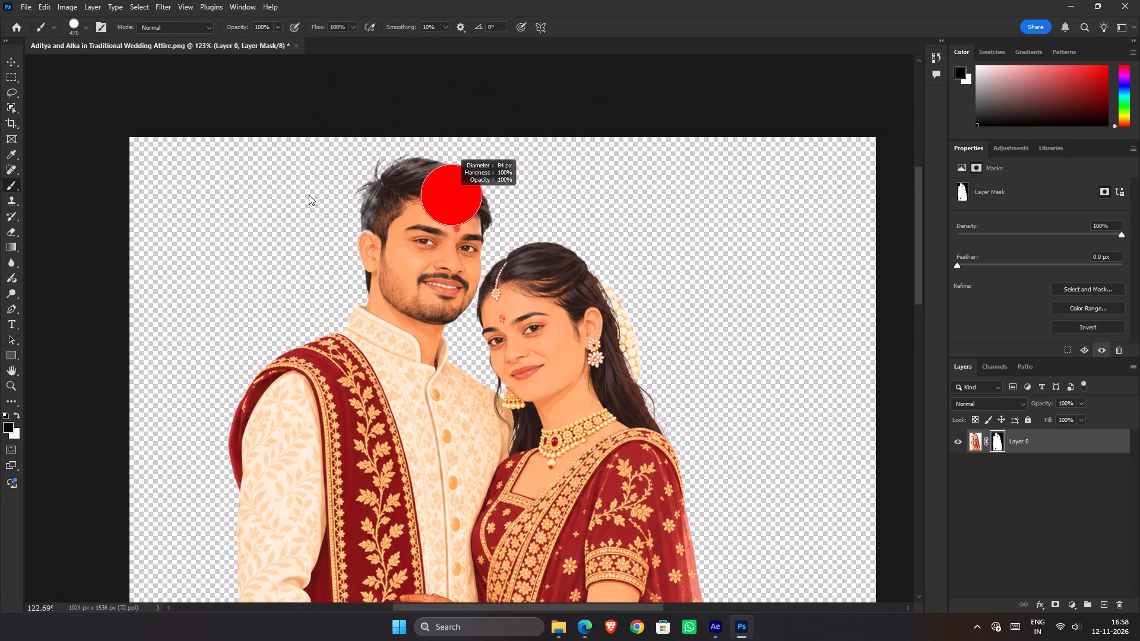
alt+right_drag(309, 195, 312, 0)
scroll(359, 227, up, 1)
scroll(370, 224, down, 1)
scroll(370, 224, up, 5)
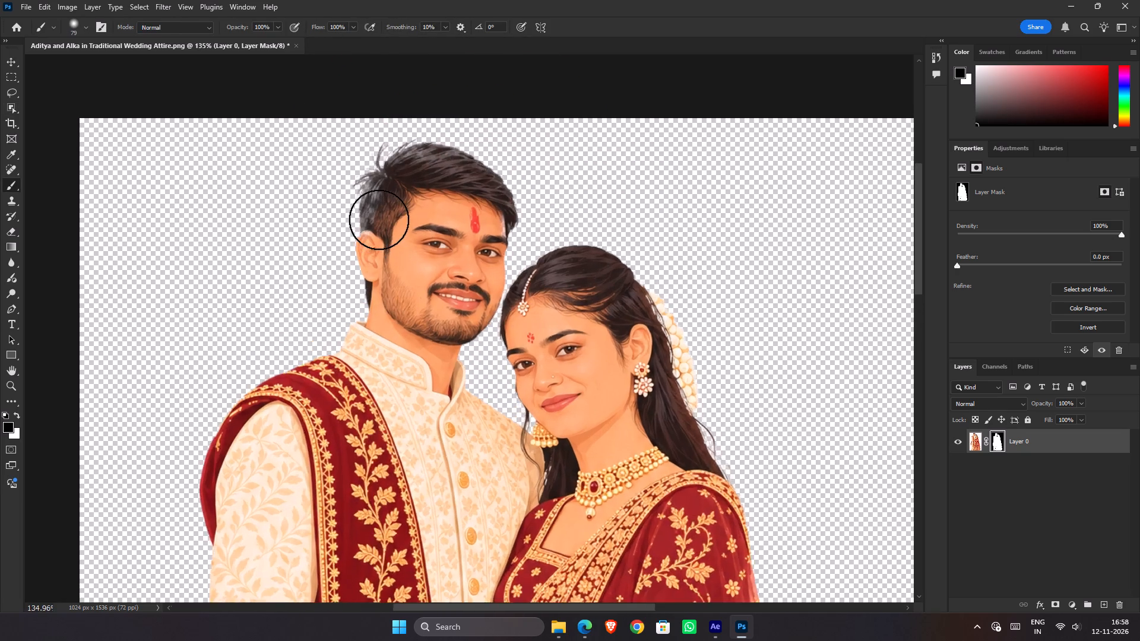
scroll(379, 220, up, 1)
alt+right_drag(402, 210, 352, 277)
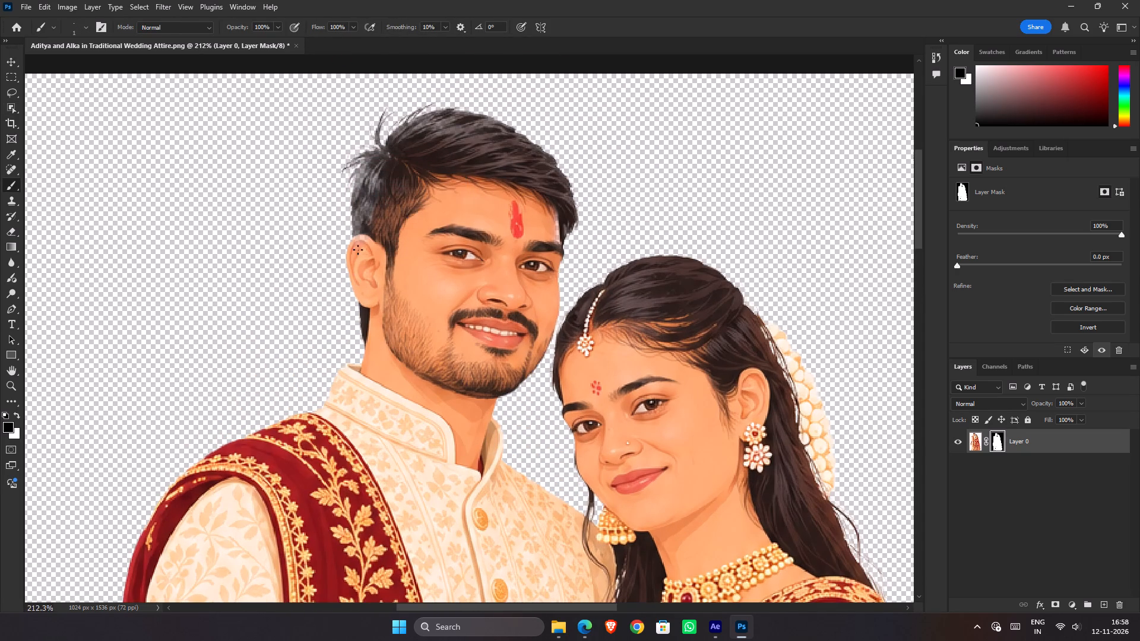
scroll(361, 239, up, 4)
scroll(361, 239, down, 1)
scroll(361, 239, up, 3)
scroll(361, 239, down, 1)
scroll(361, 239, up, 1)
alt+right_drag(361, 239, 369, 238)
key(x)
drag(360, 254, 371, 284)
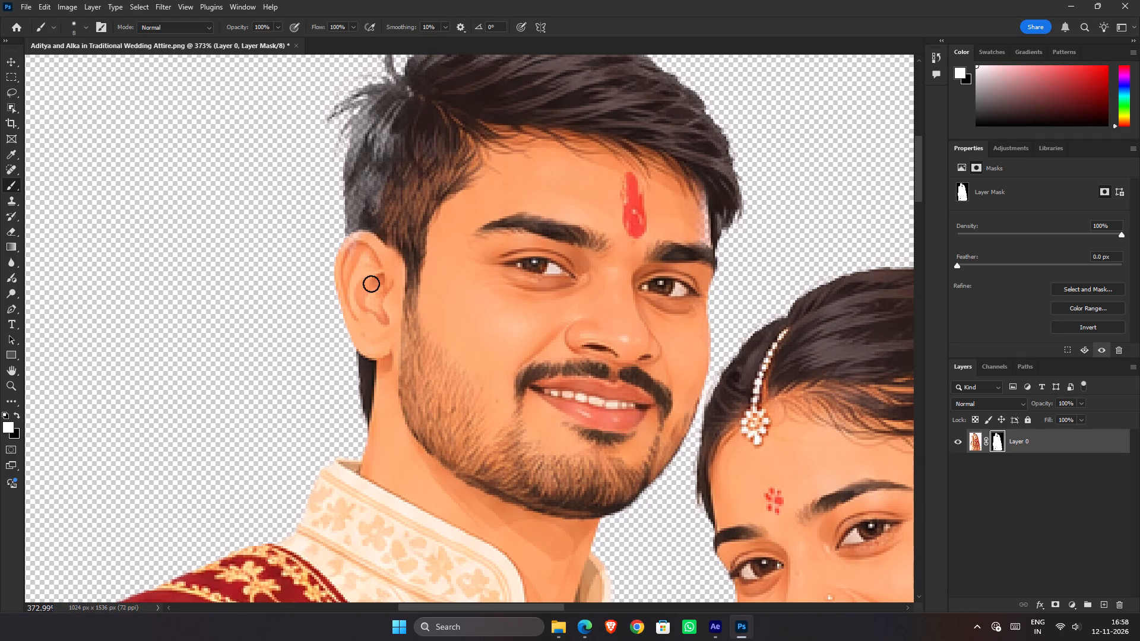
drag(371, 284, 372, 243)
drag(372, 243, 372, 201)
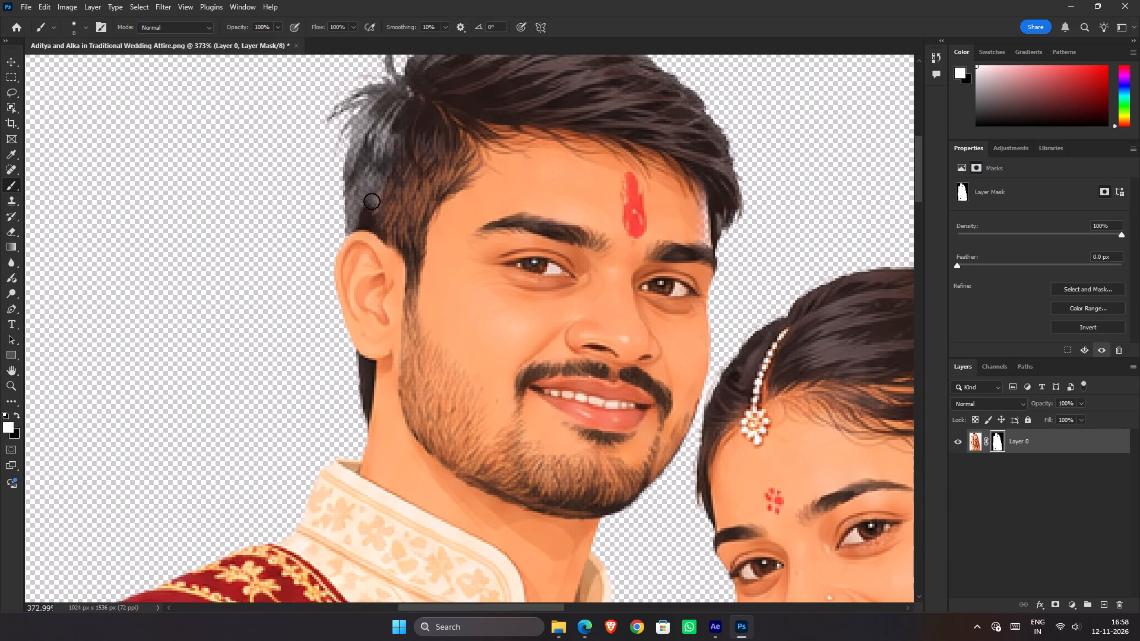
drag(372, 201, 360, 246)
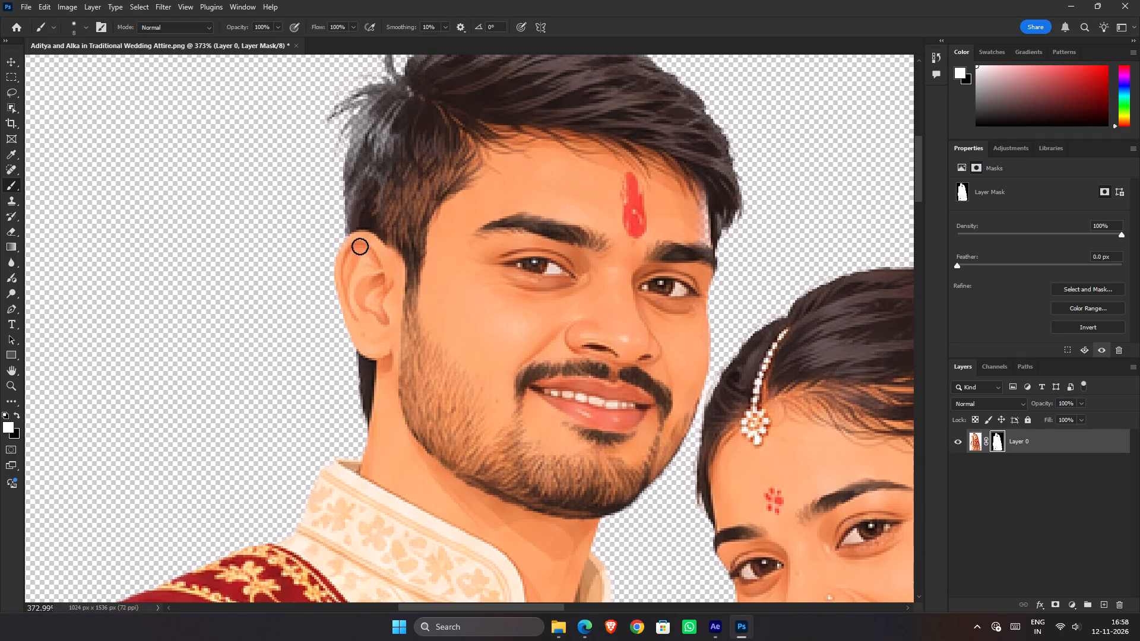
drag(360, 246, 394, 142)
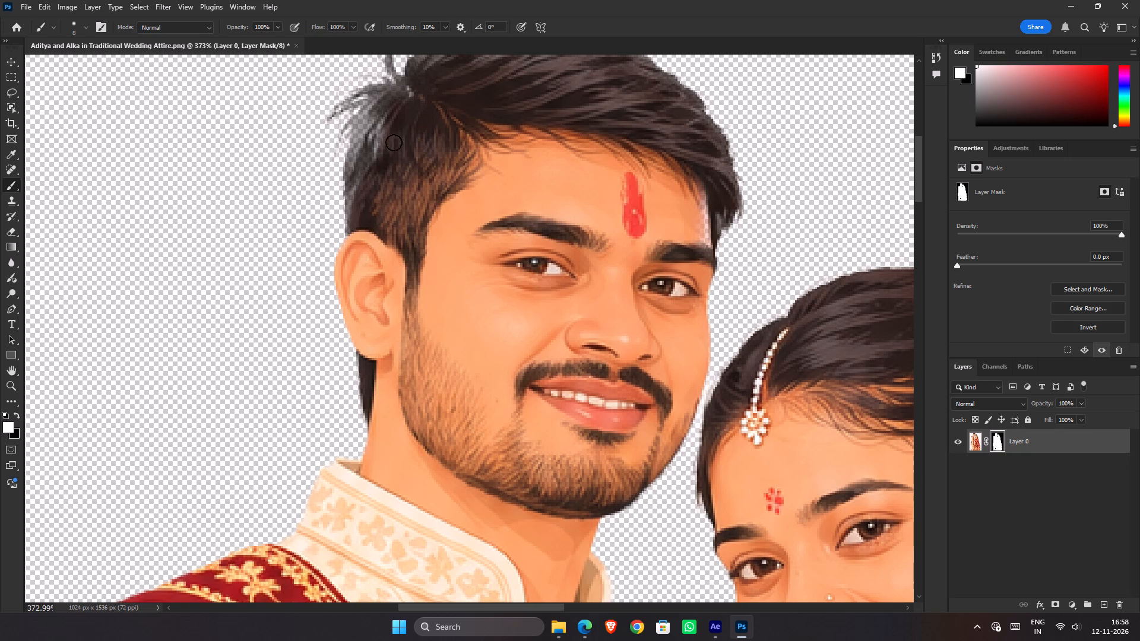
drag(394, 142, 388, 157)
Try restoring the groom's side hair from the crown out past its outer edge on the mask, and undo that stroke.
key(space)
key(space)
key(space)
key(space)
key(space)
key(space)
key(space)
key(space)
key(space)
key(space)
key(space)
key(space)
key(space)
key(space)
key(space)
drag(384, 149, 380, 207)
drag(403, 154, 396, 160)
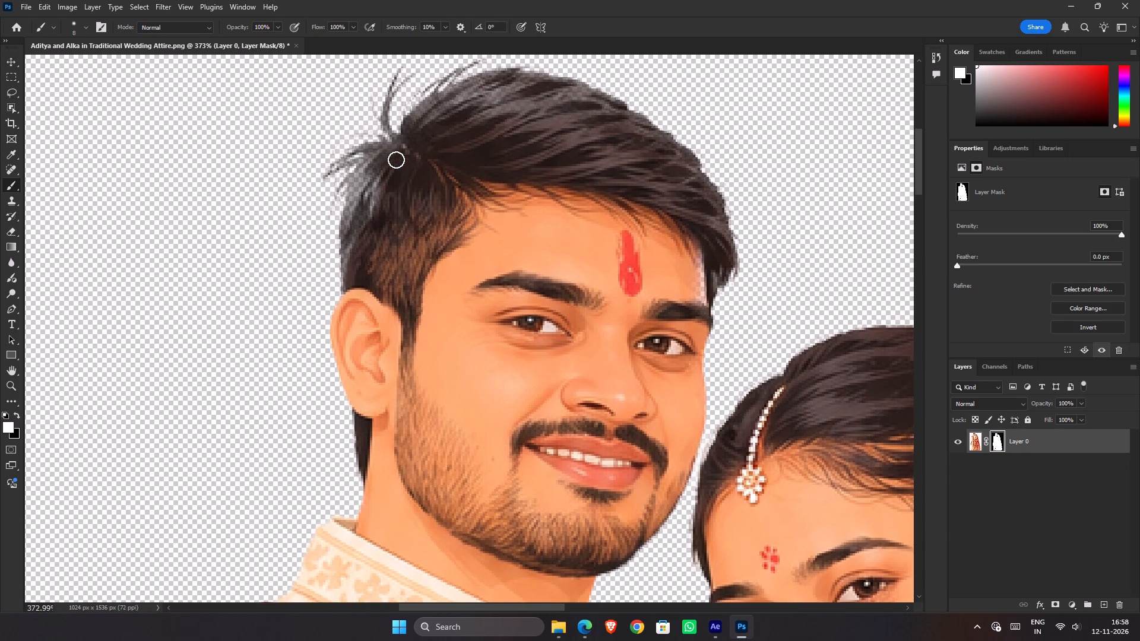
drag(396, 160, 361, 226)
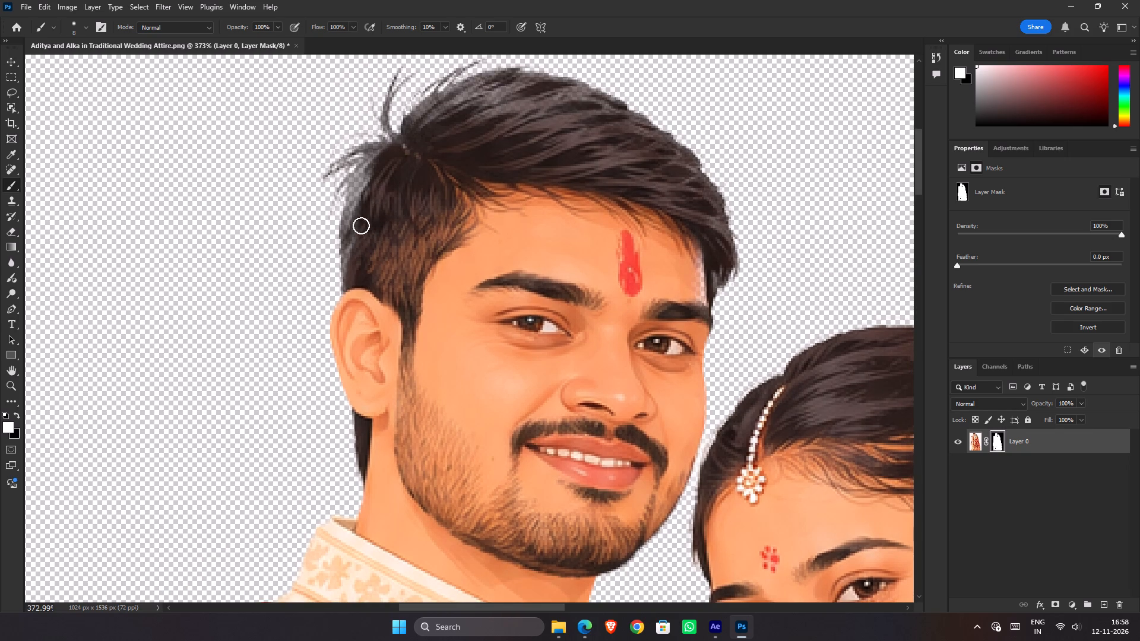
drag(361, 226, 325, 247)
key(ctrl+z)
Paint white on the mask along the outer edge of the groom's side hair, from above the ear up to the crown.
drag(361, 286, 361, 290)
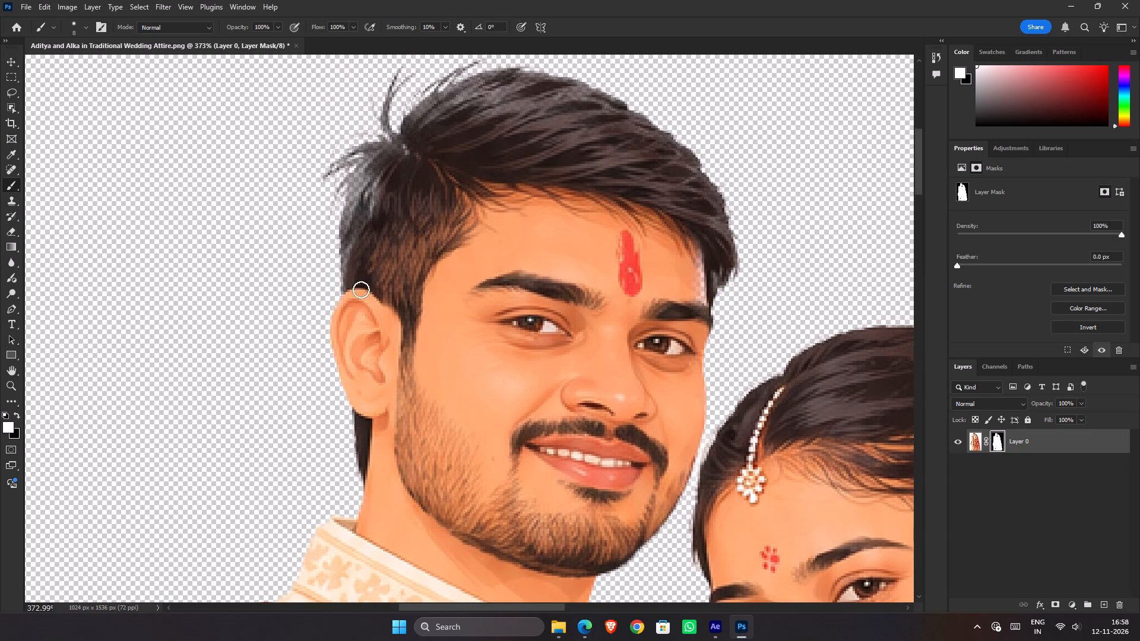
drag(361, 290, 353, 242)
drag(353, 242, 353, 236)
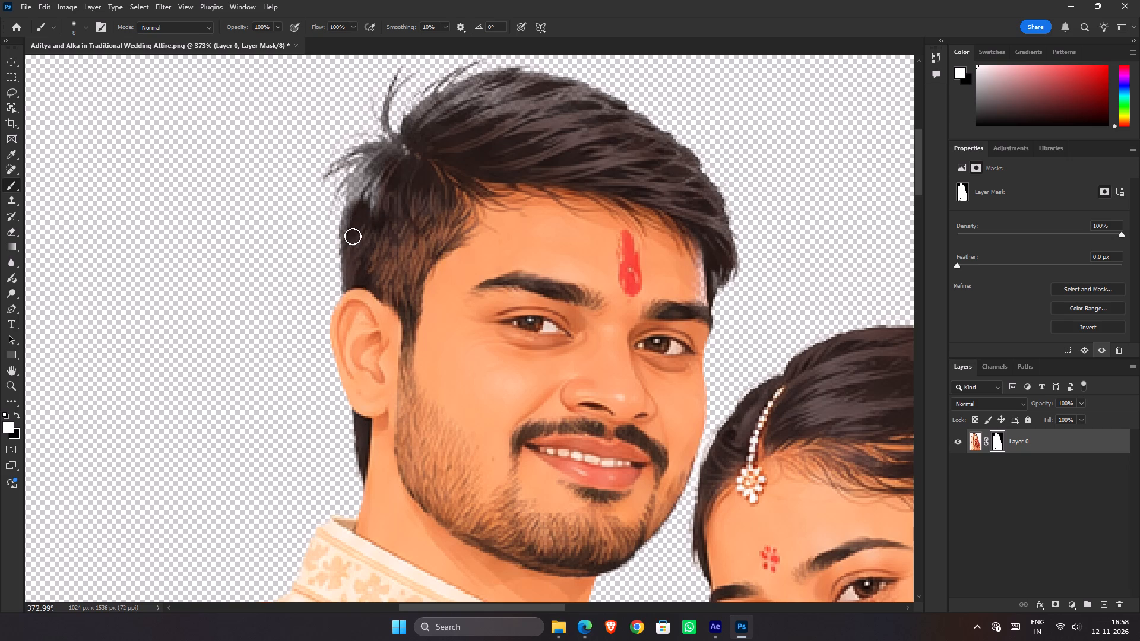
drag(353, 236, 360, 199)
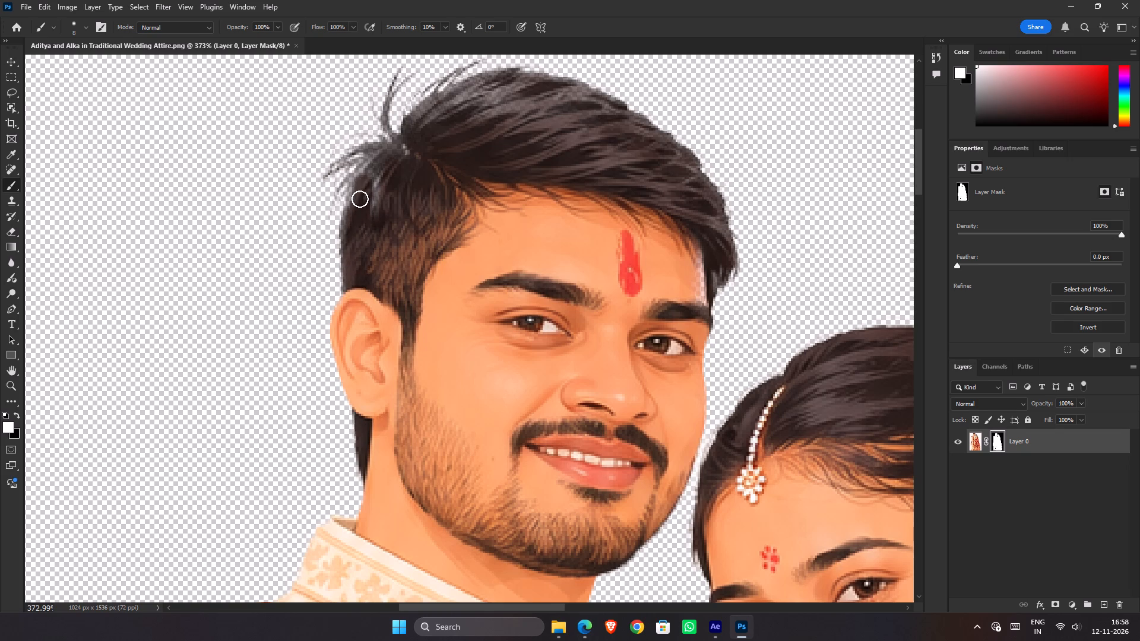
drag(360, 199, 369, 184)
drag(369, 184, 372, 166)
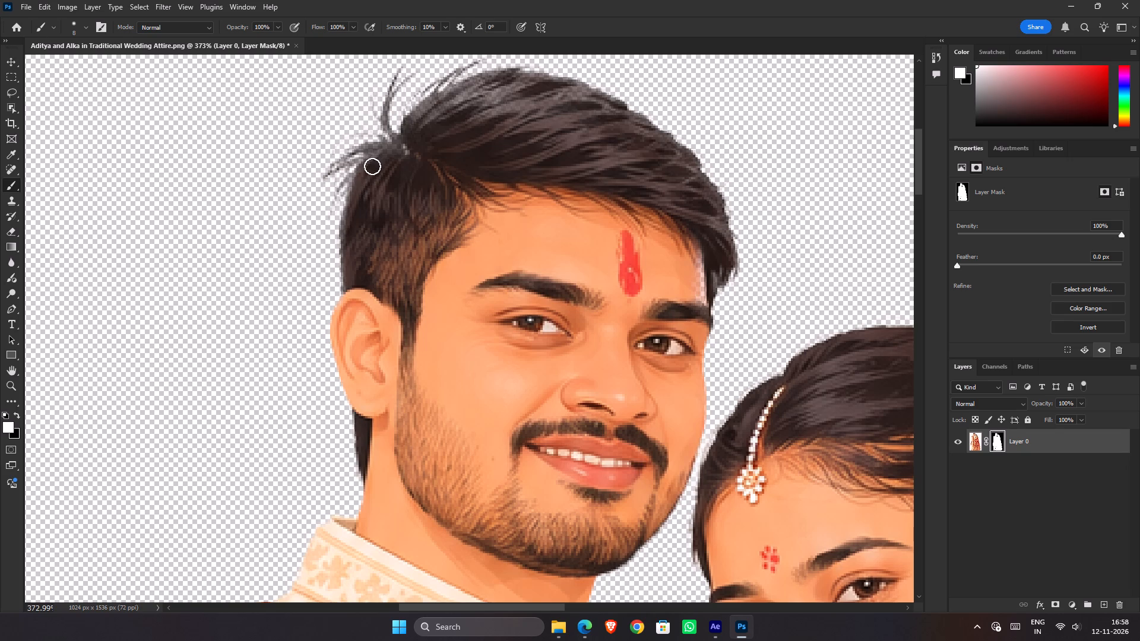
drag(372, 166, 389, 164)
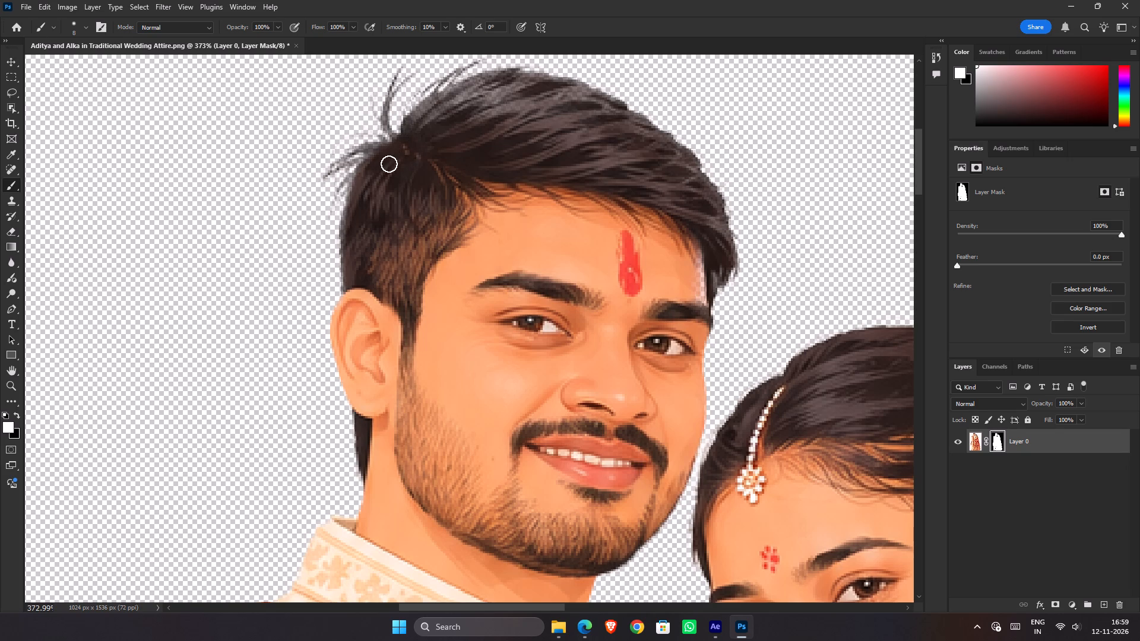
drag(389, 164, 389, 166)
Enlarge the brush to 21 px and paint white on the mask to restore the upper part of the groom's hair.
scroll(404, 169, down, 2)
scroll(462, 137, down, 1)
scroll(462, 137, up, 8)
scroll(462, 137, down, 2)
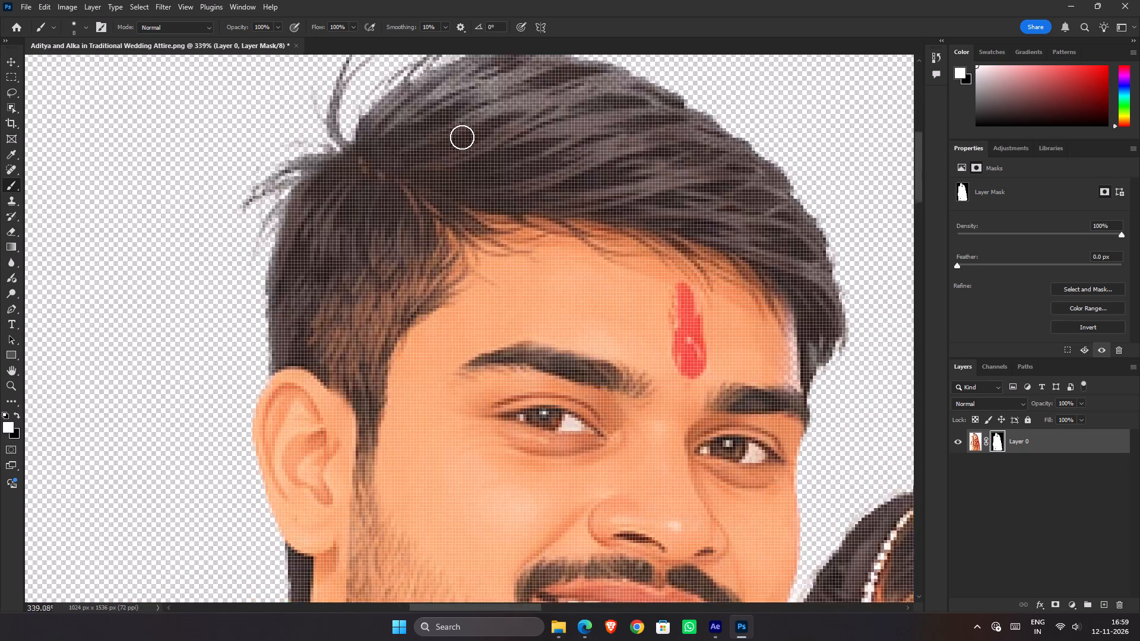
alt+right_drag(461, 136, 479, 136)
drag(499, 130, 552, 126)
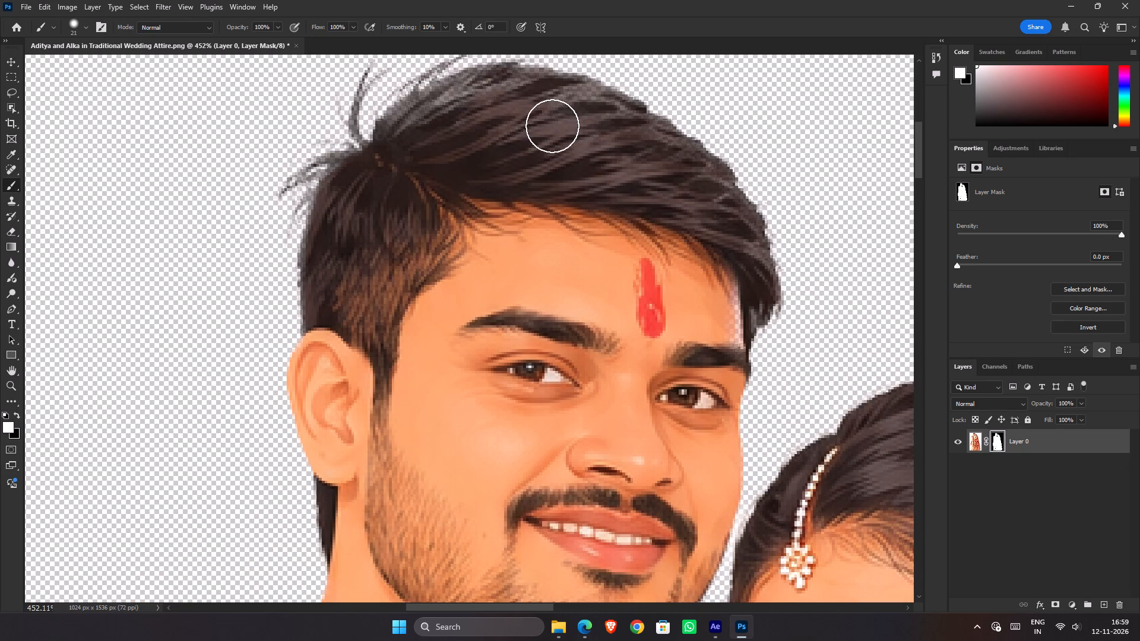
drag(552, 126, 582, 123)
drag(497, 110, 489, 110)
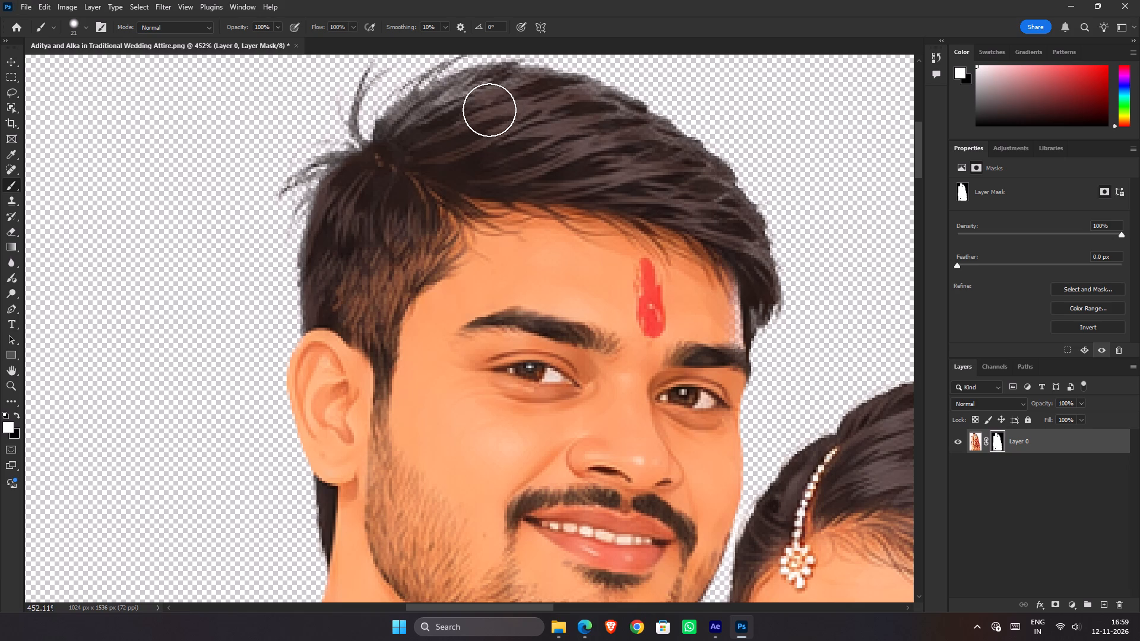
drag(489, 110, 422, 126)
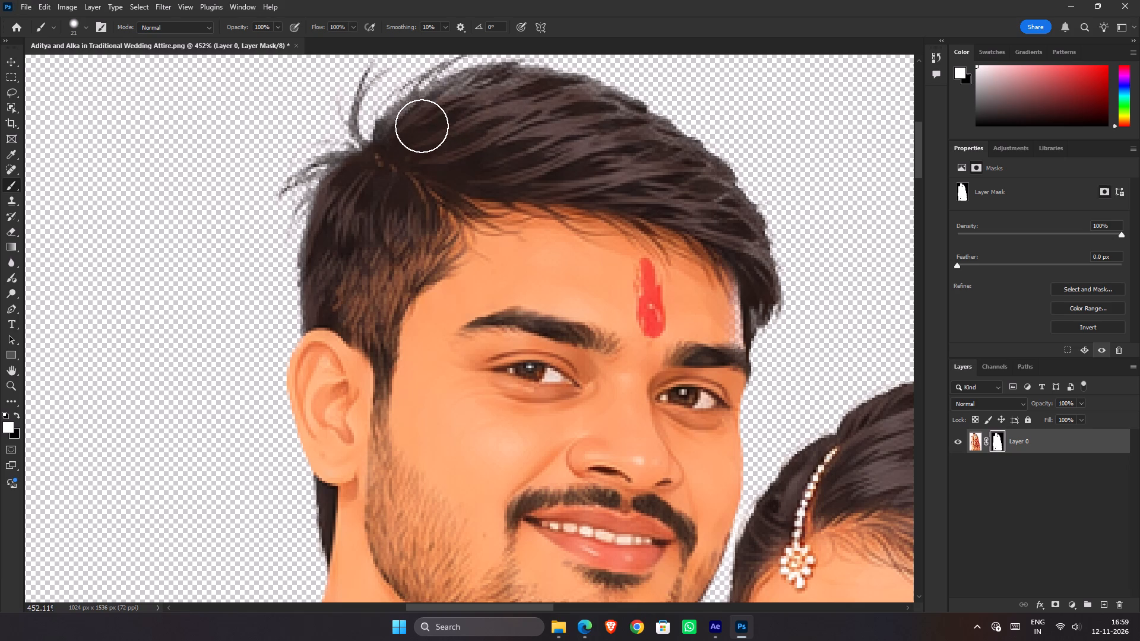
drag(422, 126, 463, 106)
Reduce the brush to 12 px and restore the groom's hair edge on the mask, from the crown over the top to the far temple.
alt+right_drag(479, 111, 467, 109)
drag(503, 90, 455, 101)
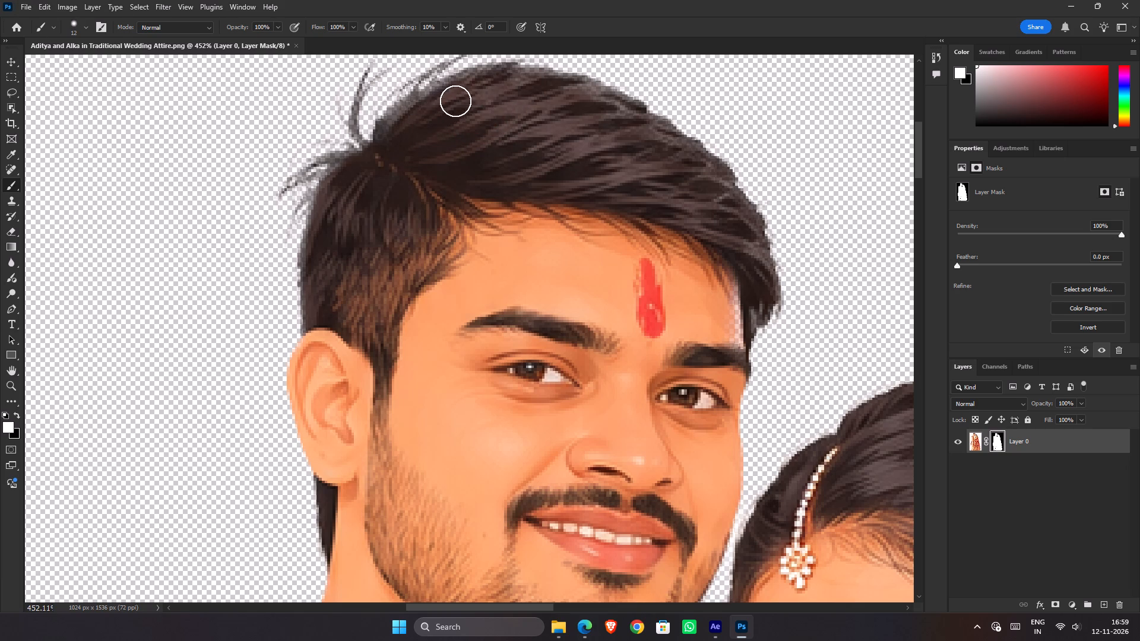
drag(455, 101, 397, 142)
drag(397, 142, 417, 106)
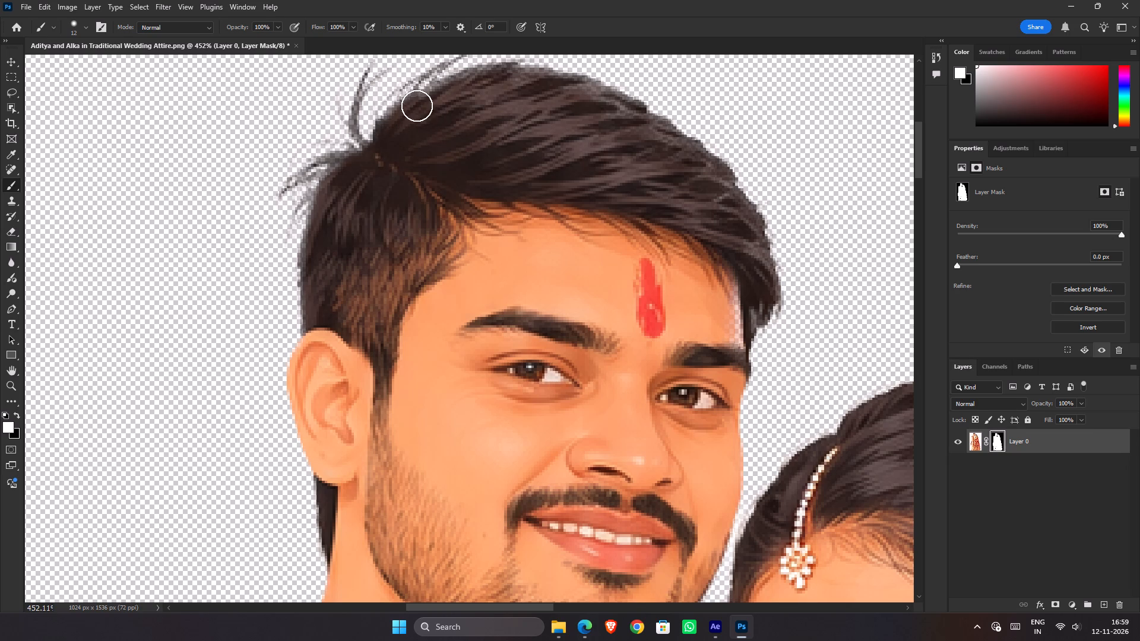
drag(417, 106, 565, 93)
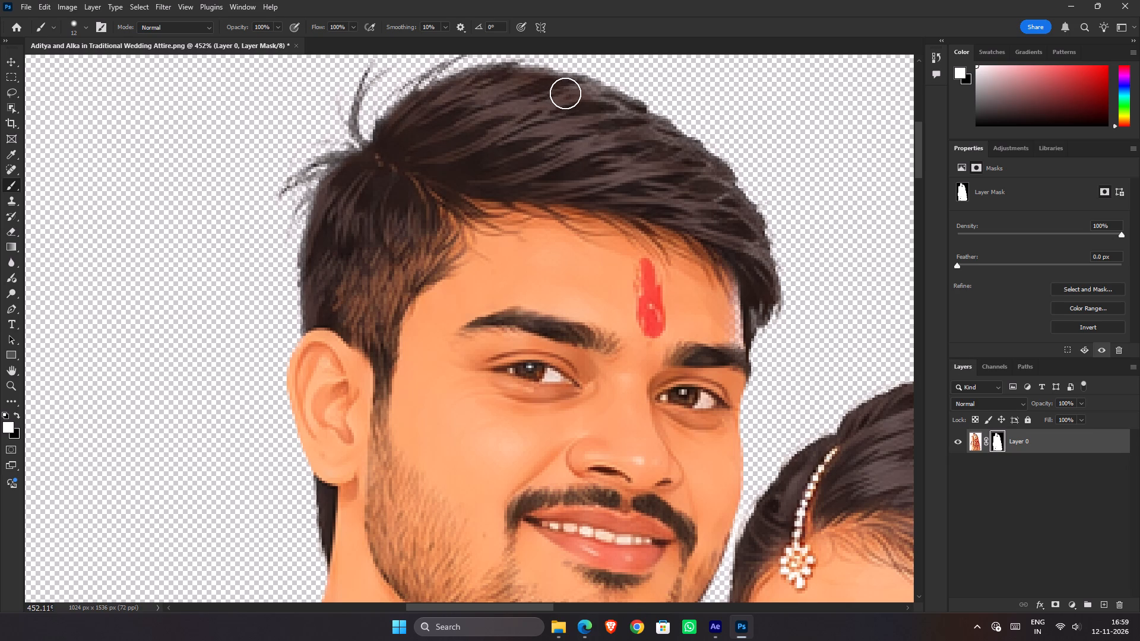
drag(565, 93, 662, 135)
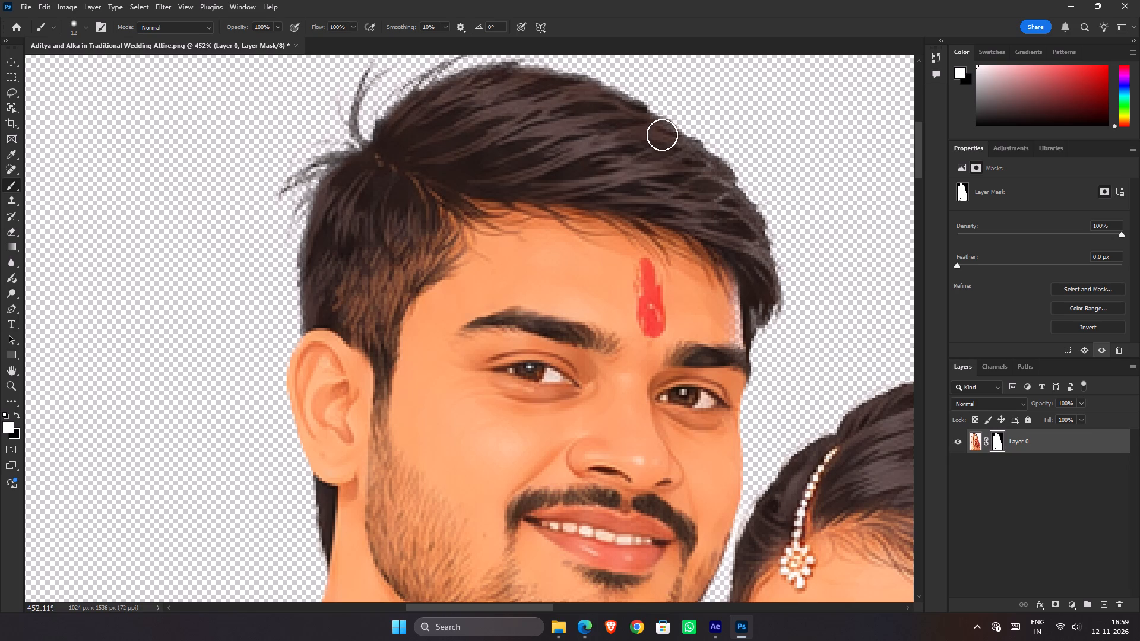
drag(662, 135, 752, 260)
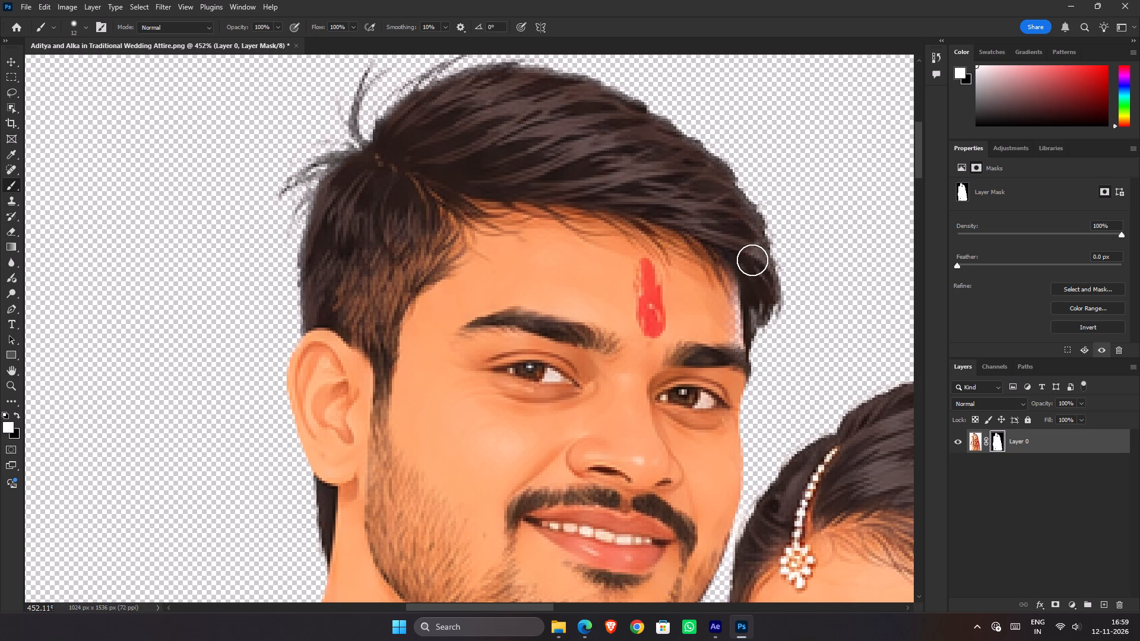
drag(752, 260, 742, 243)
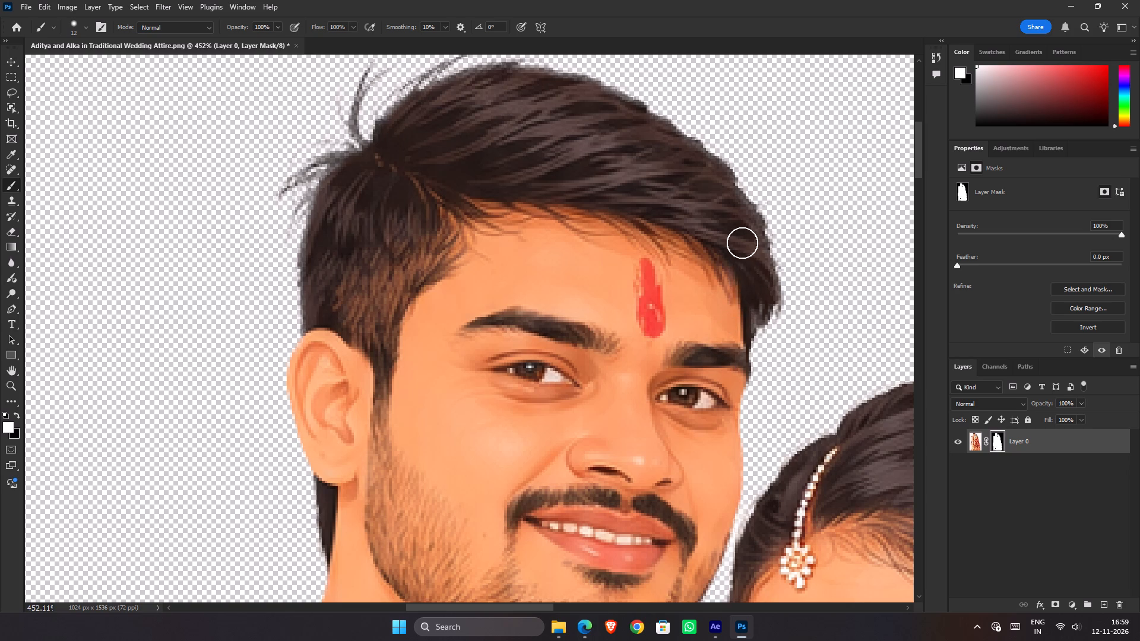
drag(742, 243, 728, 339)
Examine the cutout edges around the groom's chin, the bride's face and hair, and her hair flowers.
key(space)
key(space)
key(space)
key(space)
key(space)
key(space)
key(space)
key(space)
key(space)
key(space)
key(space)
key(space)
key(space)
key(space)
drag(705, 436, 556, 232)
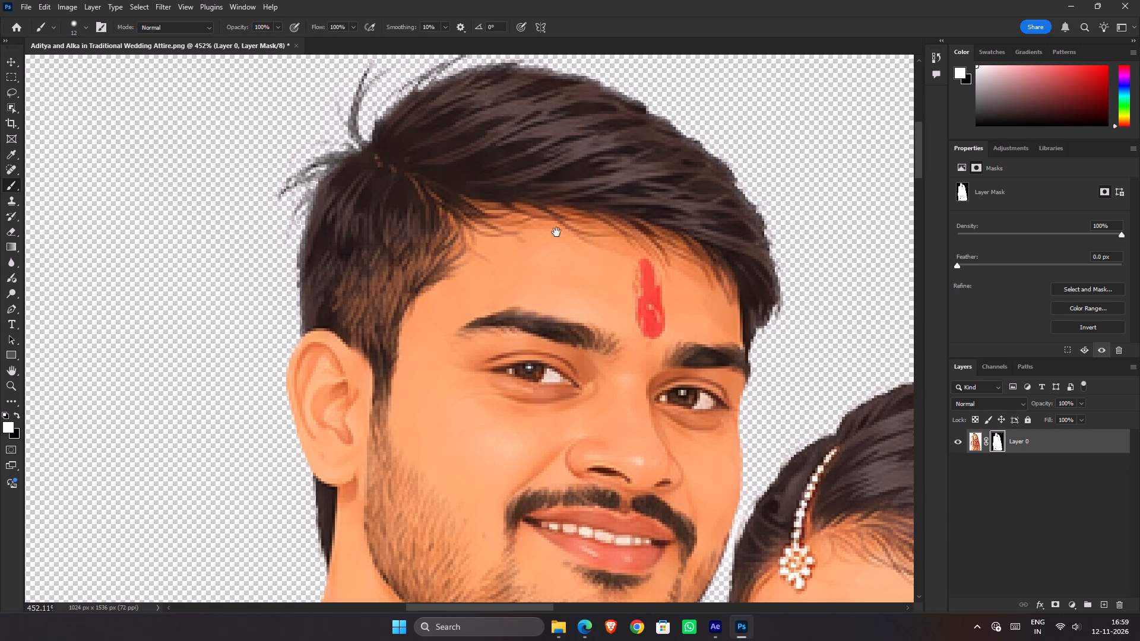
drag(556, 232, 452, 56)
key(space)
key(space)
key(space)
key(space)
key(space)
key(space)
key(space)
key(space)
key(space)
key(space)
key(space)
key(space)
key(space)
key(space)
key(space)
key(space)
key(space)
key(space)
drag(724, 208, 540, 238)
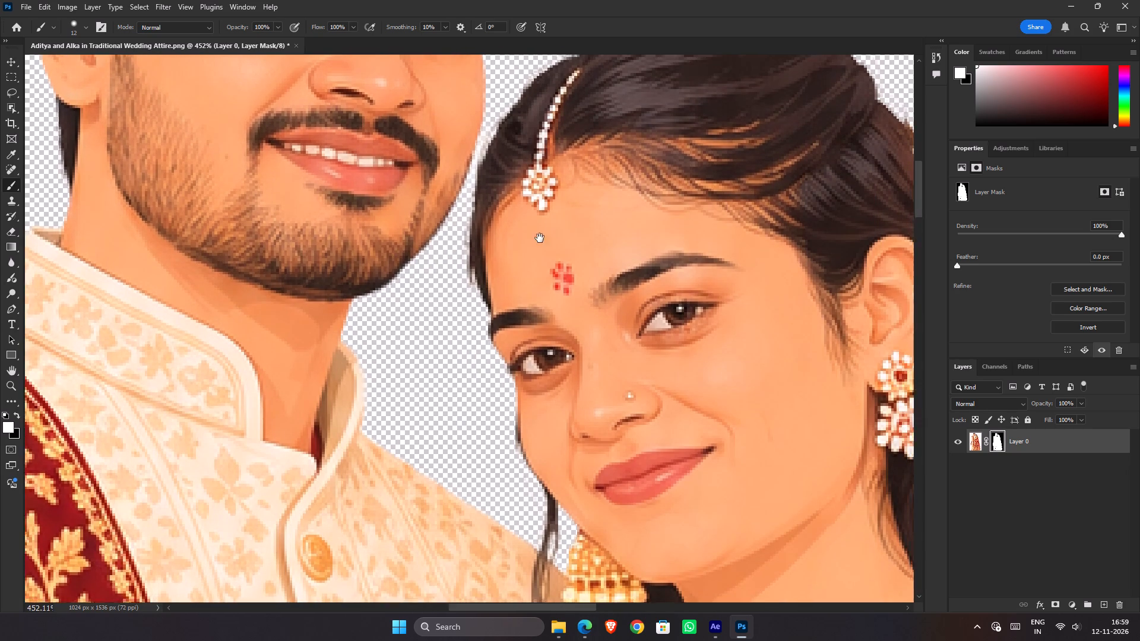
drag(540, 238, 411, 239)
scroll(650, 281, up, 2)
scroll(650, 281, down, 4)
scroll(651, 284, up, 1)
scroll(653, 285, down, 1)
scroll(654, 287, up, 1)
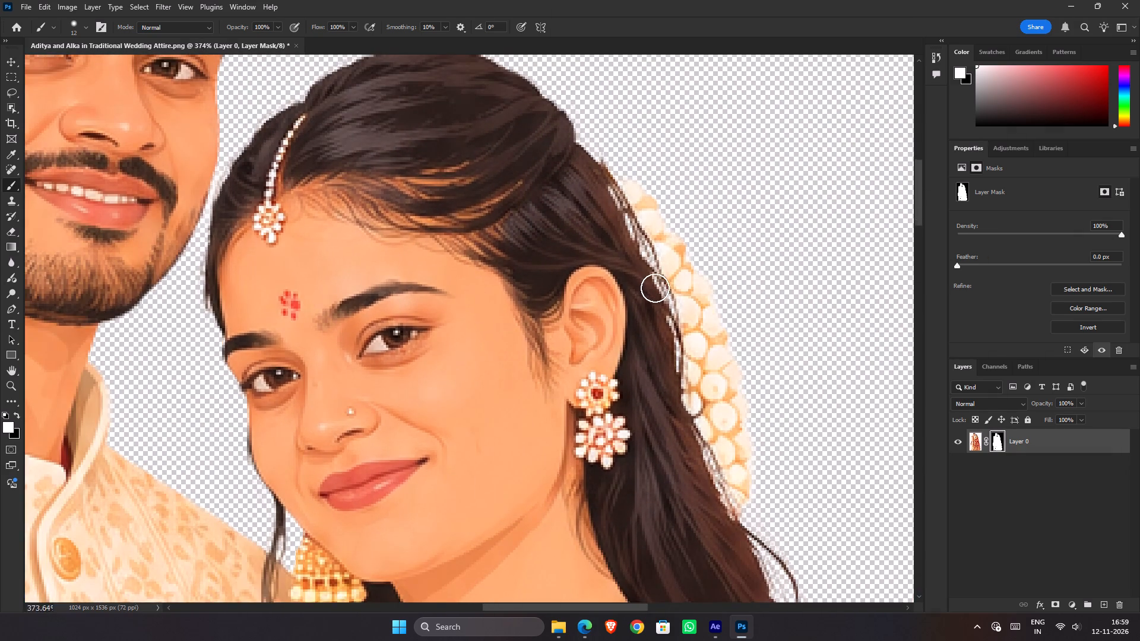
Examine the cutout edges along the couple's outfits and the bride's sheer dupatta, down to the shoes and skirt hem.
scroll(655, 288, down, 8)
scroll(658, 297, up, 1)
scroll(658, 297, down, 1)
scroll(658, 297, up, 1)
scroll(658, 297, down, 1)
scroll(658, 297, up, 1)
scroll(658, 297, down, 4)
scroll(656, 301, up, 2)
scroll(655, 302, down, 4)
key(space)
key(space)
key(space)
key(space)
key(space)
key(space)
key(space)
key(space)
key(space)
key(space)
key(space)
key(space)
key(space)
key(space)
key(space)
key(space)
key(space)
key(space)
drag(672, 494, 688, 124)
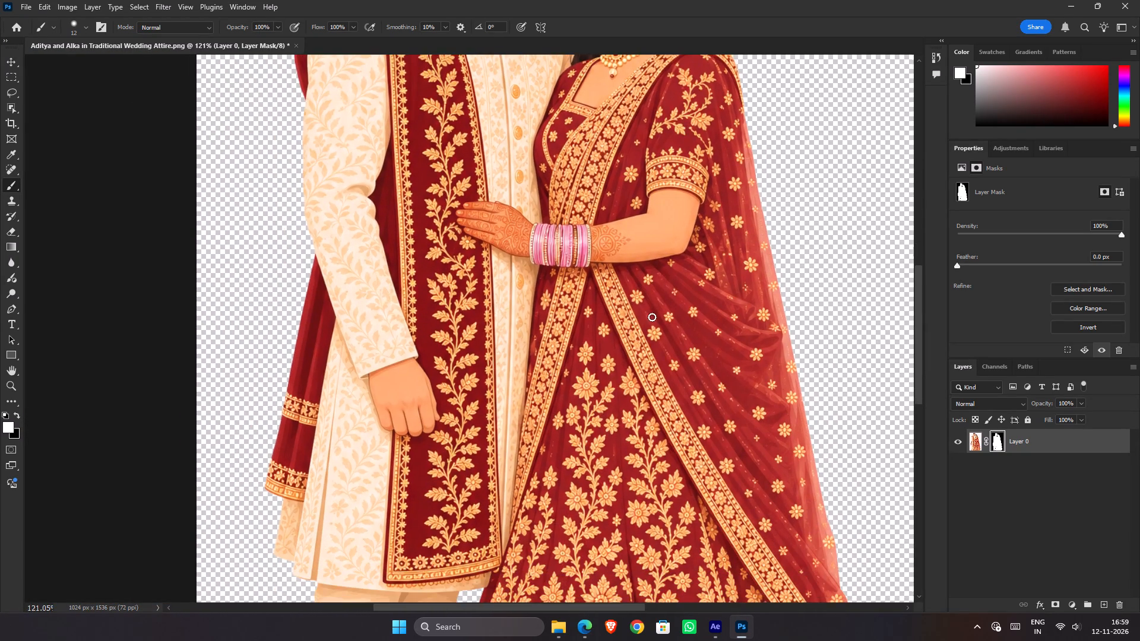
scroll(652, 317, up, 1)
scroll(652, 317, down, 5)
scroll(657, 326, up, 1)
scroll(657, 326, down, 1)
scroll(657, 328, up, 1)
scroll(658, 329, down, 3)
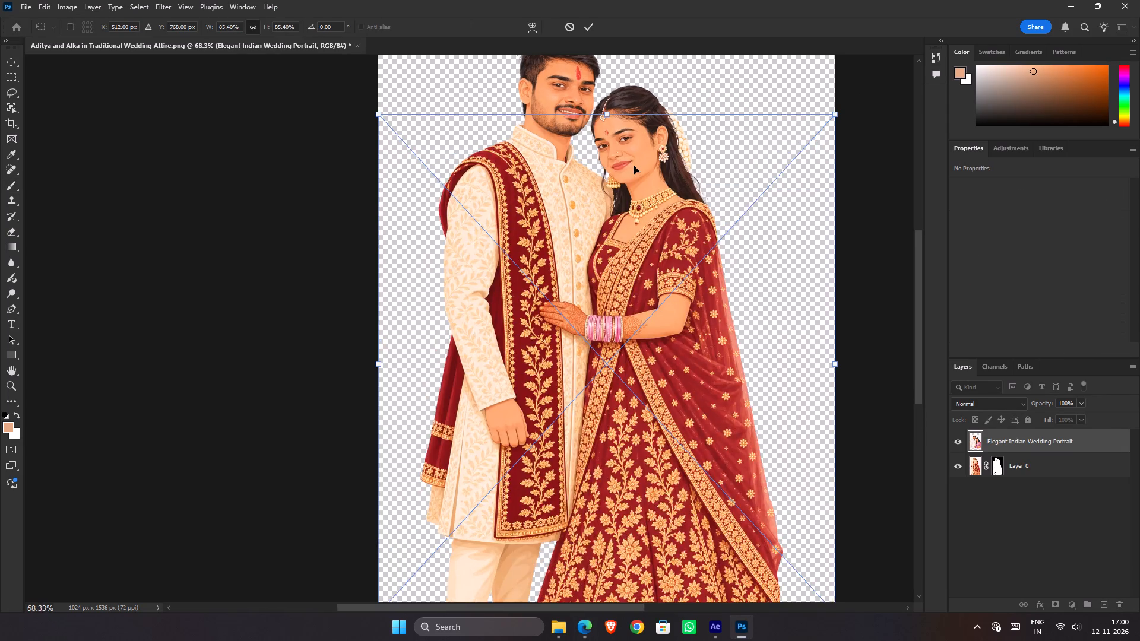
double_click(593, 216)
Lasso the groom's eyes and eyebrows in the placed portrait and mask that layer to show only this region.
scroll(570, 211, down, 1)
scroll(570, 211, up, 3)
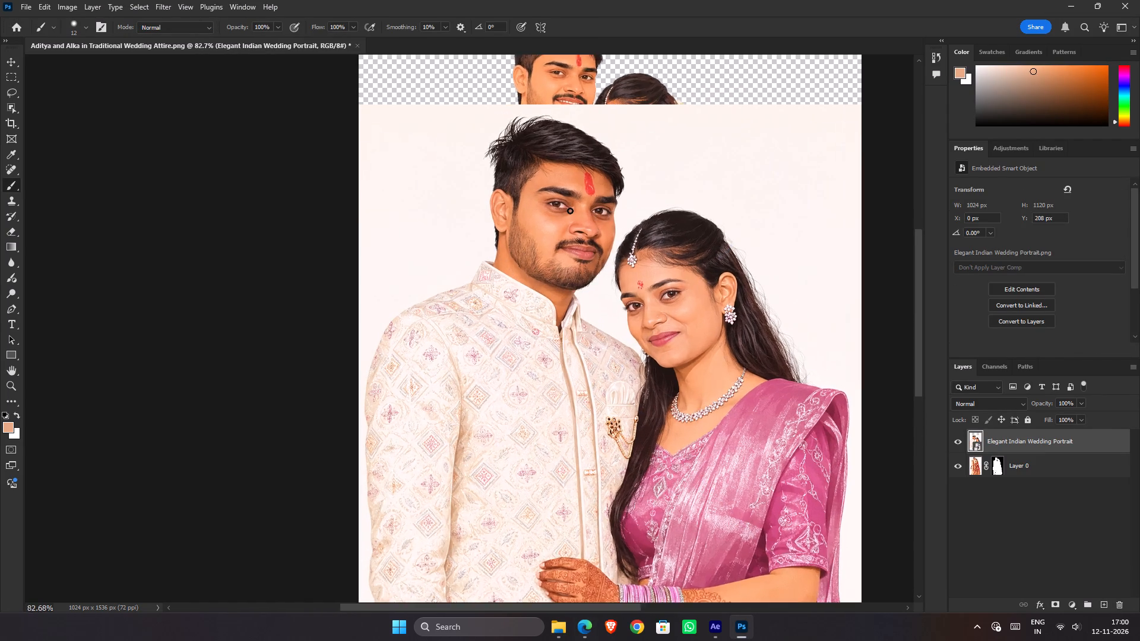
scroll(570, 211, up, 1)
scroll(570, 211, down, 1)
scroll(570, 211, up, 1)
scroll(570, 211, down, 1)
scroll(572, 210, up, 5)
scroll(572, 210, down, 1)
scroll(572, 210, up, 1)
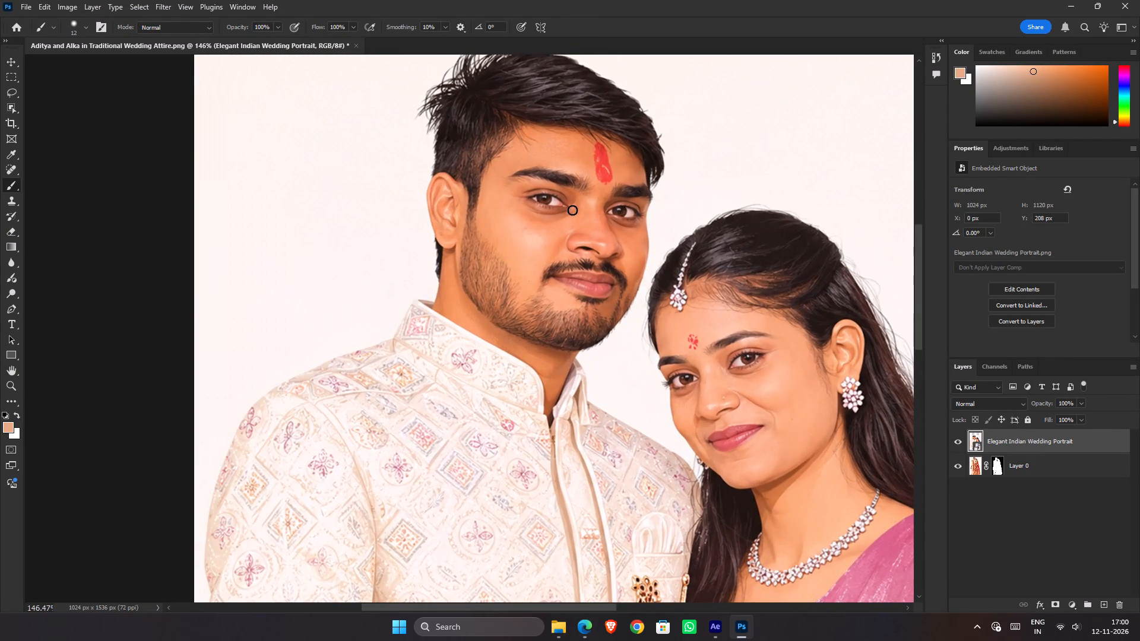
key(l)
drag(573, 196, 569, 196)
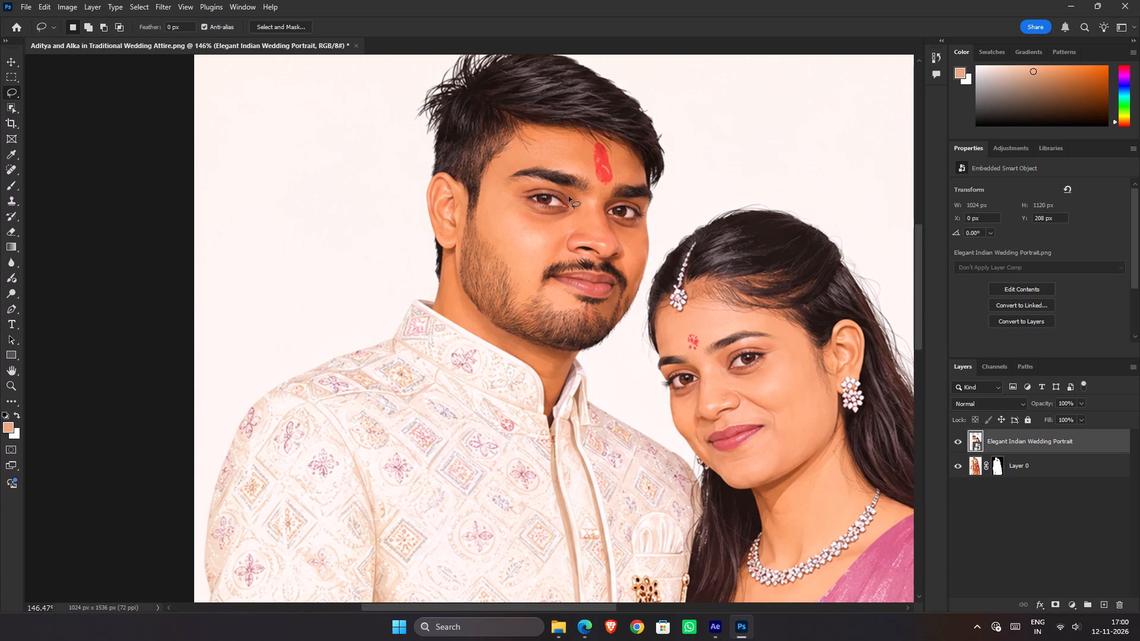
drag(569, 196, 523, 217)
drag(523, 217, 647, 225)
drag(647, 225, 615, 179)
drag(615, 179, 506, 187)
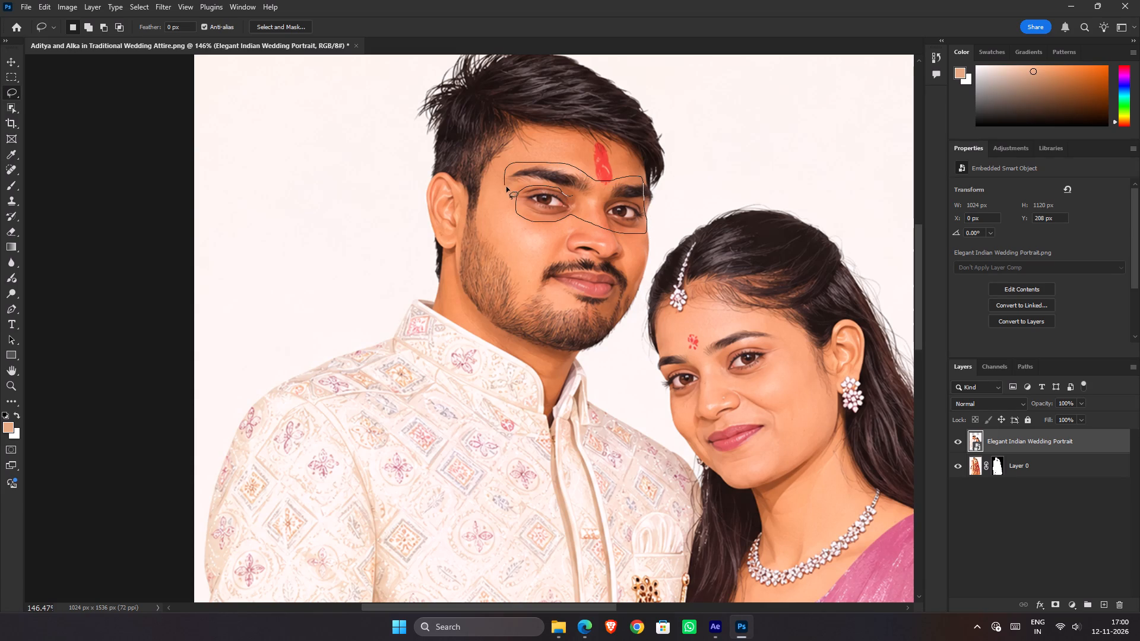
drag(506, 187, 572, 190)
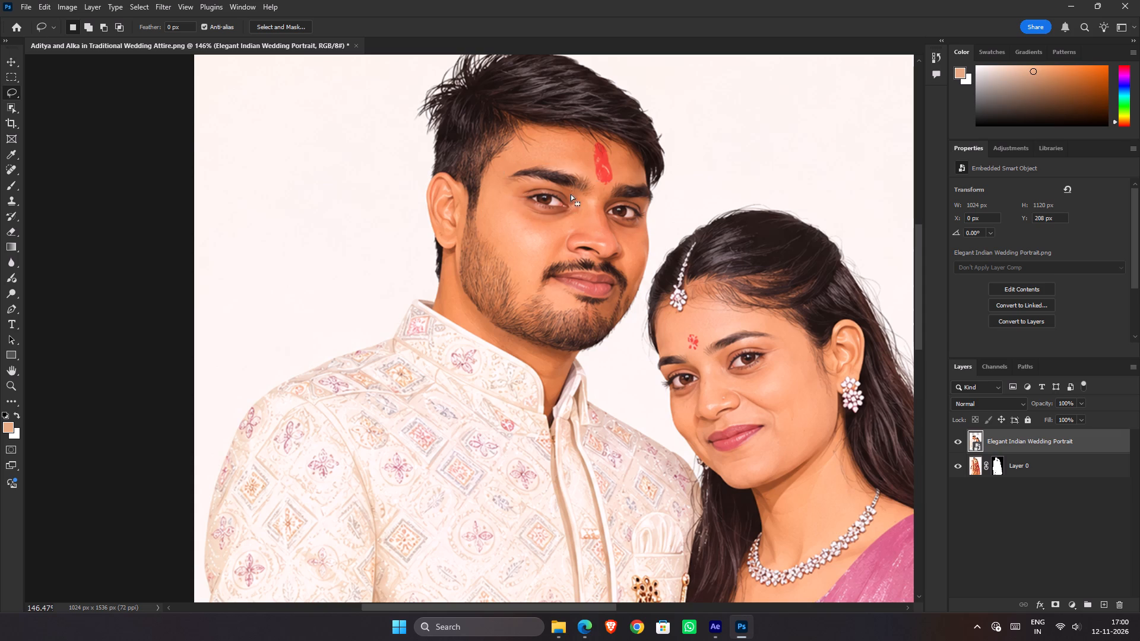
drag(577, 187, 569, 199)
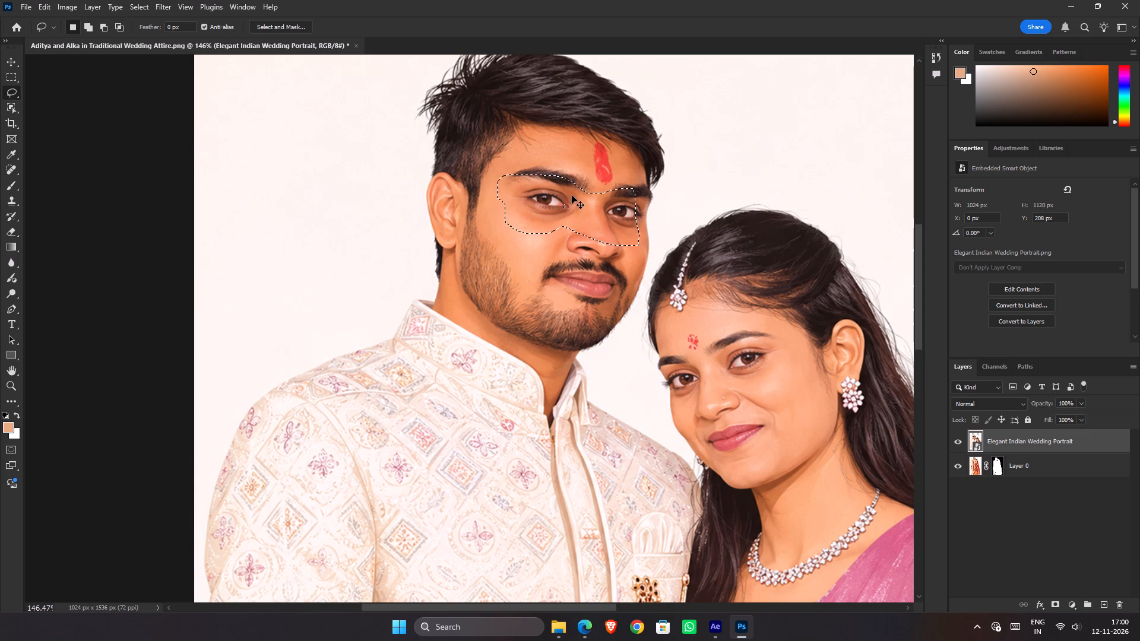
key(ctrl+z)
shift+click(582, 192)
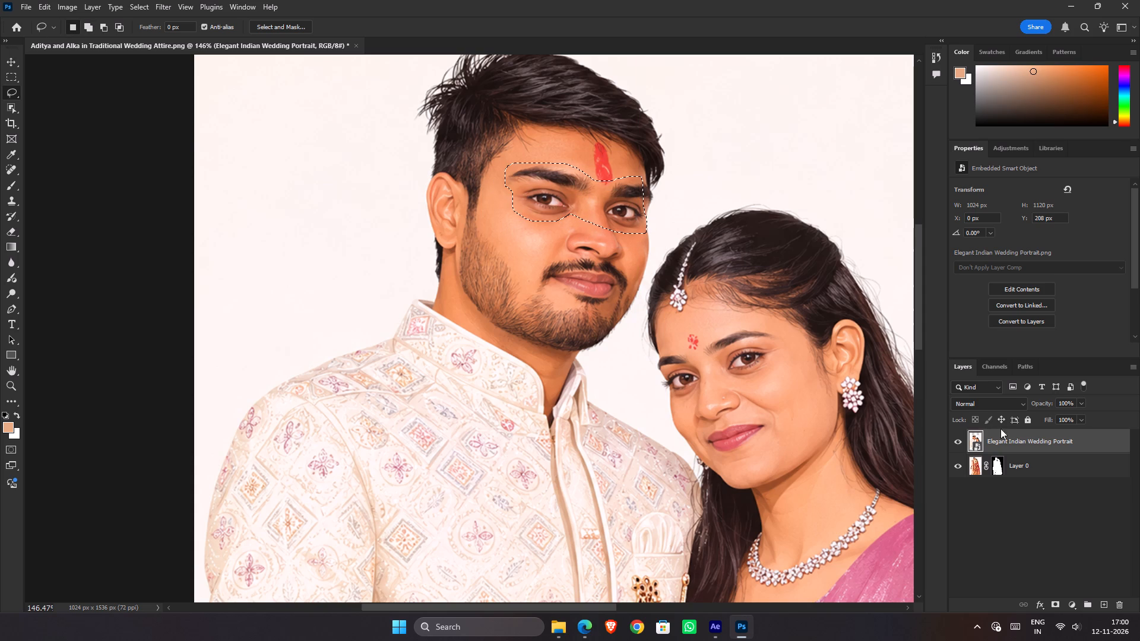
click(1056, 604)
Move the masked eye-and-eyebrow patch up onto the groom's face in the full-body illustration.
key(v)
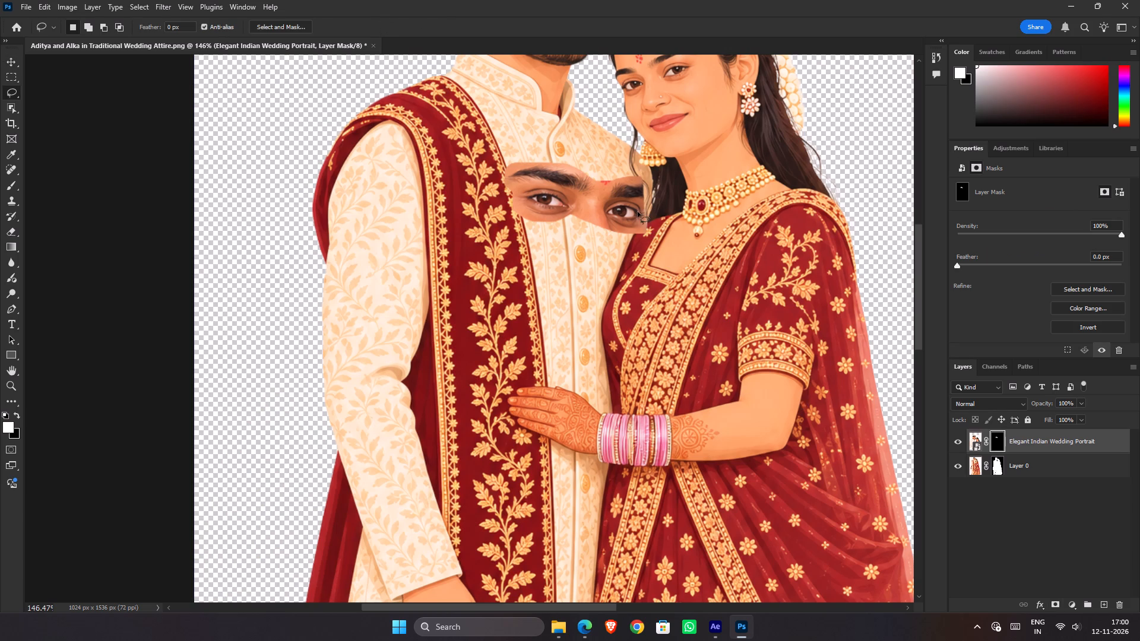
key(space)
key(space)
key(space)
key(space)
key(space)
key(space)
key(space)
key(space)
key(space)
key(space)
key(space)
key(space)
drag(622, 198, 669, 357)
drag(665, 360, 663, 319)
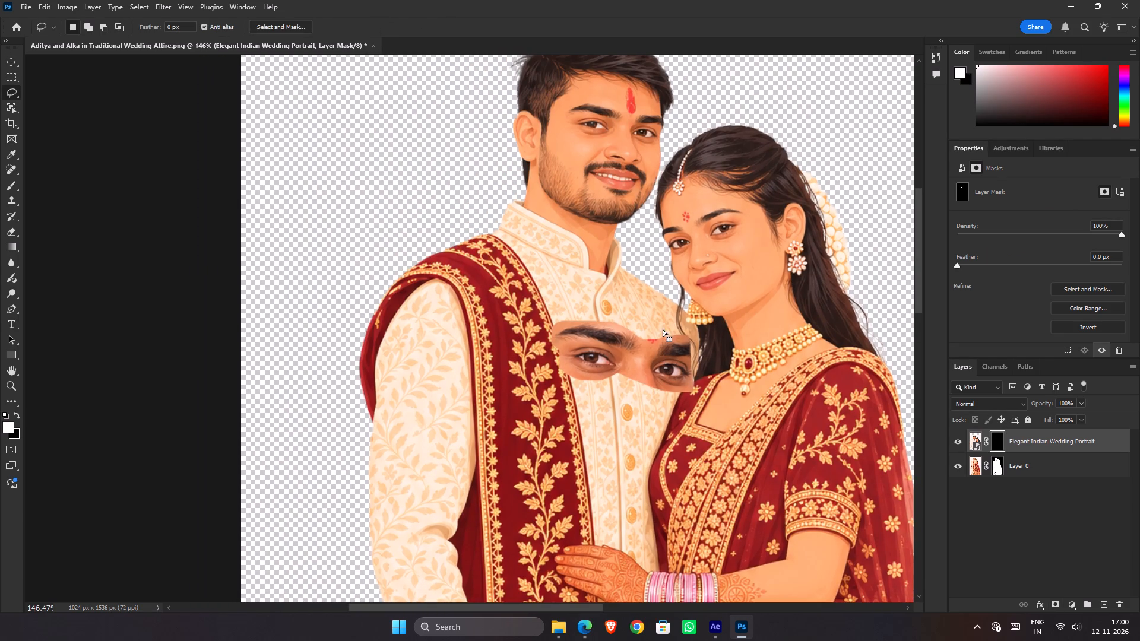
key(v)
key(ctrl+d)
key(v)
drag(648, 348, 638, 90)
key(space)
key(space)
key(space)
key(space)
key(space)
key(space)
drag(638, 101, 638, 202)
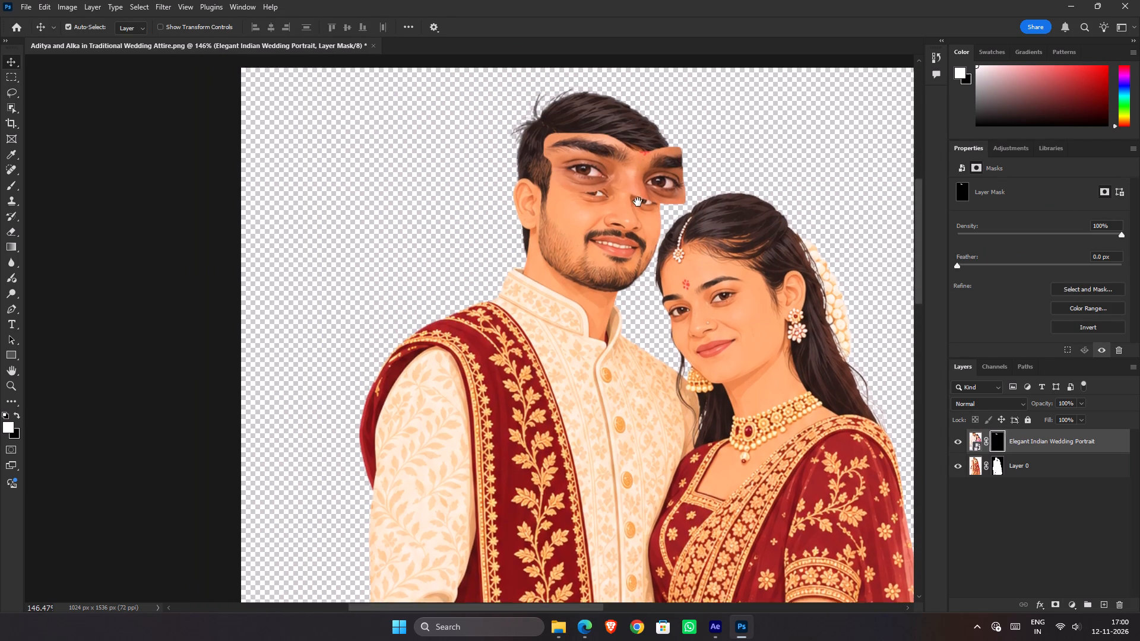
drag(638, 202, 638, 202)
drag(650, 214, 641, 235)
Free Transform the eye patch down to about 40% and position it over the groom's eyes.
key(ctrl+t)
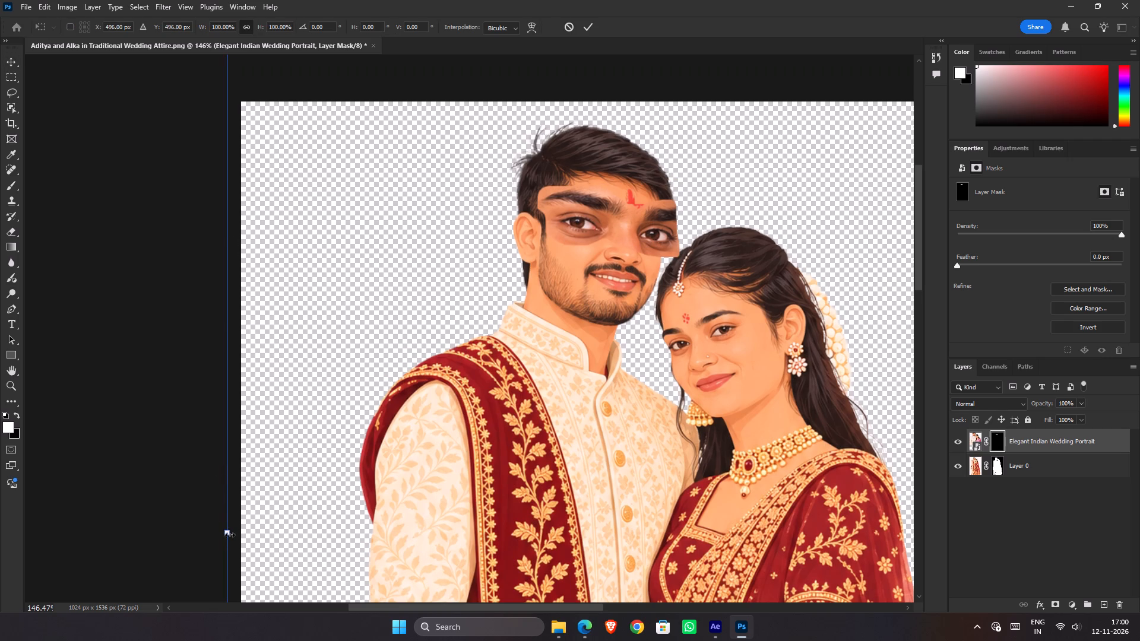
alt+drag(229, 533, 494, 536)
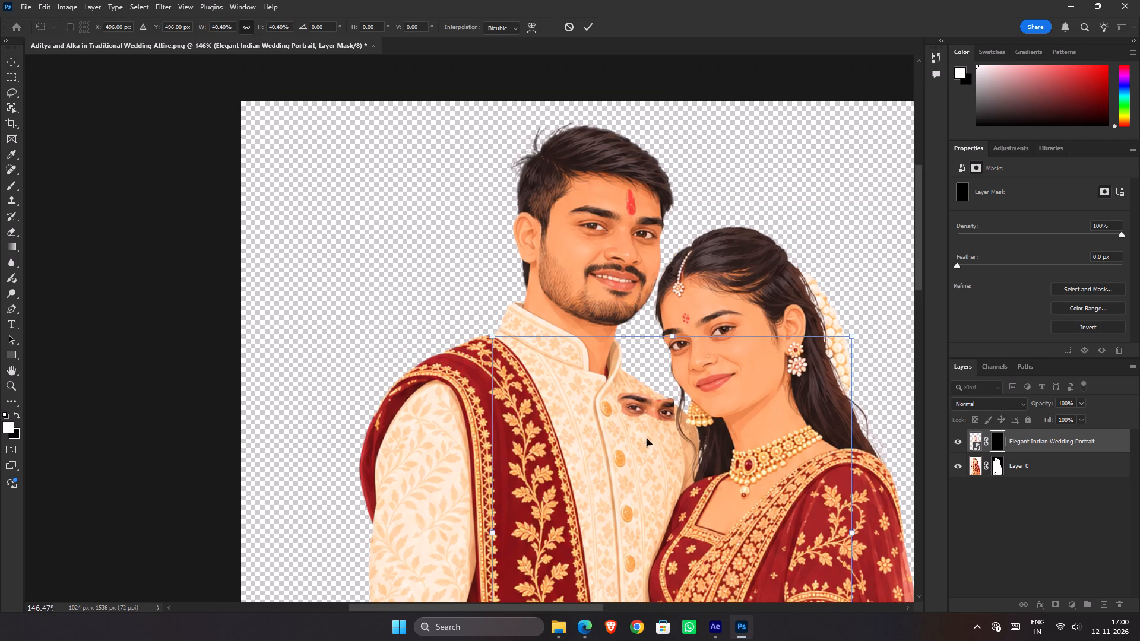
drag(664, 417, 634, 242)
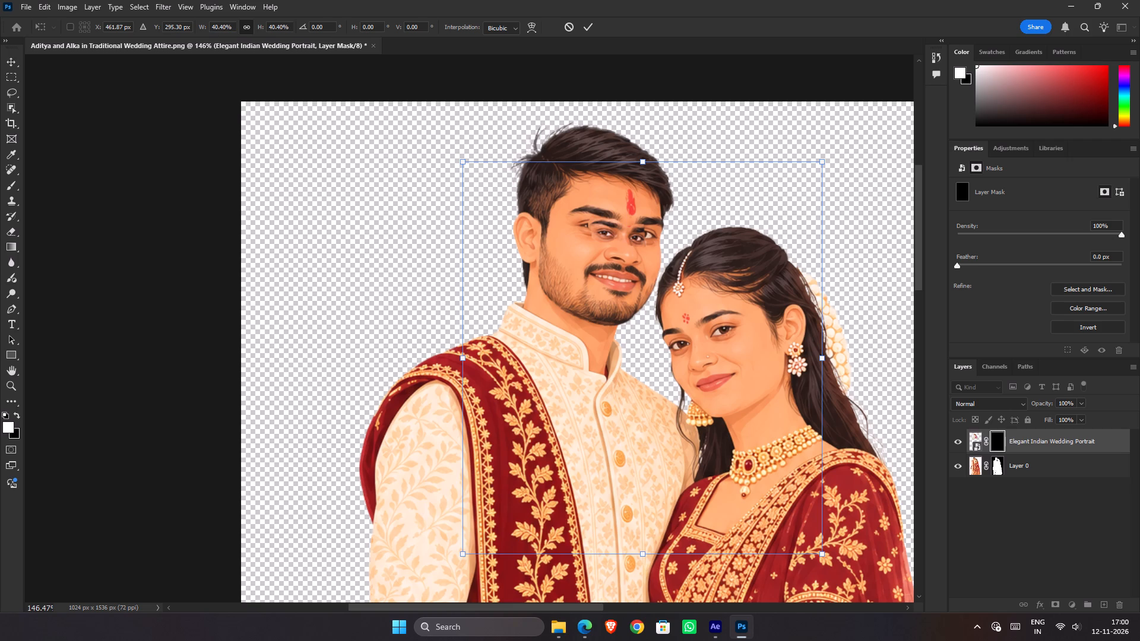
Set the transform's reference point between the groom's eyes and scale the eye patch up to about 59%.
click(73, 27)
drag(641, 358, 624, 236)
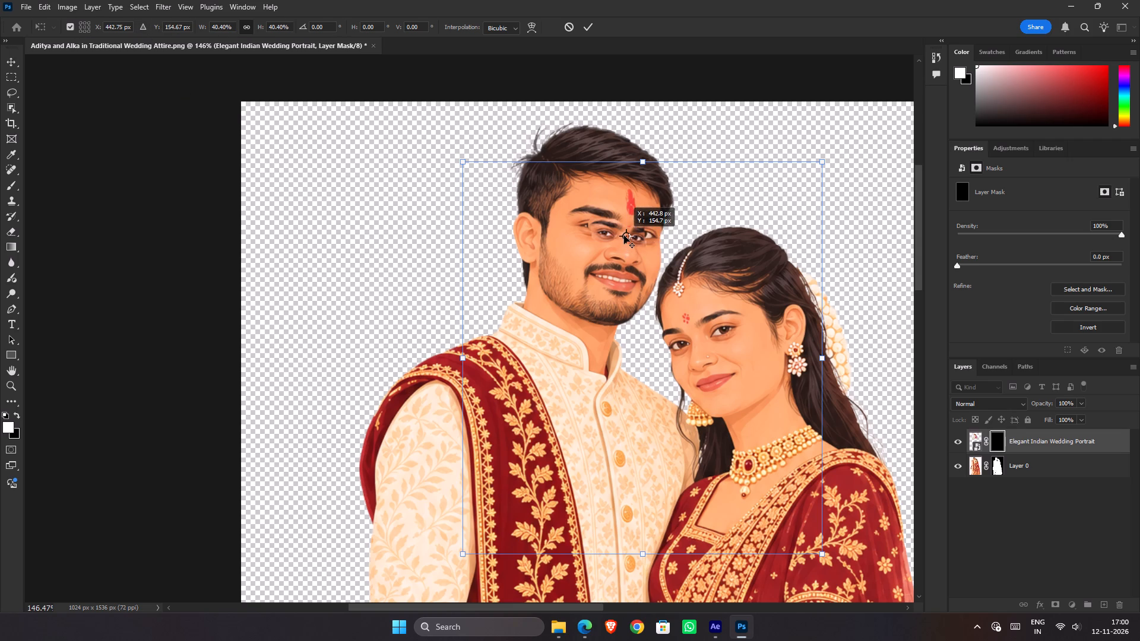
alt+drag(645, 165, 686, 82)
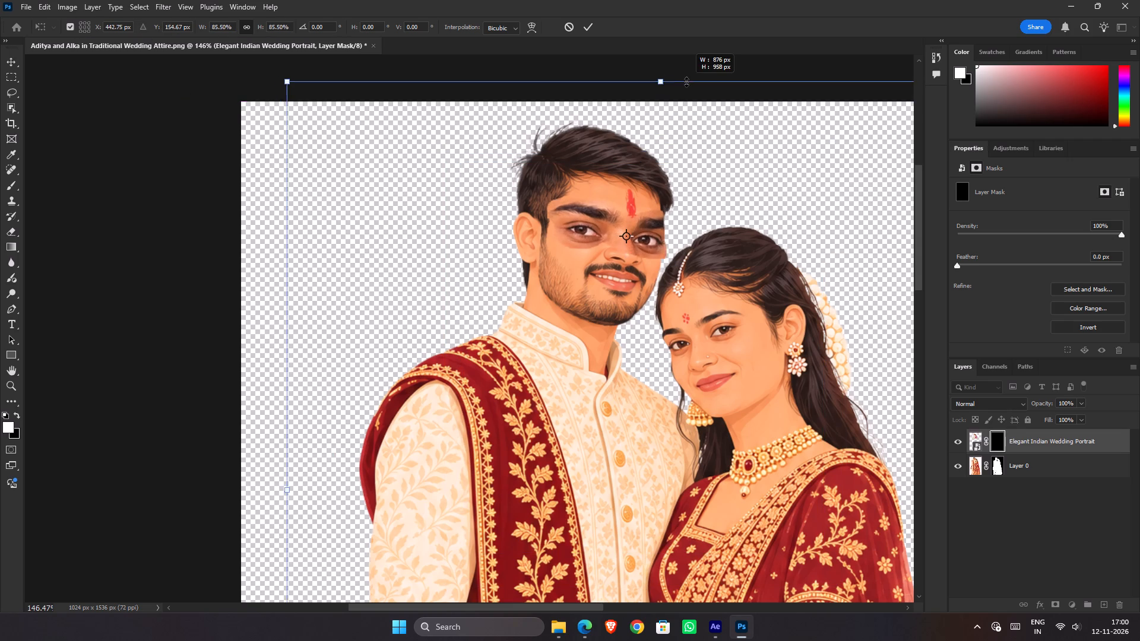
alt+drag(686, 82, 683, 133)
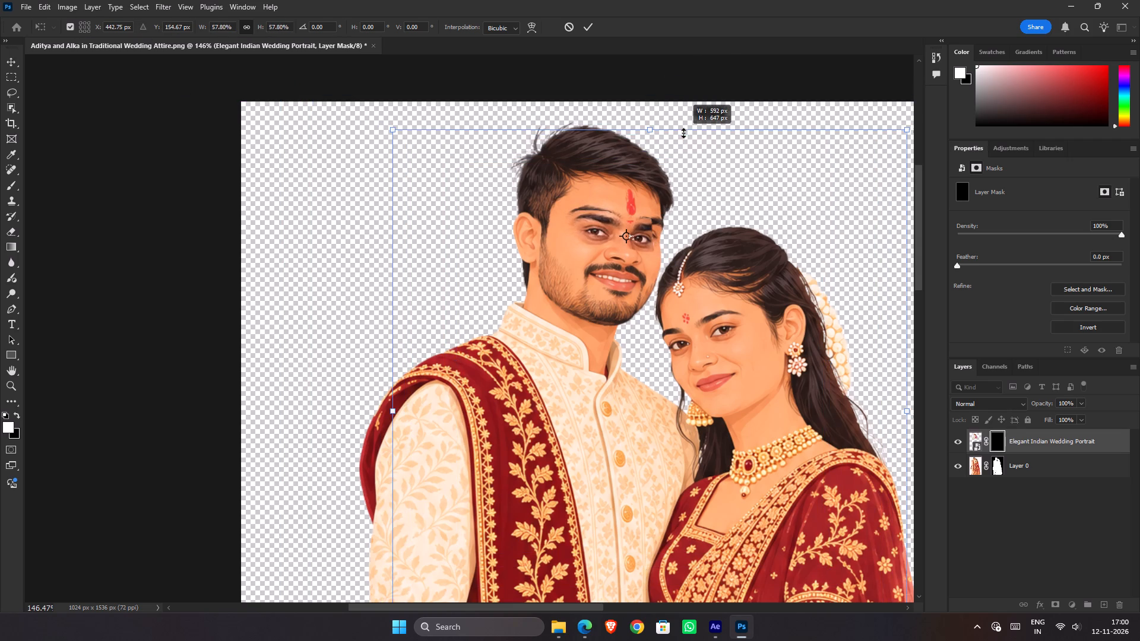
alt+drag(683, 133, 676, 130)
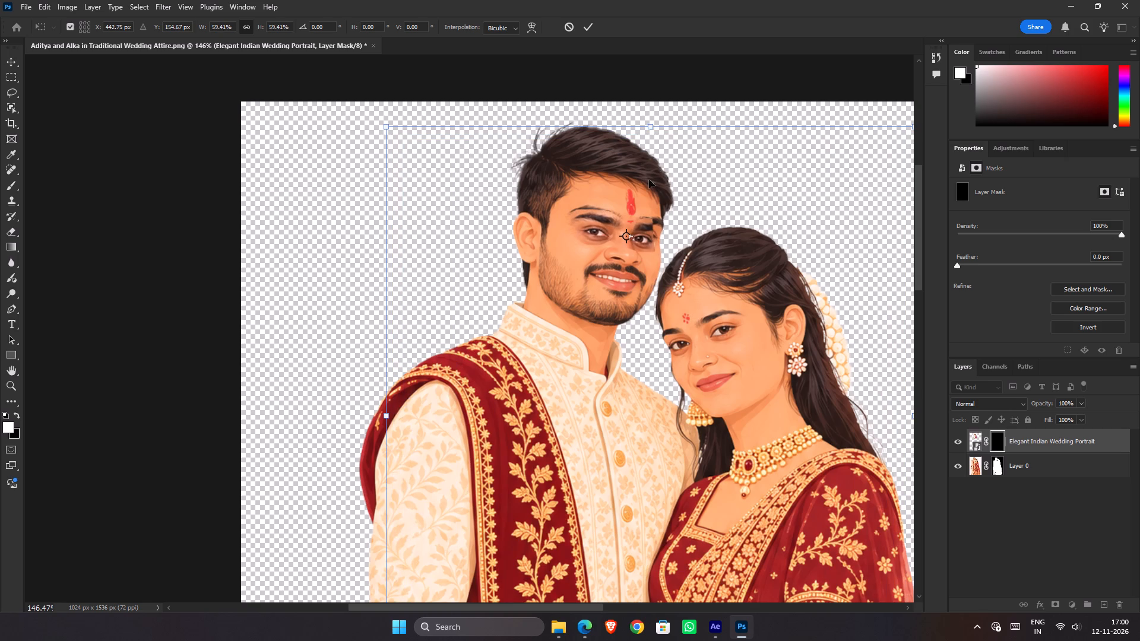
drag(646, 239, 646, 233)
key(space)
key(space)
key(space)
key(space)
key(space)
key(space)
key(space)
key(space)
key(space)
key(space)
key(space)
key(space)
key(space)
key(space)
key(space)
key(space)
key(space)
key(space)
key(space)
key(space)
drag(727, 255, 519, 247)
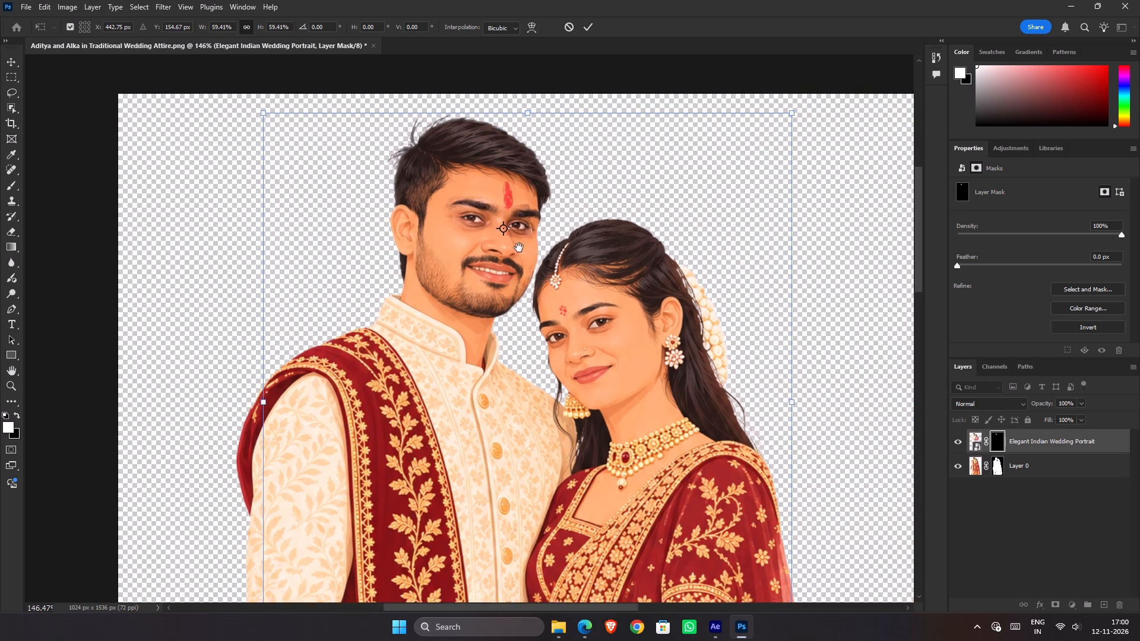
drag(519, 247, 517, 247)
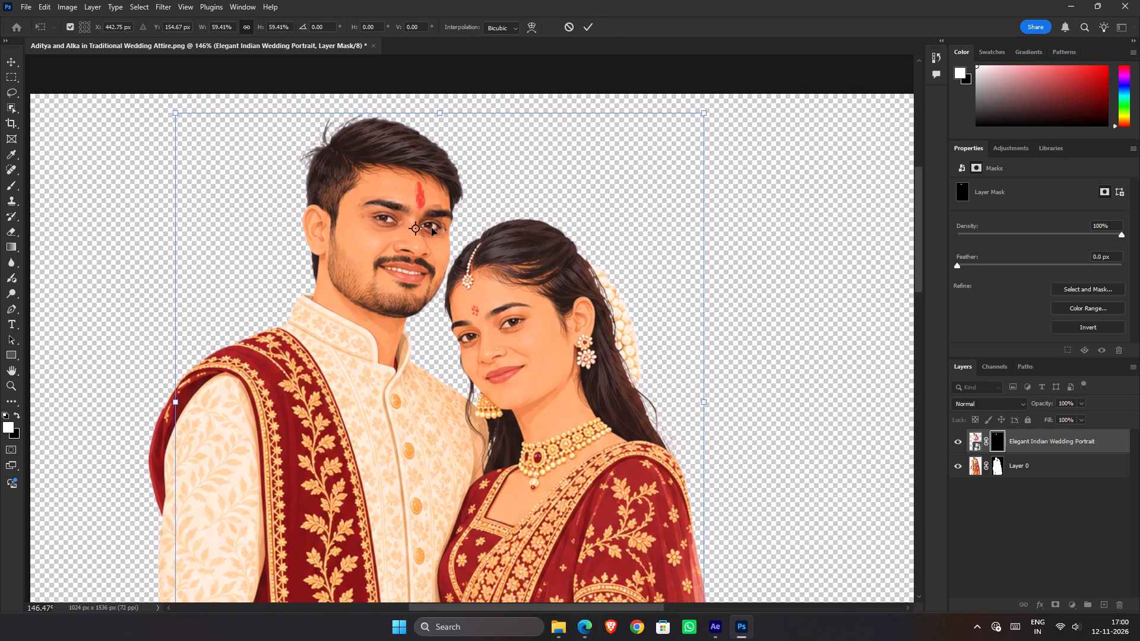
double_click(431, 227)
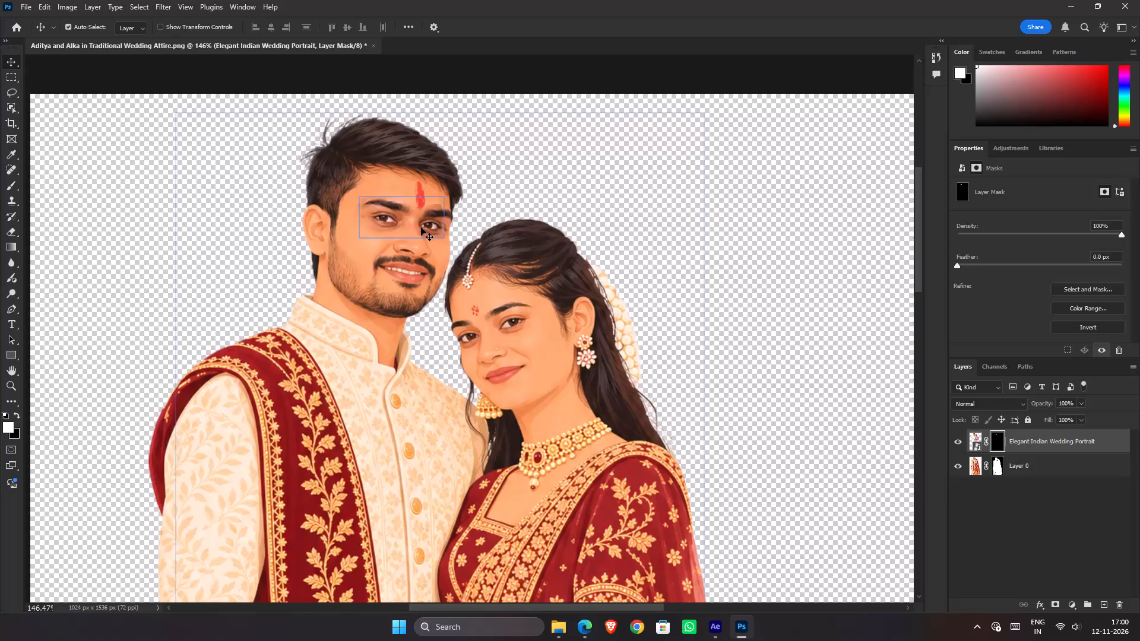
Free Transform the eye patch to about 107% width only and reposition it over the groom's eyes.
scroll(421, 227, down, 4)
scroll(425, 229, up, 2)
scroll(425, 229, down, 1)
scroll(425, 229, up, 2)
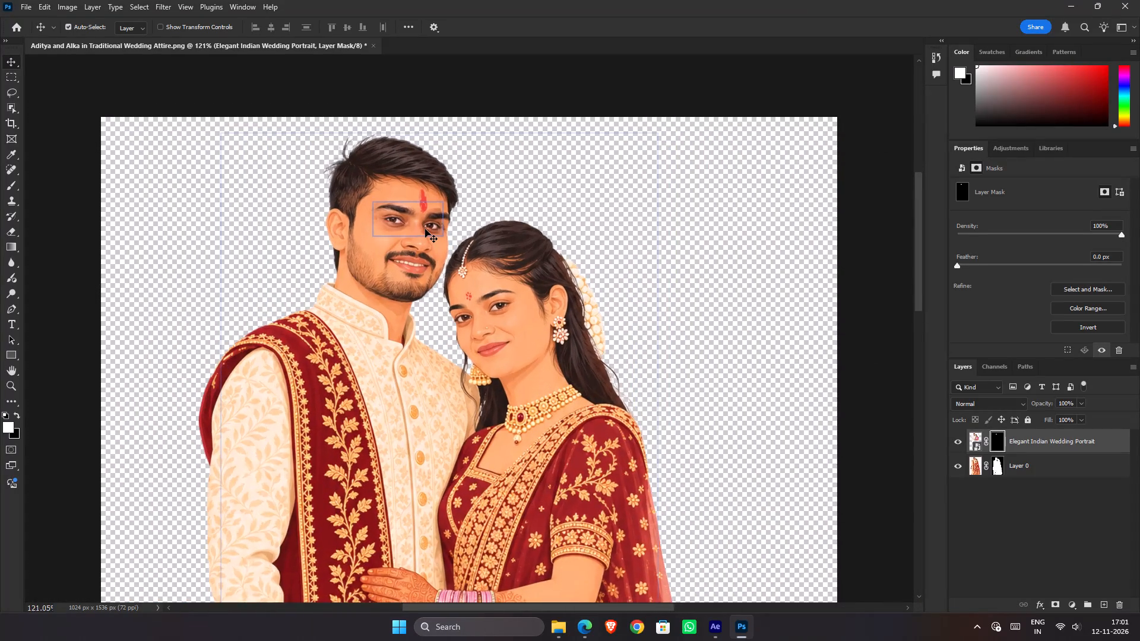
scroll(425, 229, down, 1)
scroll(425, 229, up, 1)
key(ctrl+t)
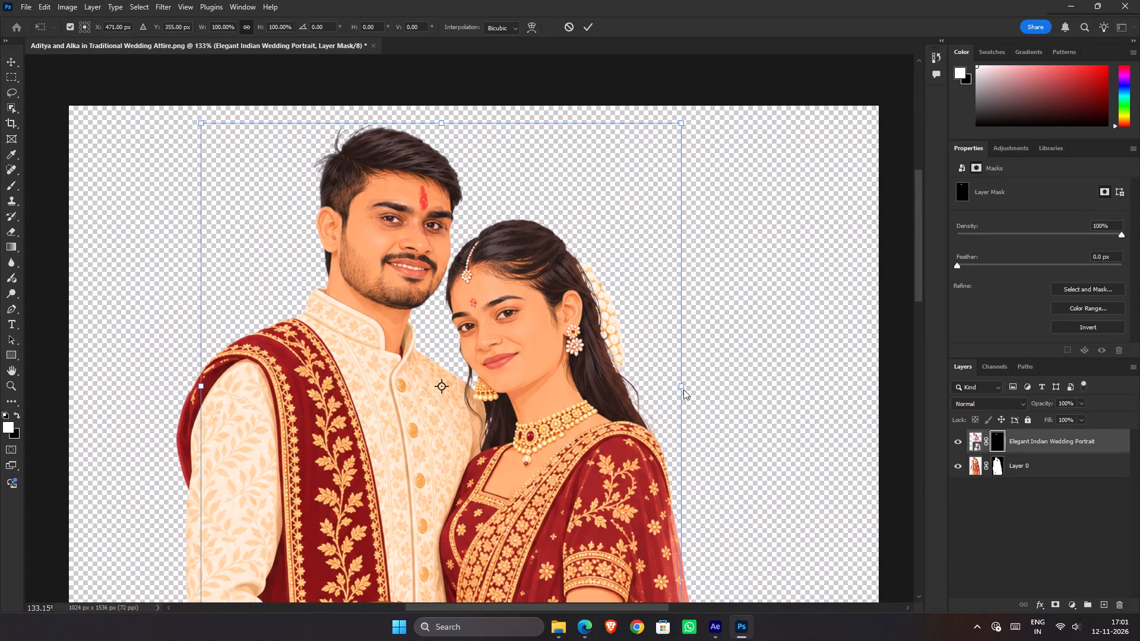
shift+drag(682, 387, 691, 387)
shift+drag(691, 387, 695, 387)
shift+drag(684, 387, 692, 387)
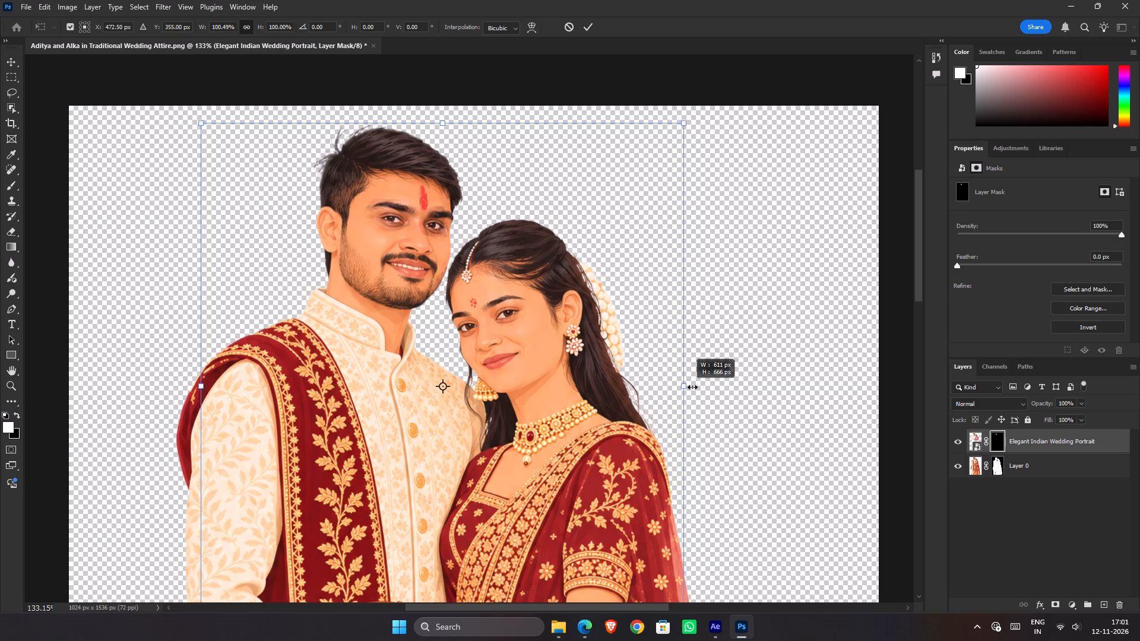
shift+drag(692, 387, 731, 394)
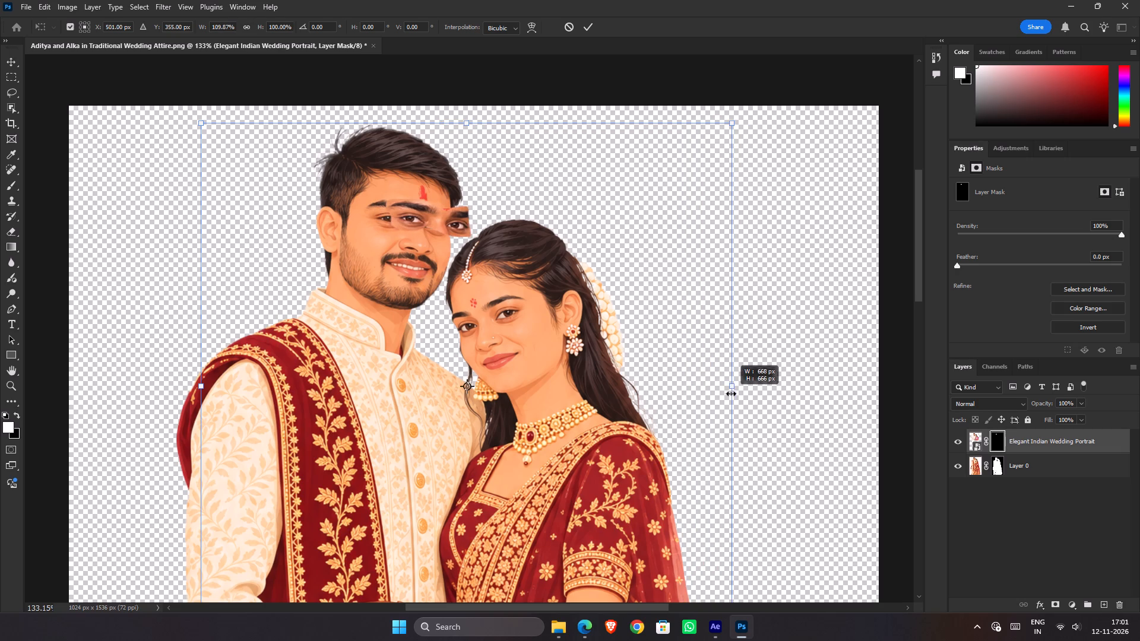
shift+drag(731, 394, 717, 394)
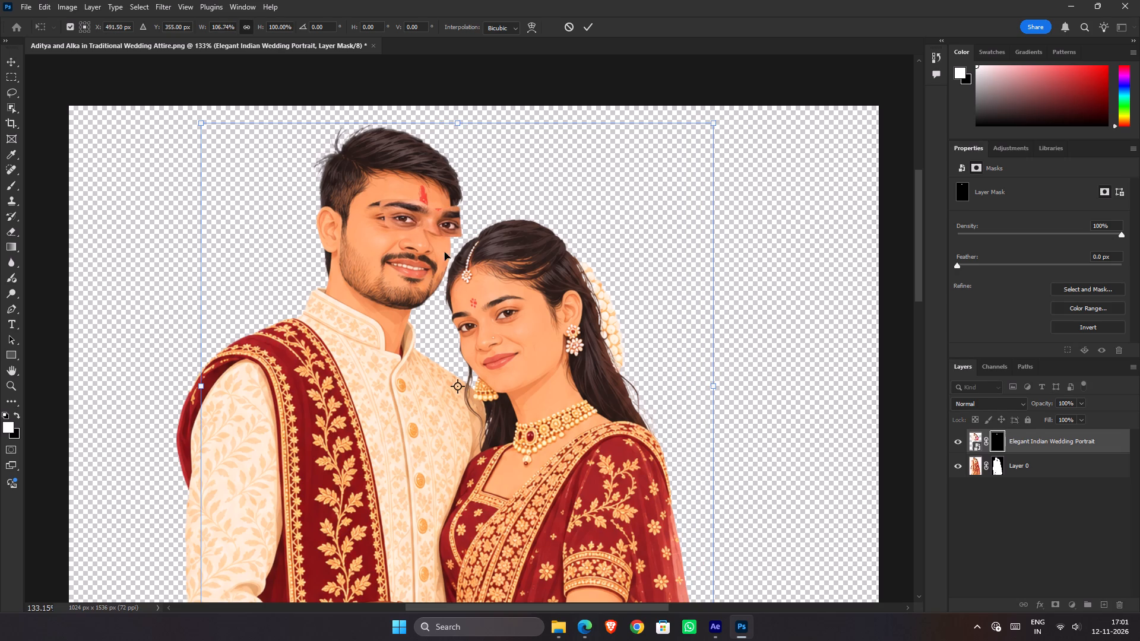
drag(447, 230, 434, 233)
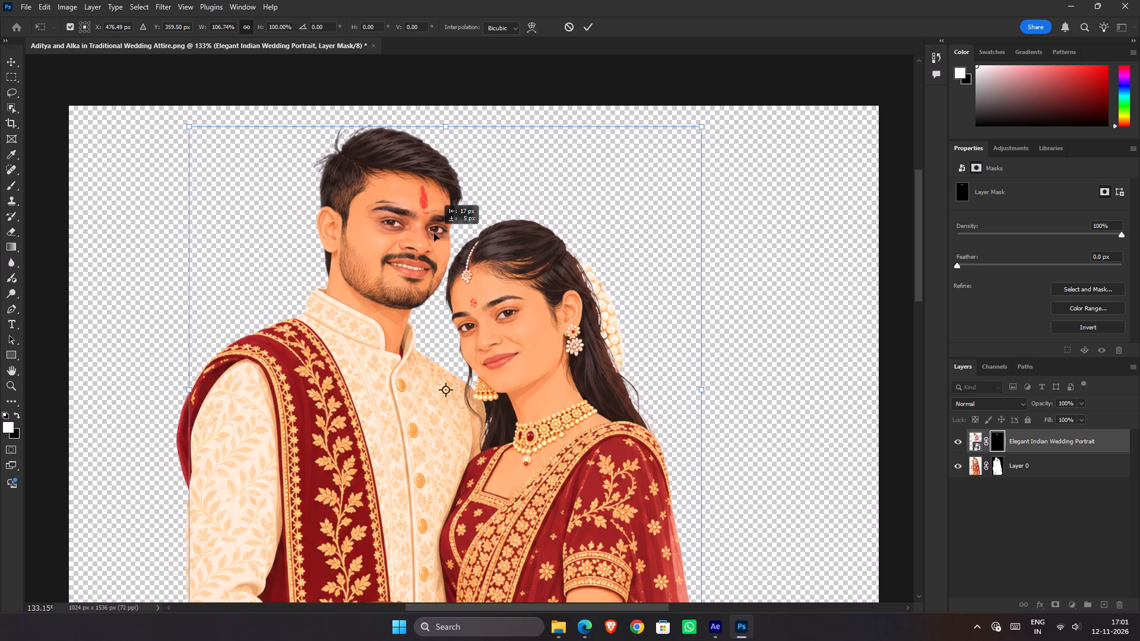
drag(434, 233, 435, 230)
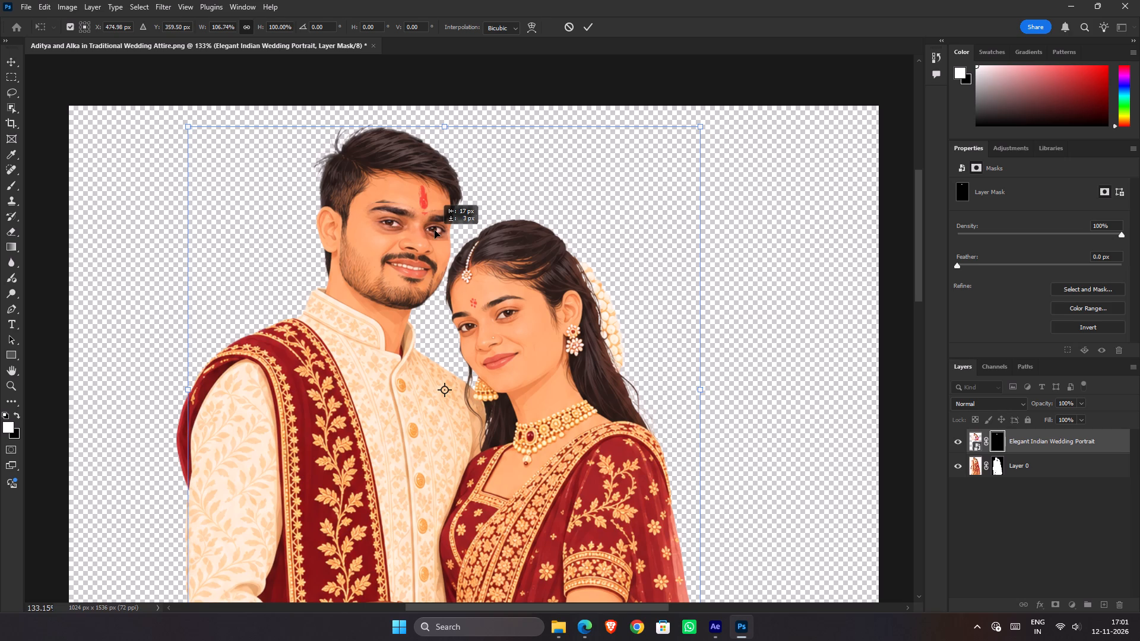
drag(435, 230, 433, 230)
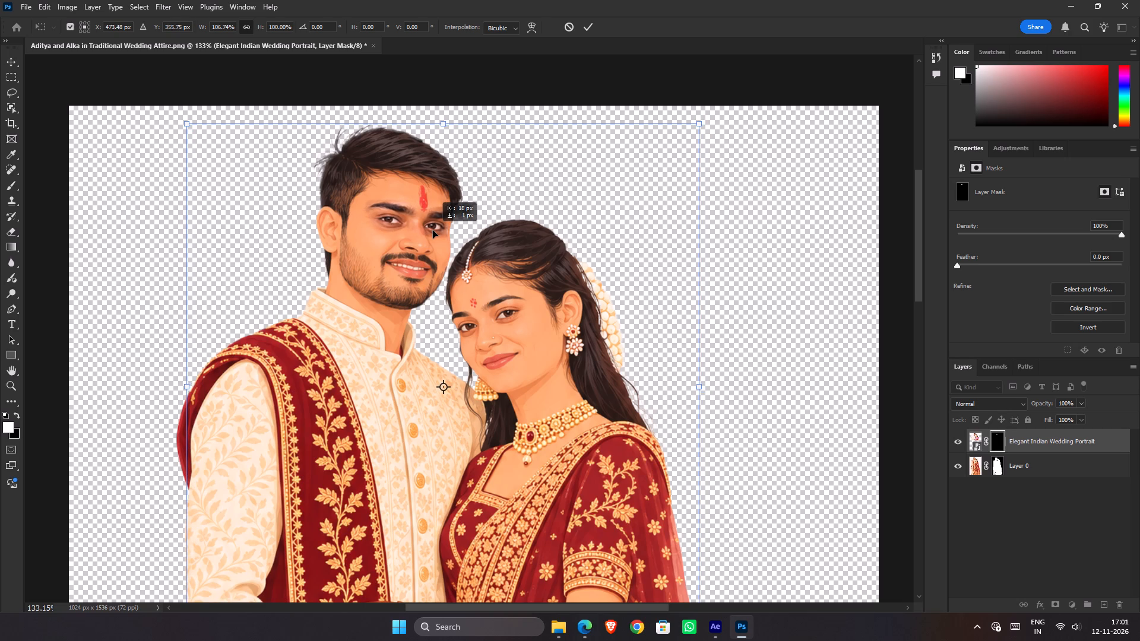
drag(433, 230, 435, 231)
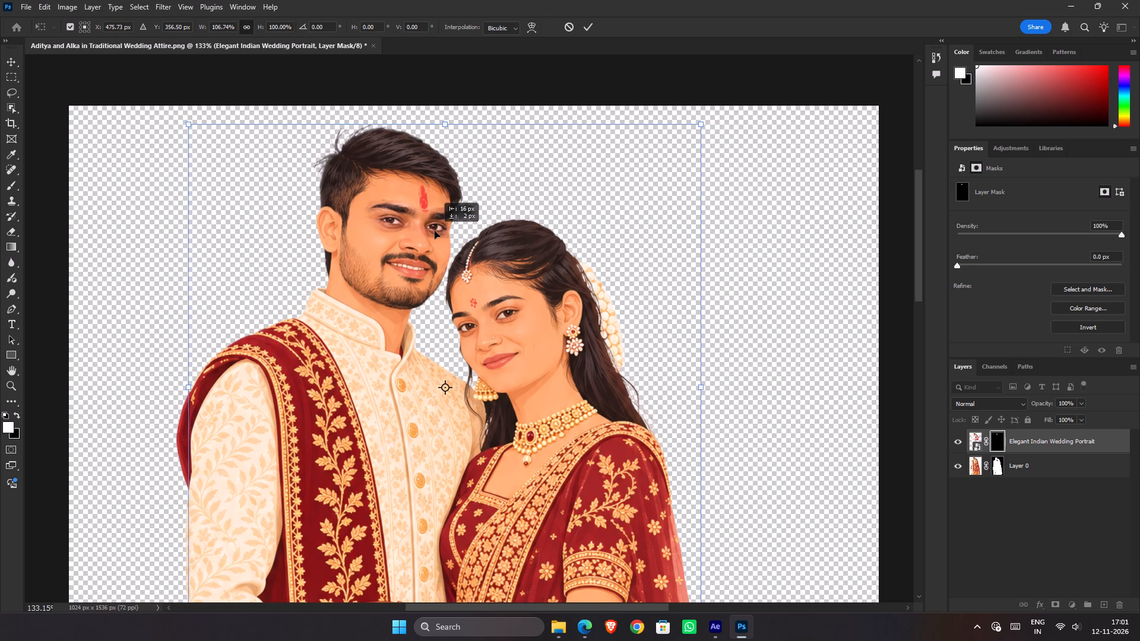
drag(435, 231, 433, 229)
double_click(433, 229)
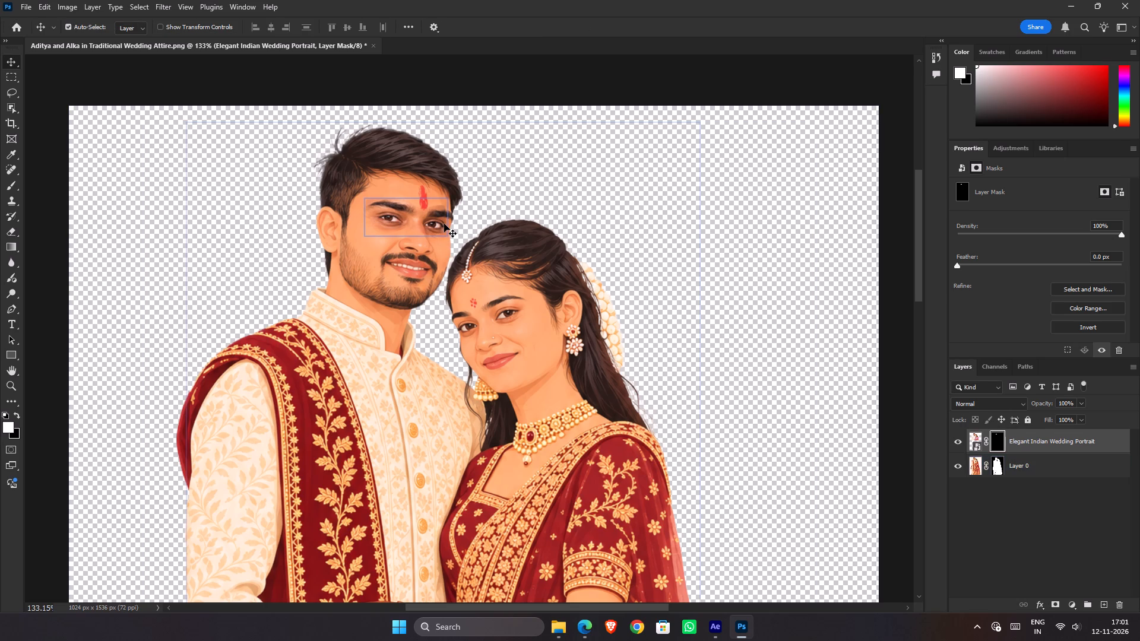
Free Transform the eye patch proportionally to about 104% and nudge it down into place over the groom's eyes.
scroll(426, 328, down, 2)
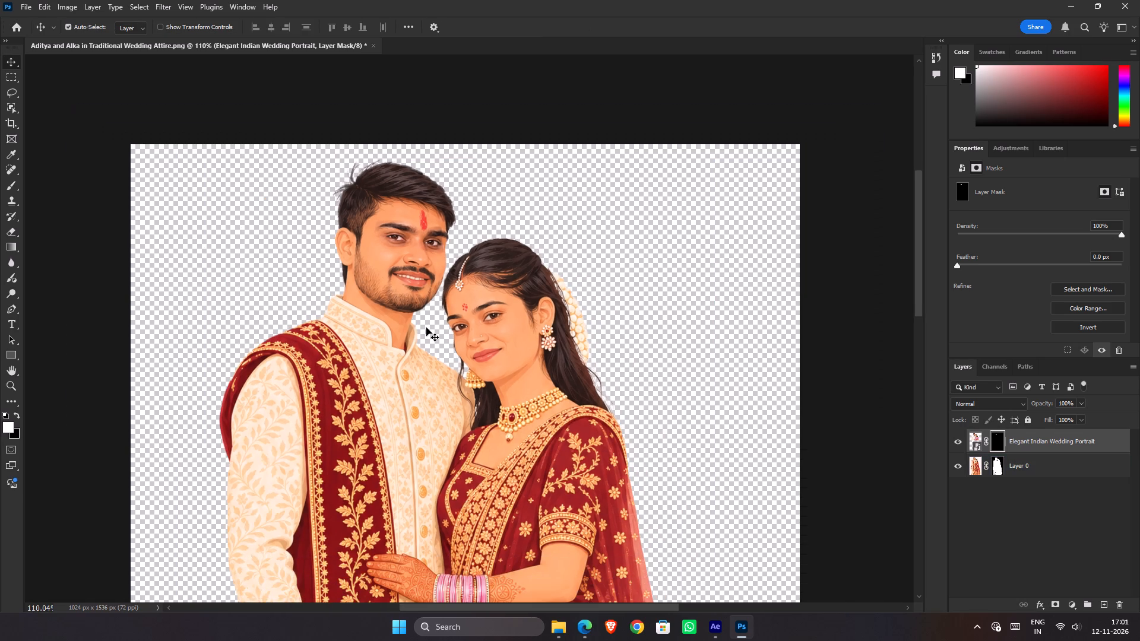
scroll(425, 299, up, 4)
key(ctrl+t)
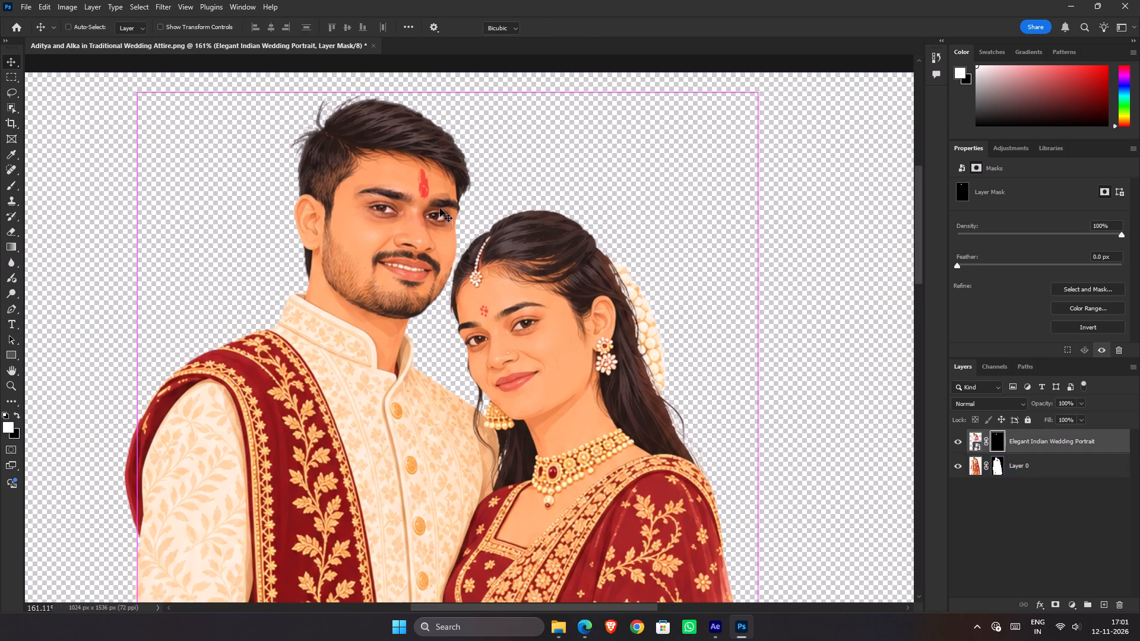
scroll(470, 226, down, 3)
scroll(473, 240, up, 1)
scroll(474, 246, down, 2)
alt+drag(669, 358, 678, 359)
drag(431, 212, 431, 215)
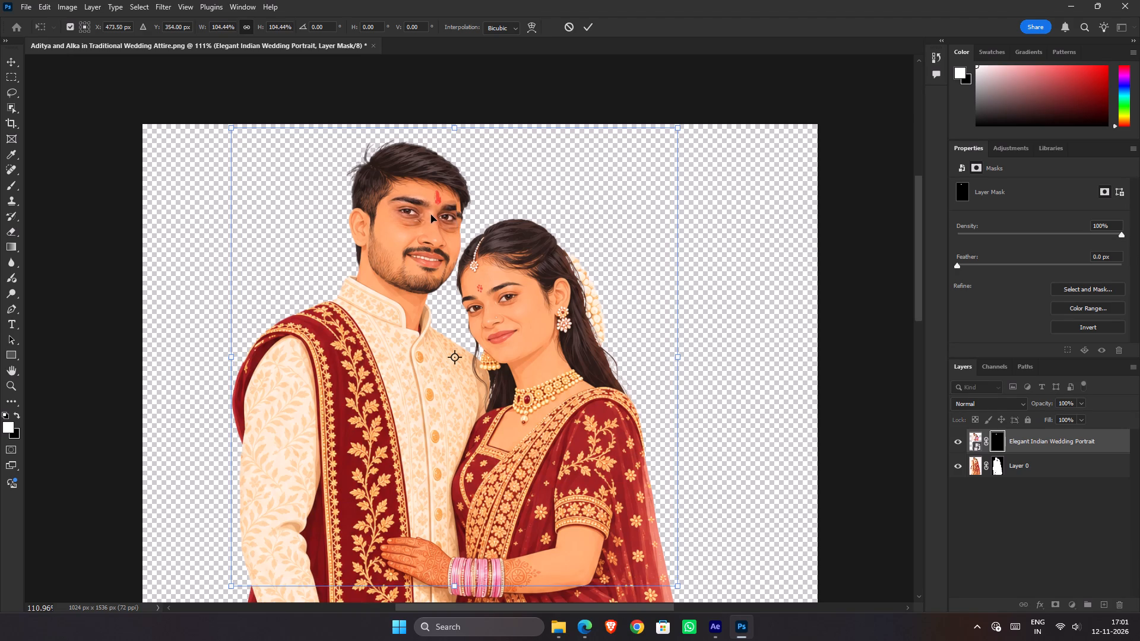
drag(431, 215, 433, 221)
double_click(433, 221)
Paint black on the portrait layer's mask with a 12 px brush to blend the patch around the groom's eye and eyebrow nearer the bride.
scroll(447, 208, down, 1)
scroll(447, 208, up, 1)
scroll(447, 208, down, 1)
scroll(447, 208, up, 3)
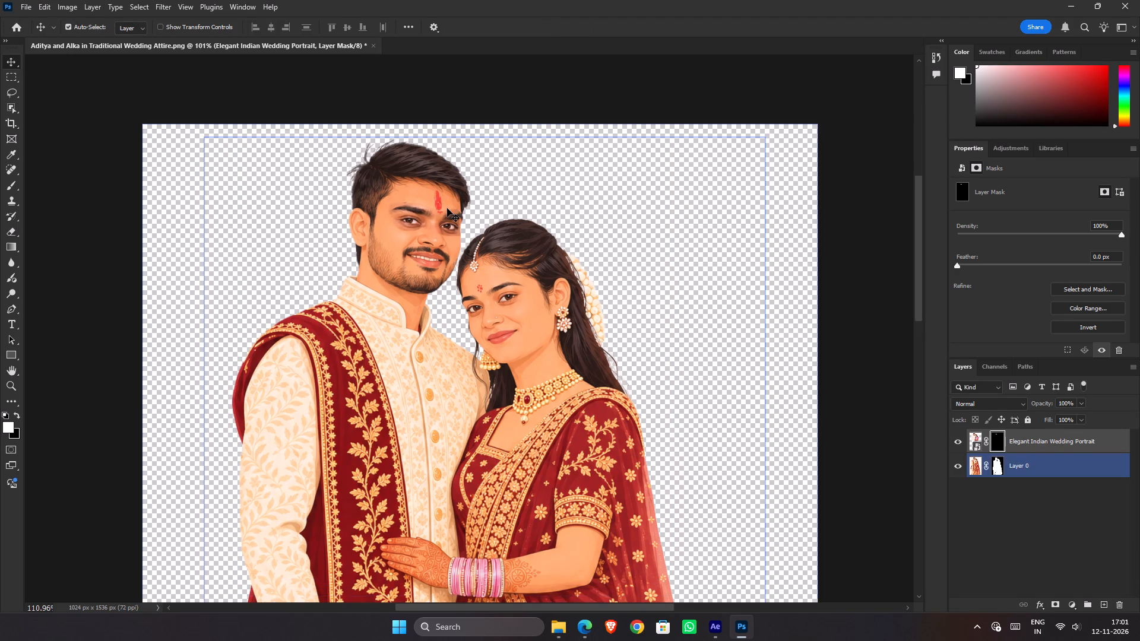
scroll(447, 208, up, 1)
scroll(447, 208, down, 2)
scroll(448, 208, up, 1)
key(b)
scroll(458, 240, up, 3)
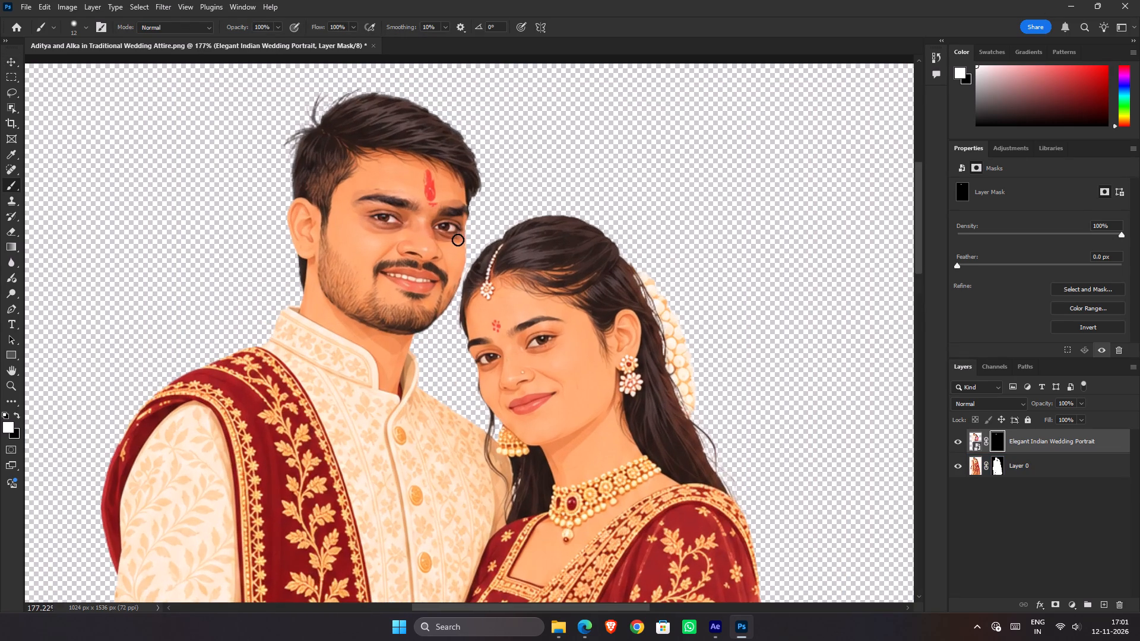
key(x)
alt+right_drag(431, 258, 439, 213)
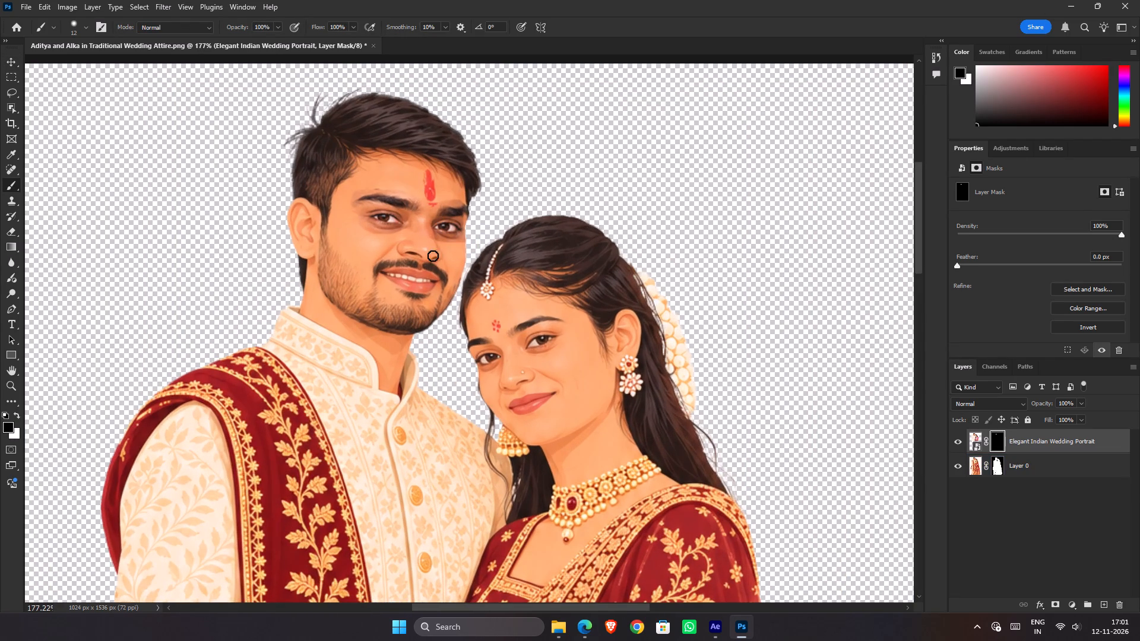
drag(441, 249, 429, 219)
drag(429, 219, 424, 226)
drag(433, 238, 440, 242)
drag(440, 242, 444, 242)
drag(444, 242, 463, 239)
drag(463, 239, 434, 207)
drag(434, 207, 470, 217)
drag(470, 217, 447, 212)
Paint black on the portrait layer's mask to blend the patch around the groom's nose bridge and the eye and eyebrow farther from the bride.
drag(416, 225, 382, 233)
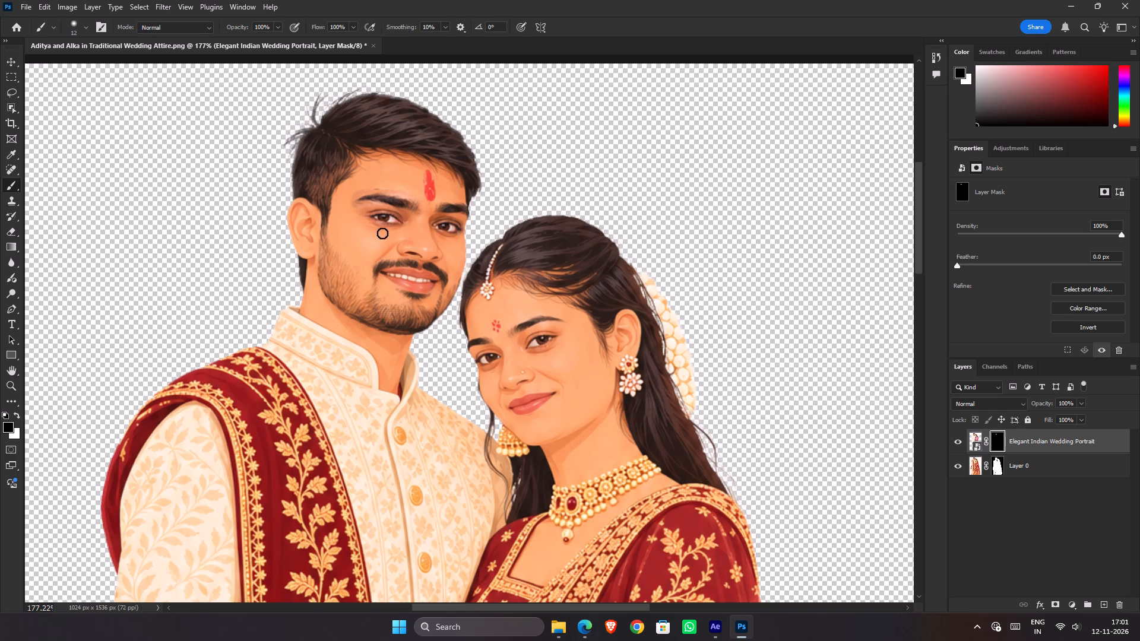
drag(382, 233, 385, 201)
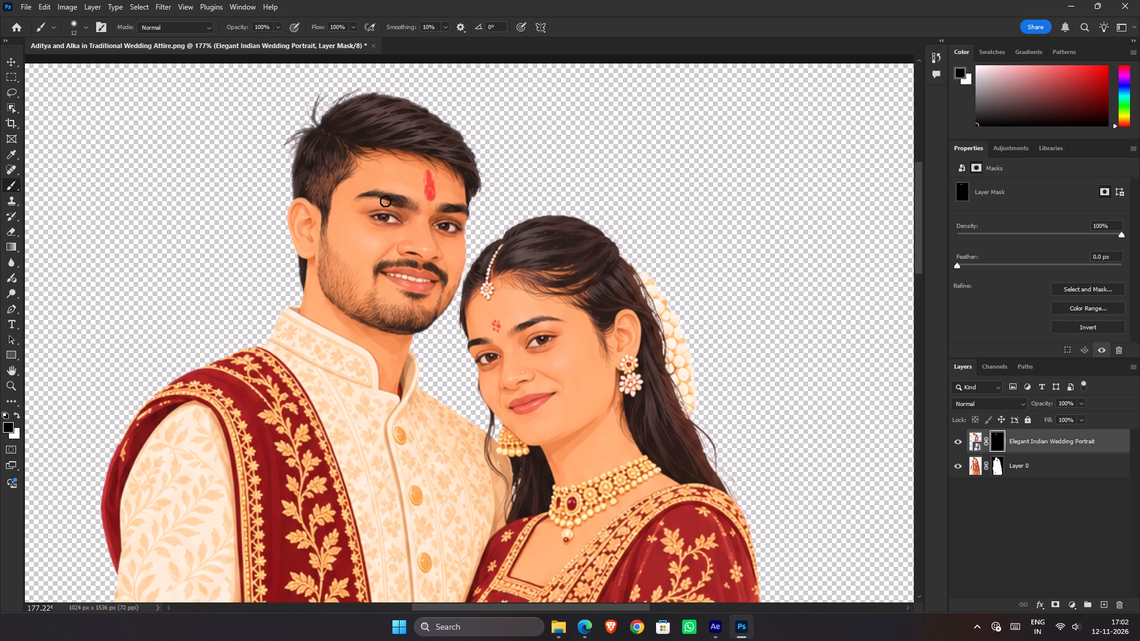
drag(385, 201, 360, 202)
drag(360, 202, 359, 211)
Paint white on the portrait layer's mask to restore the patch over both of the groom's eyebrows and upper eyelids.
key(x)
drag(395, 217, 394, 208)
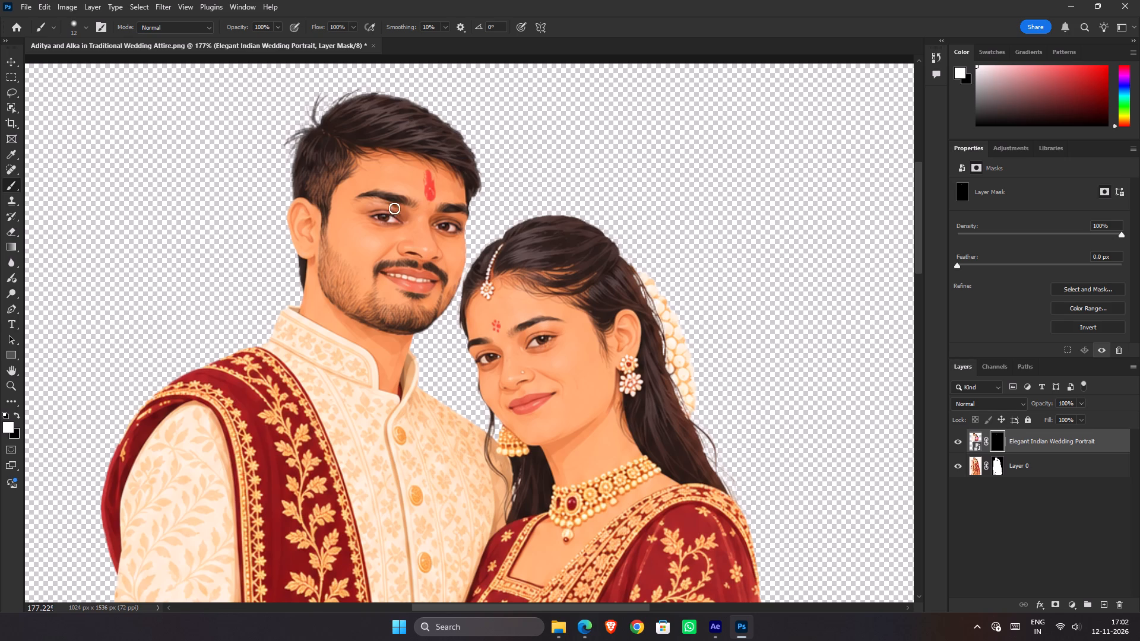
drag(394, 208, 363, 201)
drag(363, 201, 387, 194)
drag(387, 194, 416, 205)
drag(446, 218, 439, 210)
drag(439, 210, 452, 205)
drag(452, 205, 457, 215)
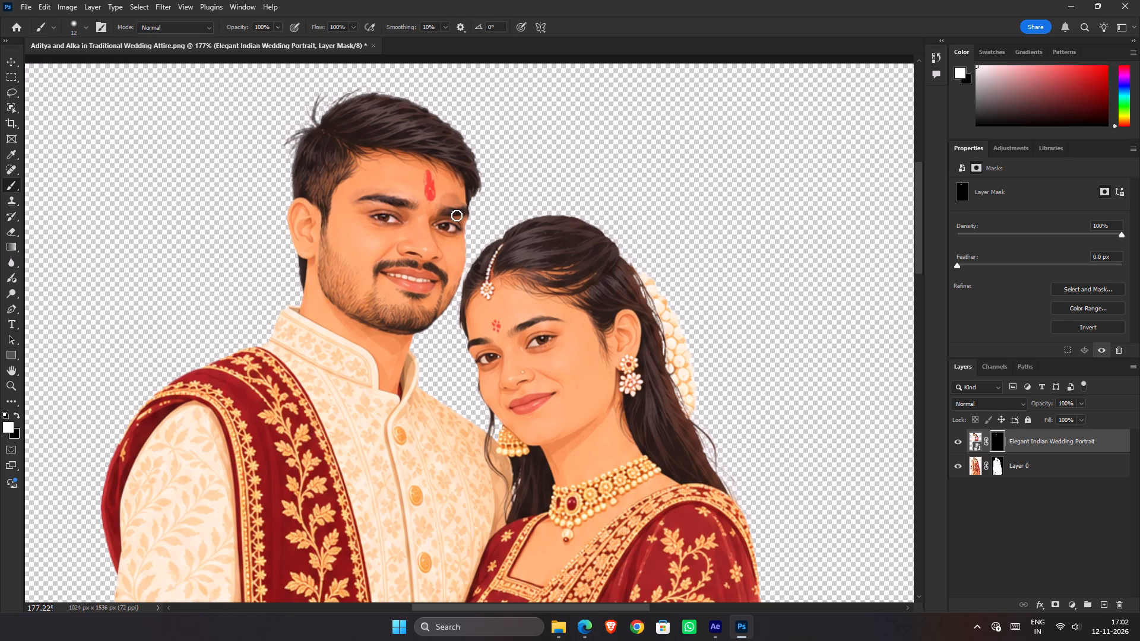
drag(457, 215, 457, 217)
Examine how the groom's blended eyes look at full-figure distance and close up.
scroll(452, 225, down, 2)
scroll(452, 224, up, 1)
scroll(452, 224, down, 3)
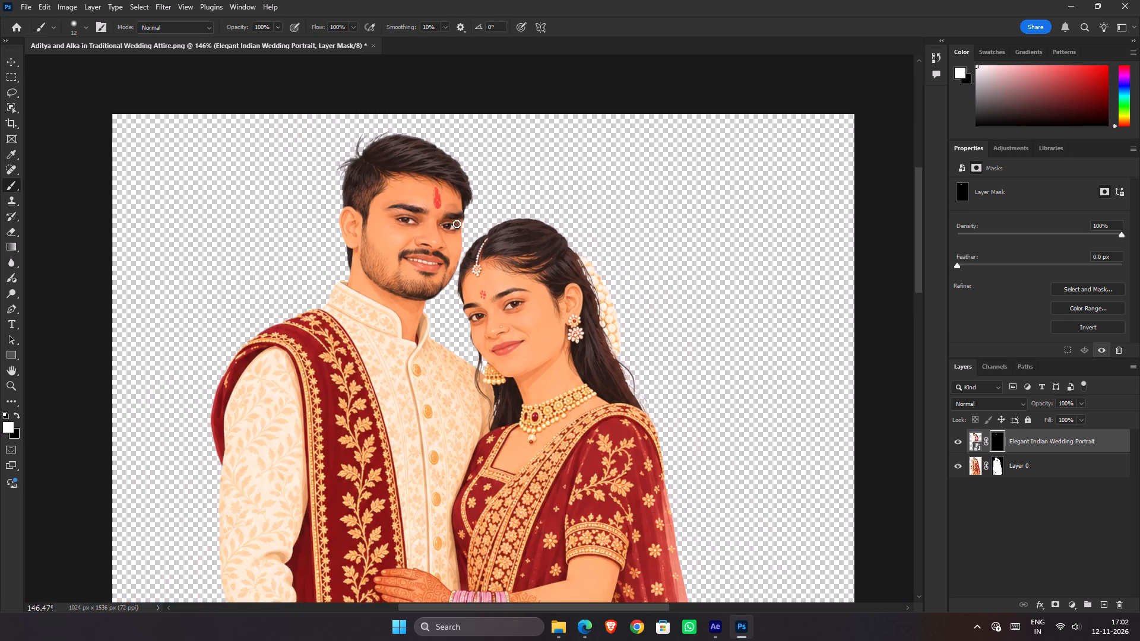
scroll(457, 224, down, 3)
scroll(458, 224, up, 1)
scroll(461, 224, down, 4)
scroll(416, 245, down, 1)
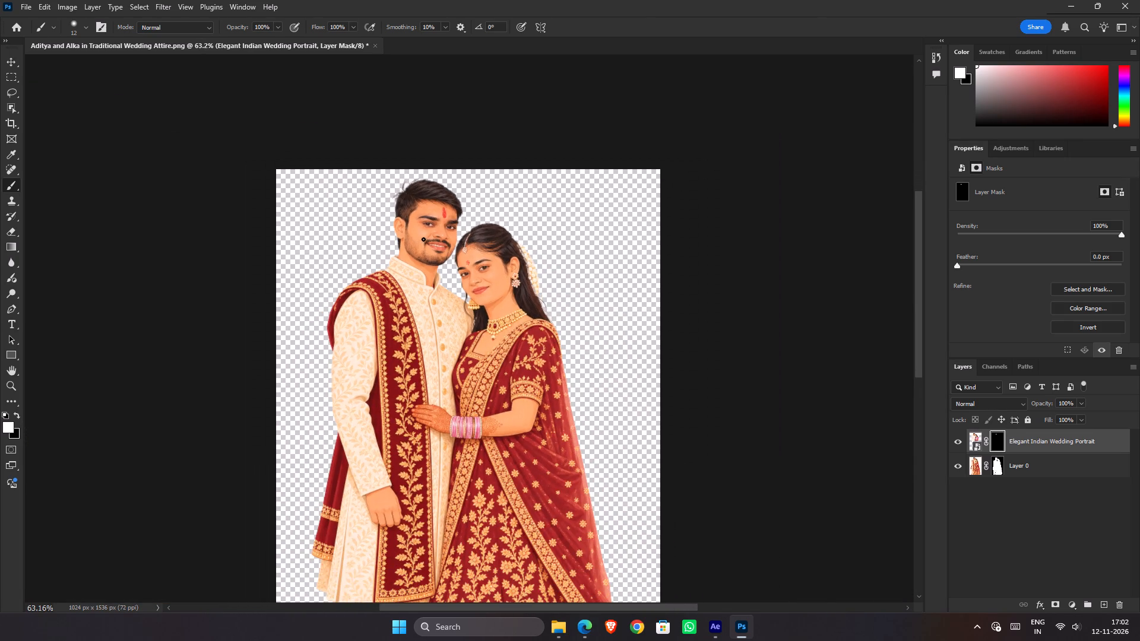
scroll(427, 237, down, 5)
scroll(429, 236, up, 1)
scroll(430, 235, down, 1)
scroll(430, 235, up, 5)
scroll(435, 233, down, 1)
scroll(435, 233, up, 7)
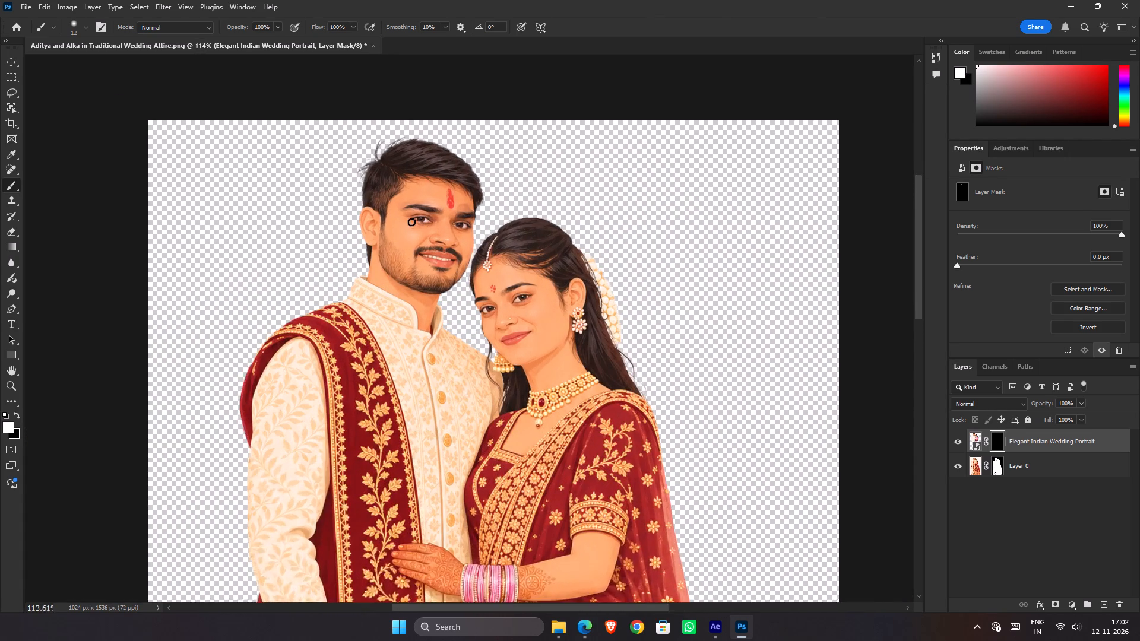
scroll(411, 222, up, 1)
Free Transform the eye patch to about 112% height only and reposition it over the groom's eyes.
alt+right_click(436, 225)
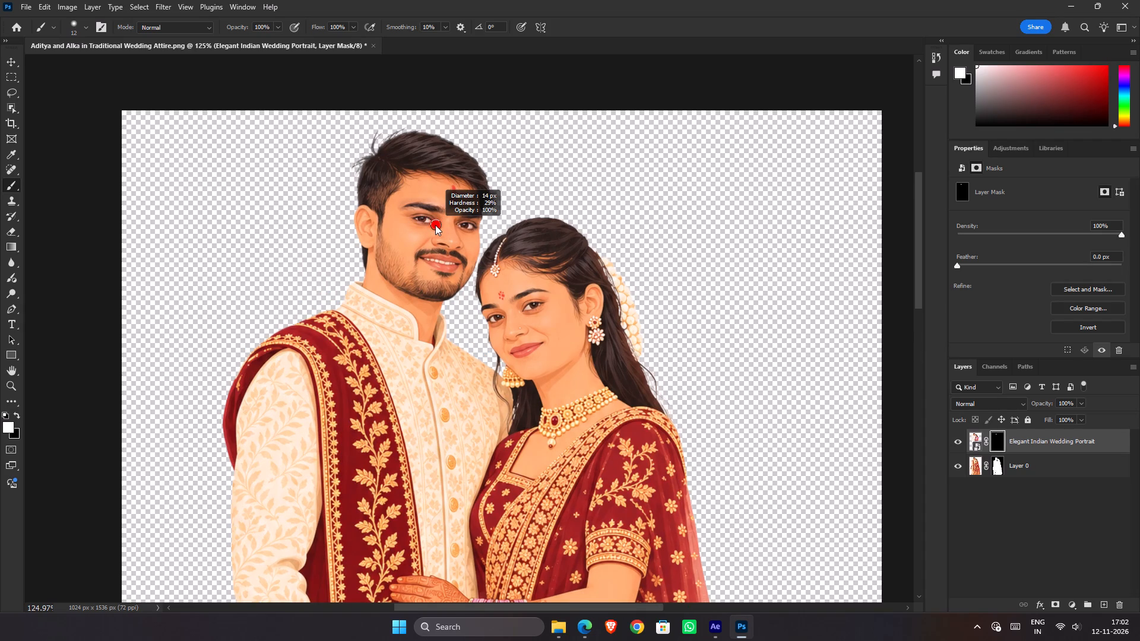
key(ctrl+t)
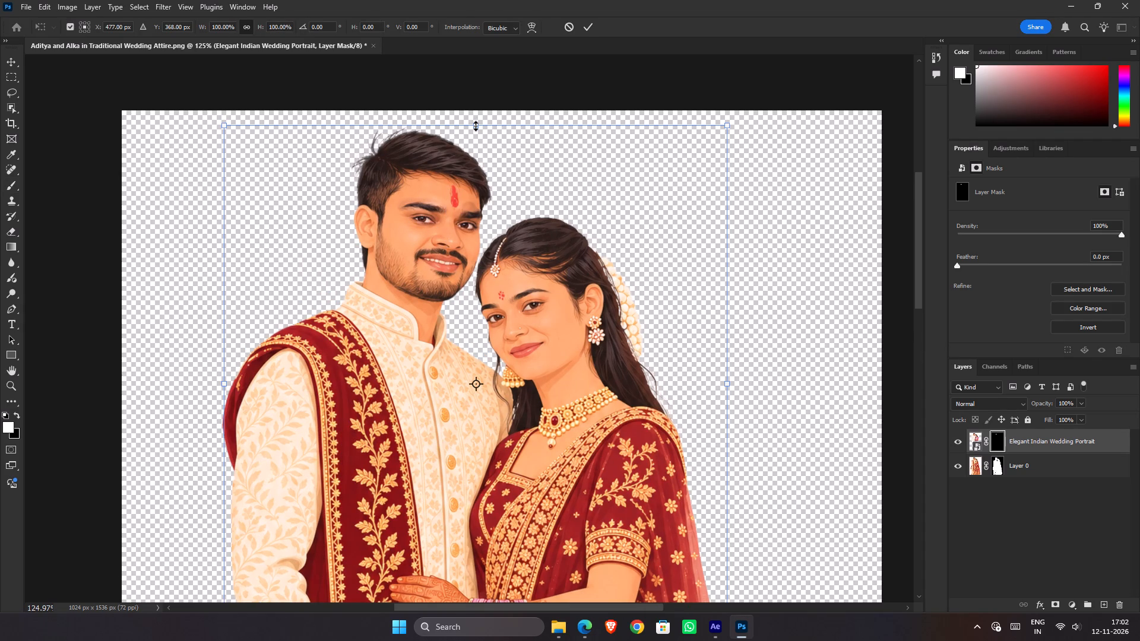
alt+shift+drag(476, 126, 479, 100)
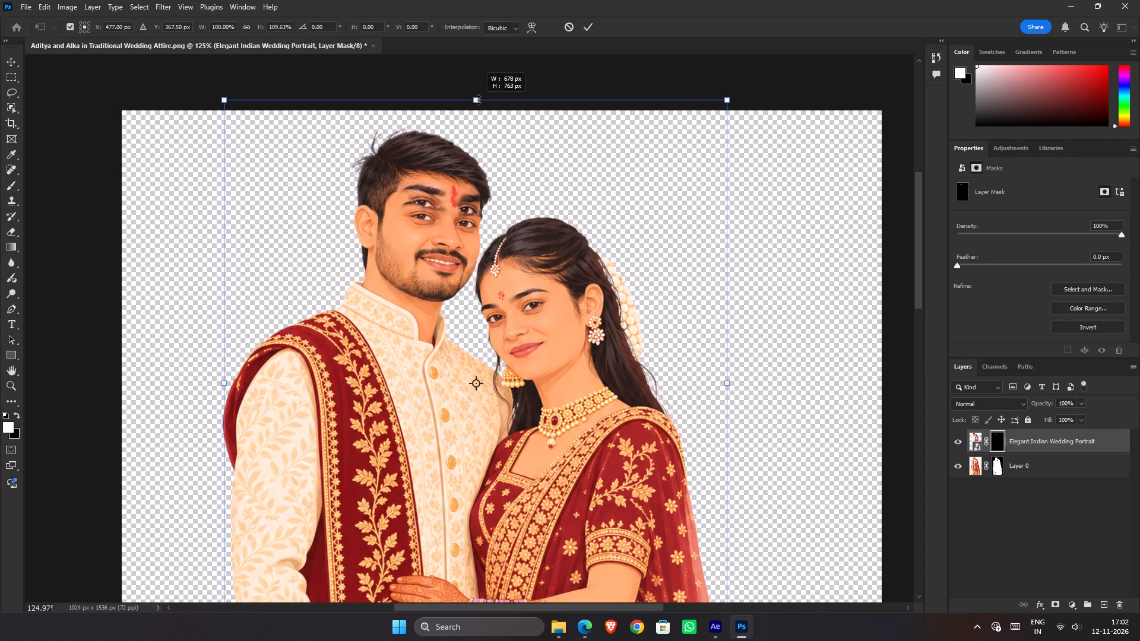
alt+shift+drag(479, 100, 480, 94)
key(c)
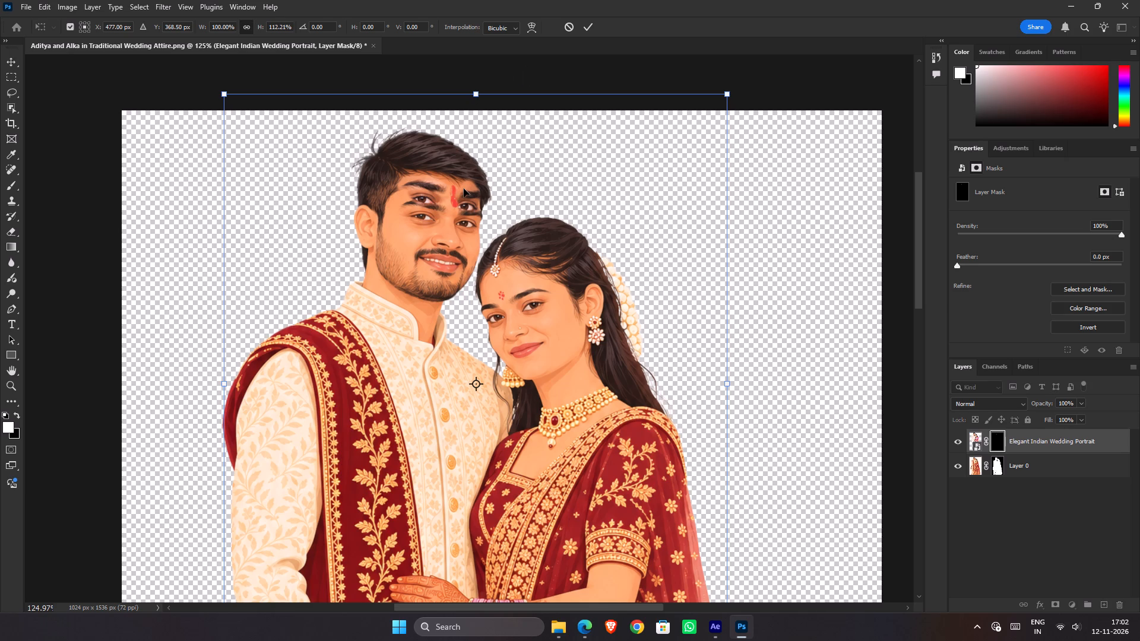
drag(464, 189, 463, 210)
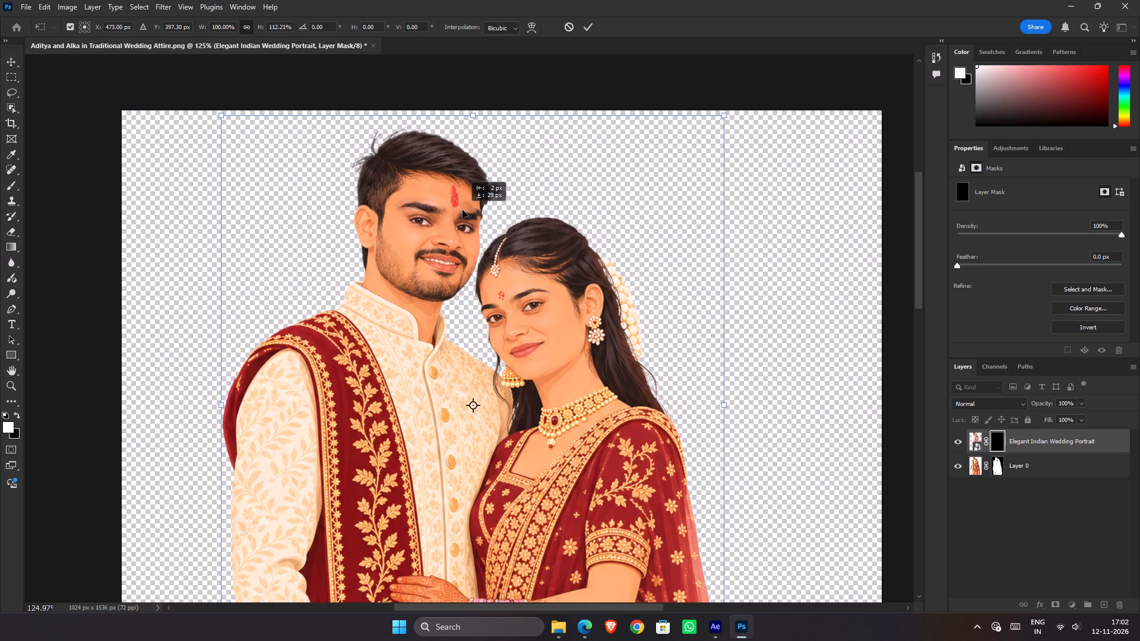
drag(463, 210, 464, 209)
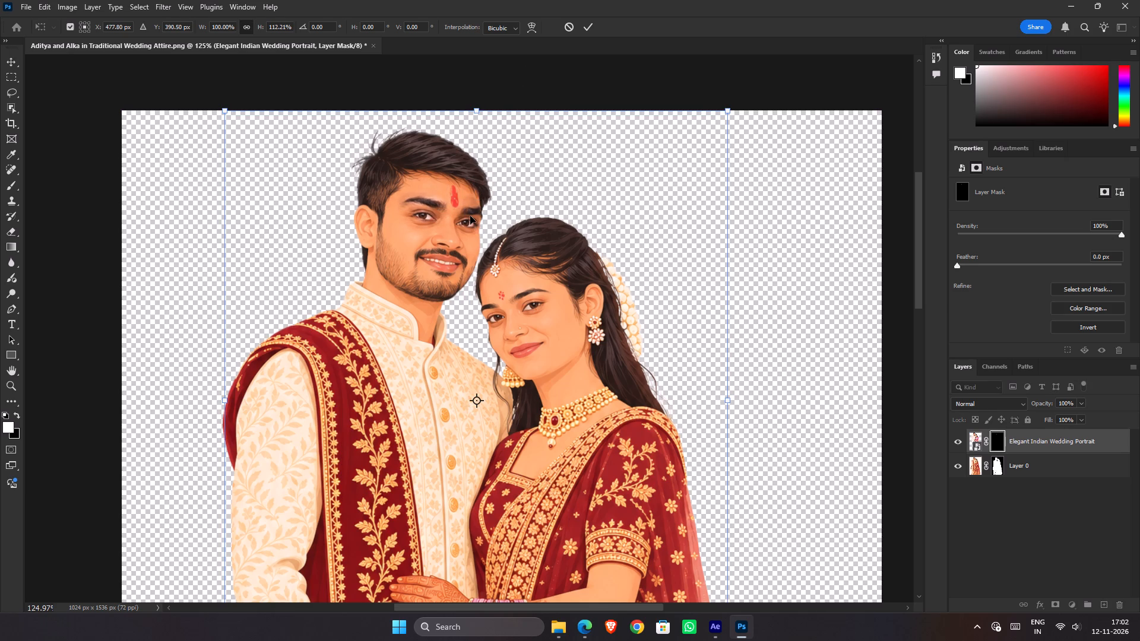
key(Left)
key(Down)
key(Down)
key(Down)
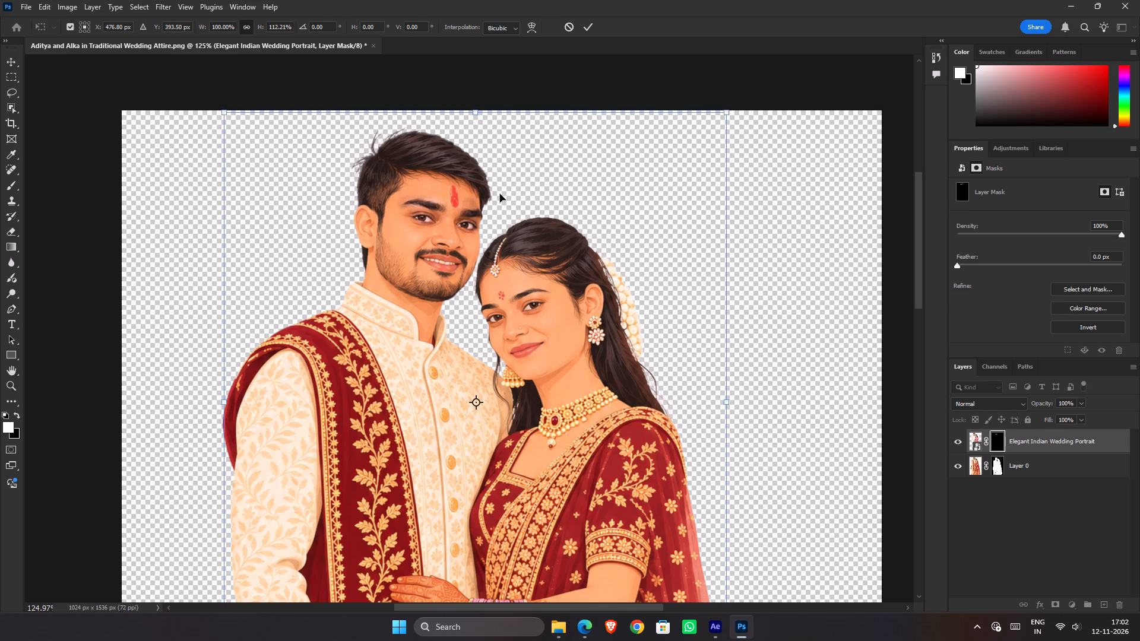
key(Down)
key(Up)
key(Up)
key(Up)
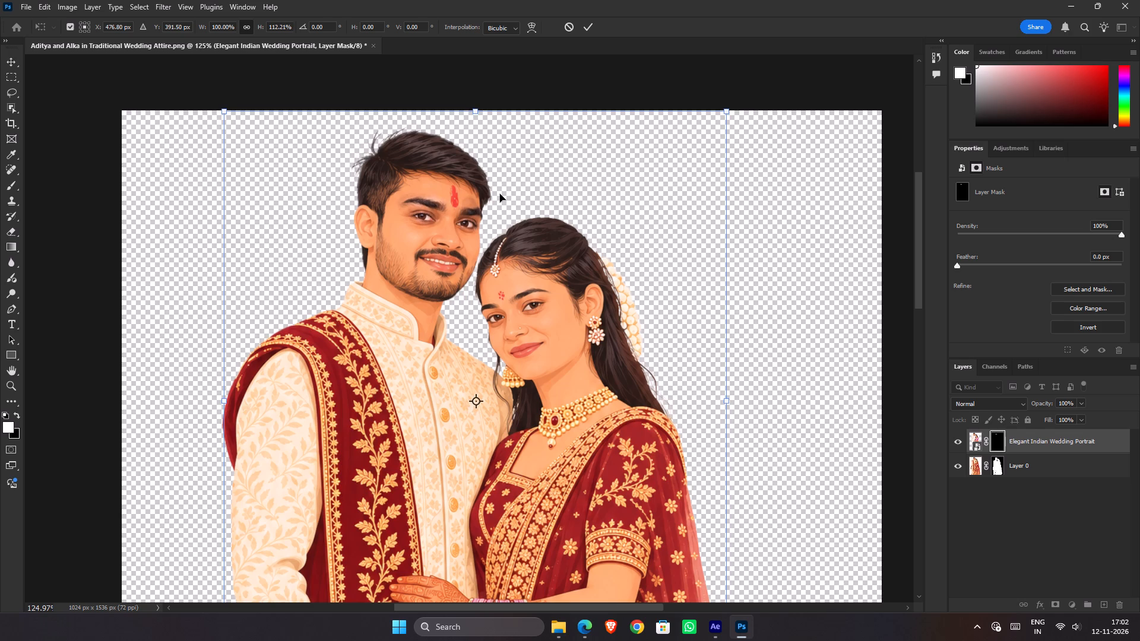
key(Return)
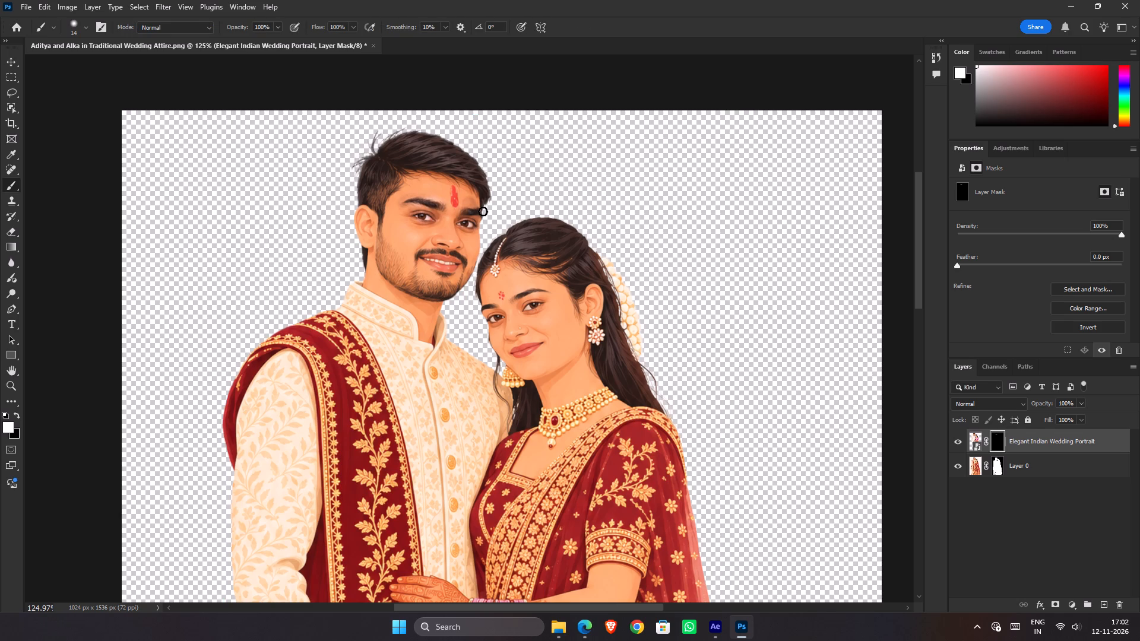
Paint black on the portrait layer's mask with a 14 px brush to clean the forehead above the groom's eyebrows and his temple.
scroll(484, 211, up, 1)
scroll(484, 211, down, 4)
scroll(488, 202, up, 1)
scroll(488, 202, down, 1)
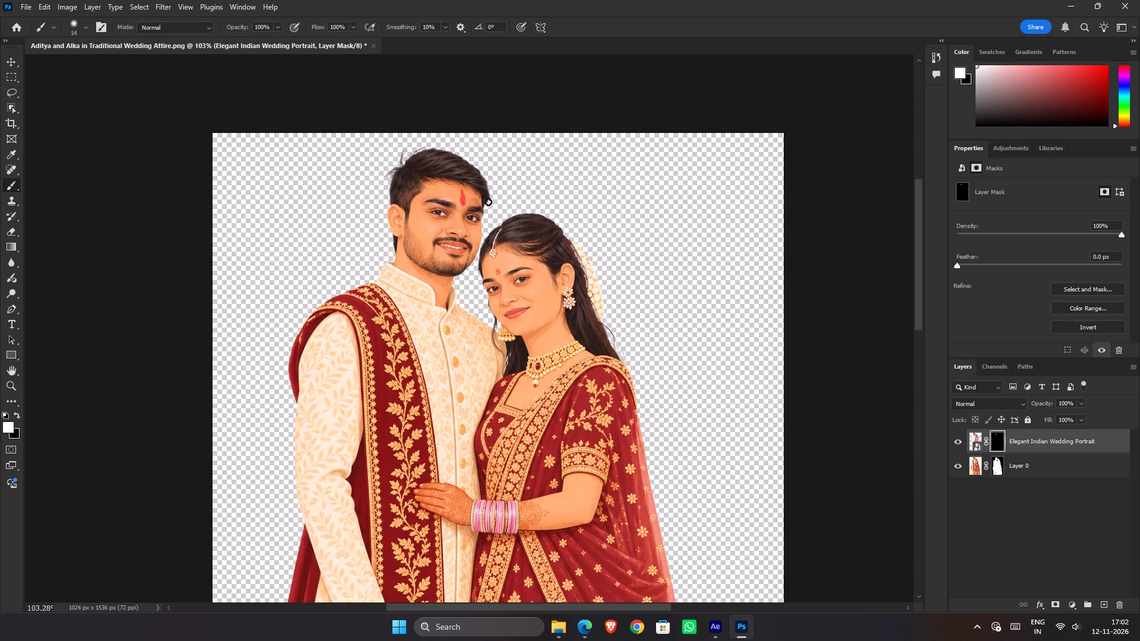
scroll(488, 202, up, 6)
scroll(488, 202, down, 2)
scroll(479, 201, up, 2)
scroll(473, 201, down, 1)
scroll(473, 201, up, 4)
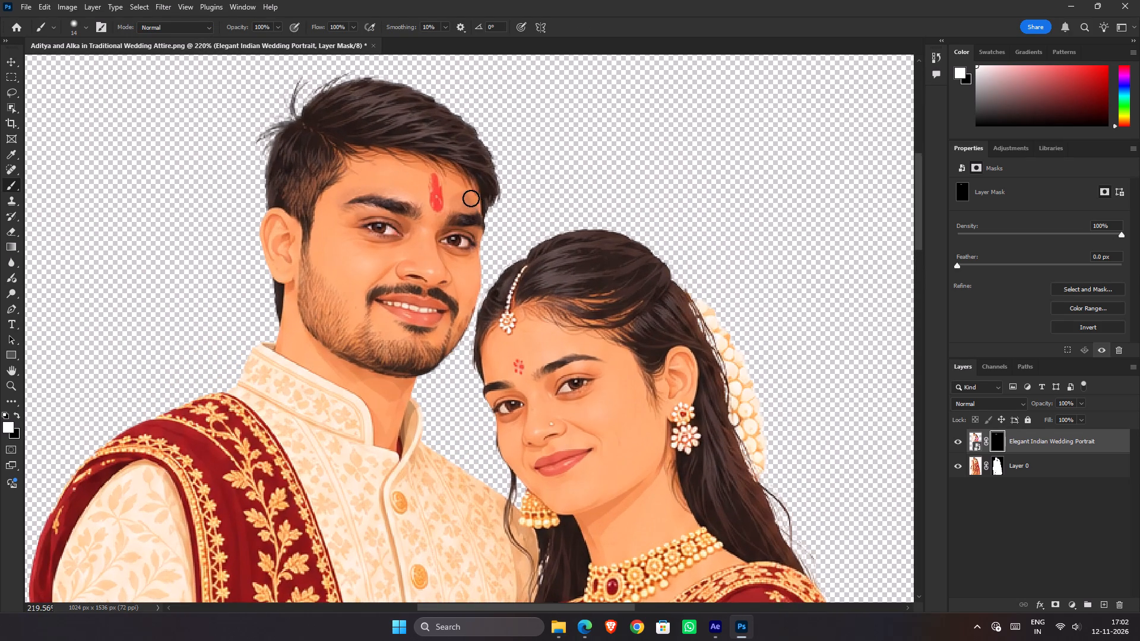
key(x)
drag(461, 191, 461, 195)
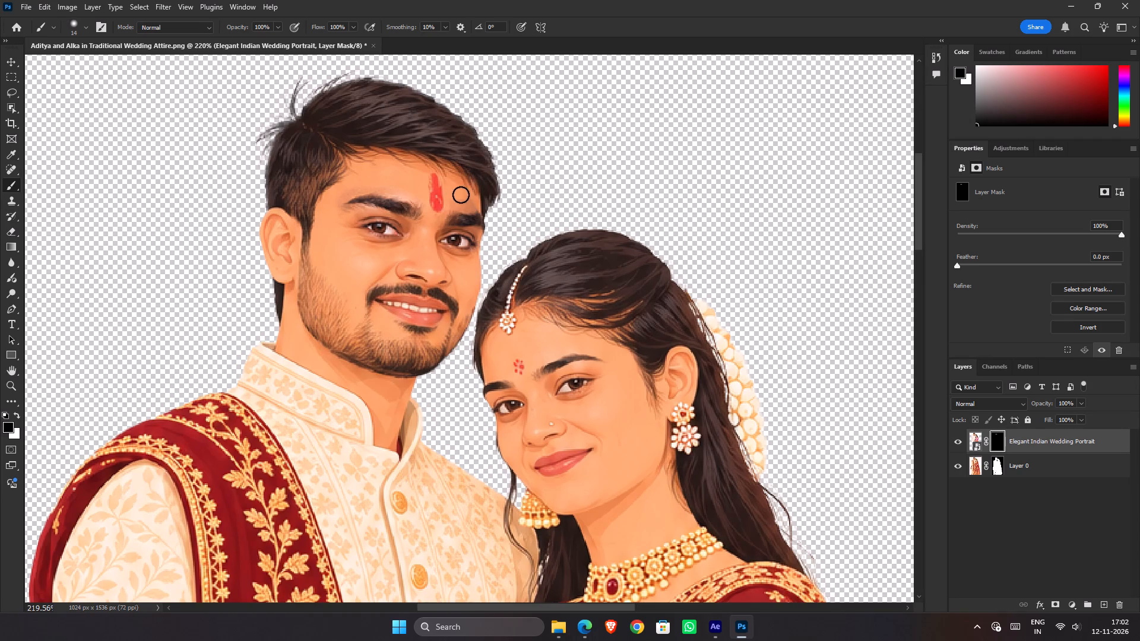
drag(461, 195, 479, 198)
drag(479, 198, 452, 198)
scroll(425, 183, up, 1)
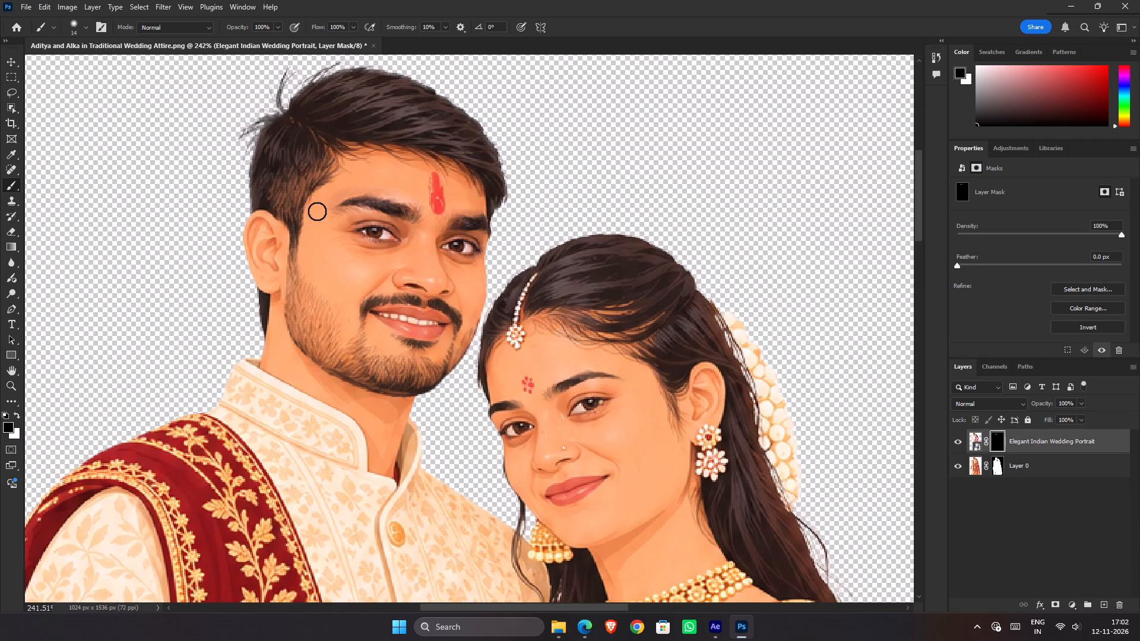
drag(326, 193, 345, 180)
Examine the retouched groom's face in the context of the whole couple cutout, from head to feet.
scroll(344, 190, down, 8)
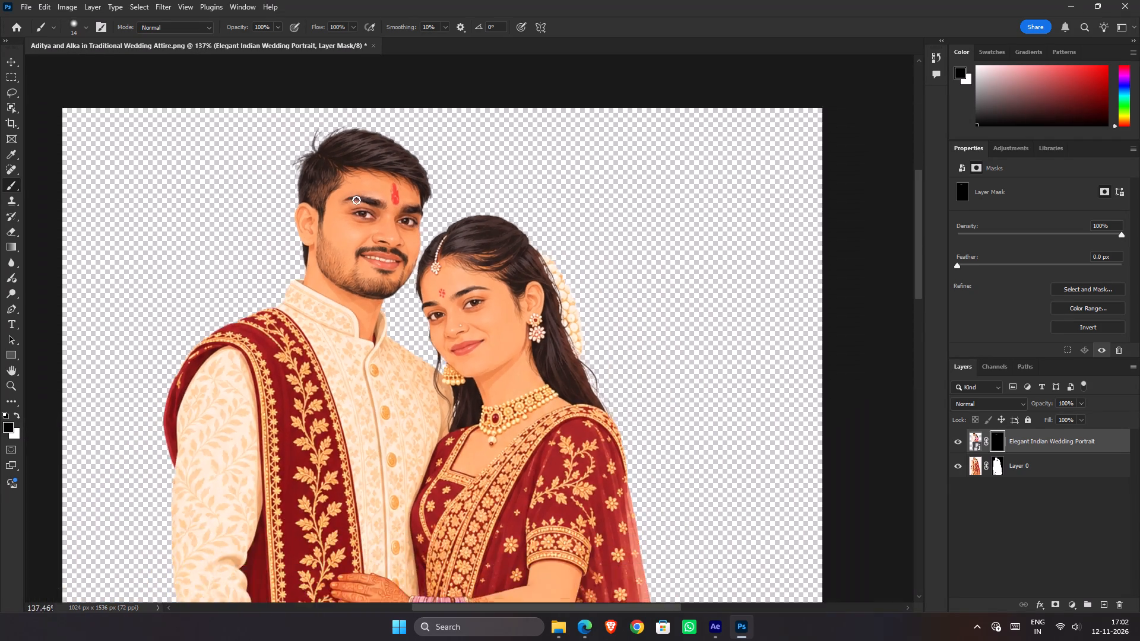
scroll(356, 200, down, 1)
scroll(356, 200, up, 1)
scroll(356, 201, down, 1)
scroll(356, 201, up, 3)
scroll(370, 252, down, 5)
scroll(372, 250, up, 1)
scroll(370, 250, down, 1)
scroll(465, 285, up, 1)
scroll(468, 285, down, 1)
scroll(468, 285, up, 1)
scroll(468, 285, down, 3)
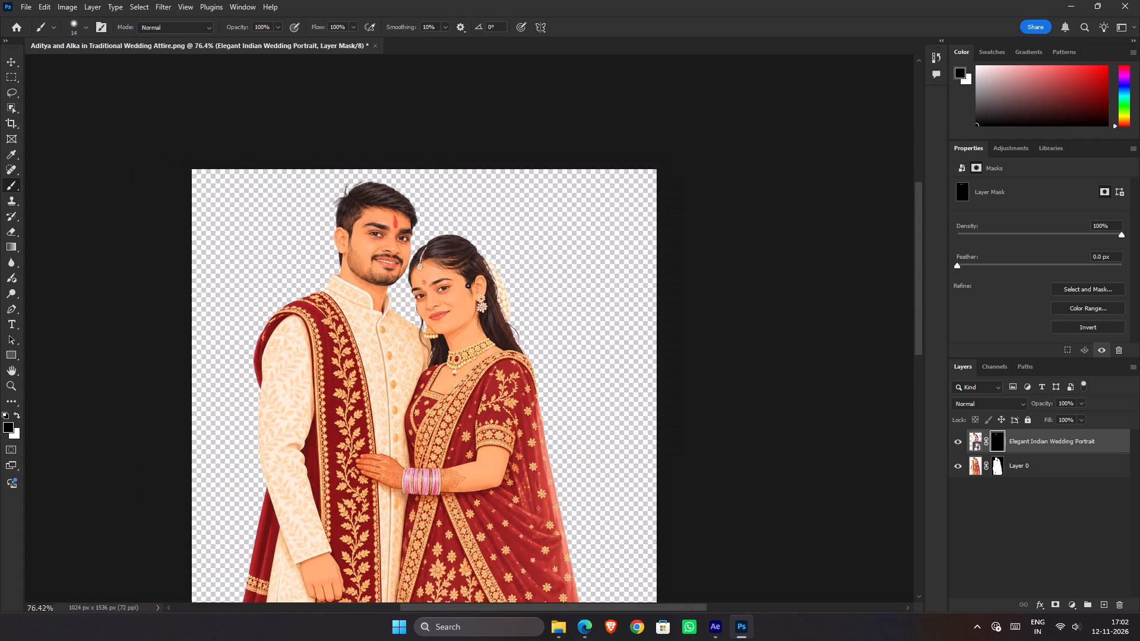
scroll(468, 285, down, 2)
scroll(469, 285, up, 1)
scroll(469, 285, down, 3)
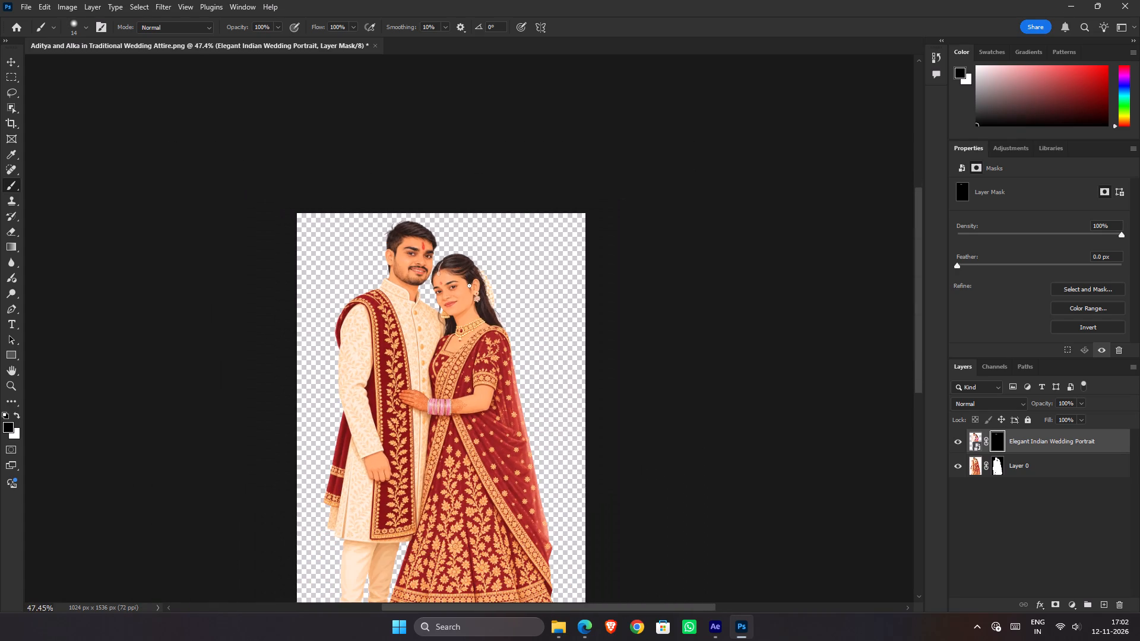
scroll(407, 251, up, 4)
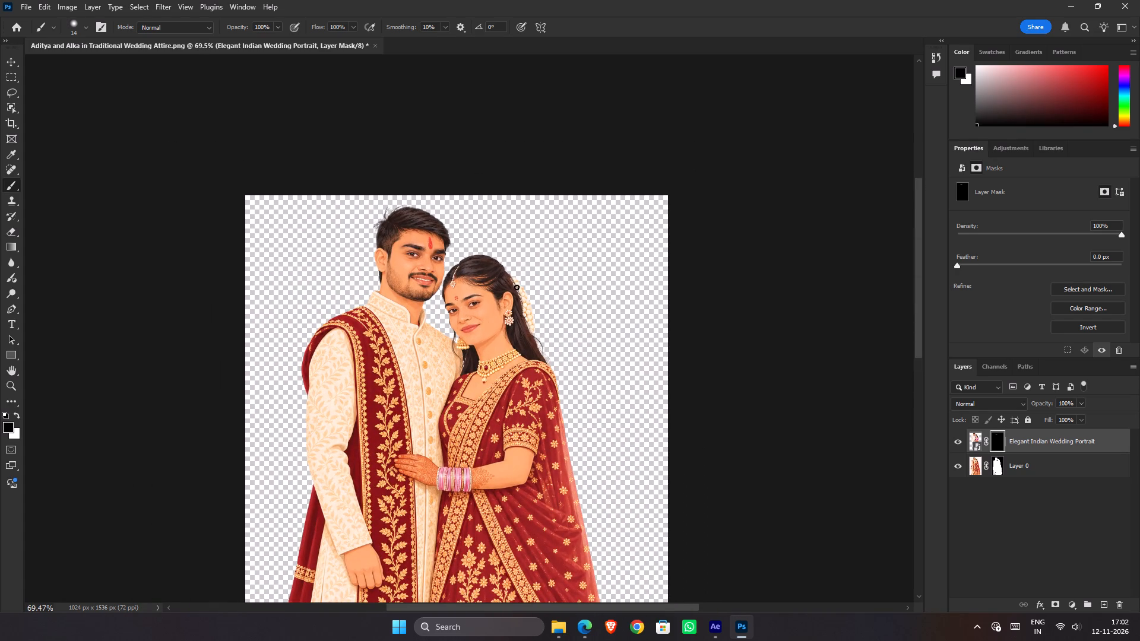
scroll(391, 268, up, 2)
scroll(445, 319, down, 2)
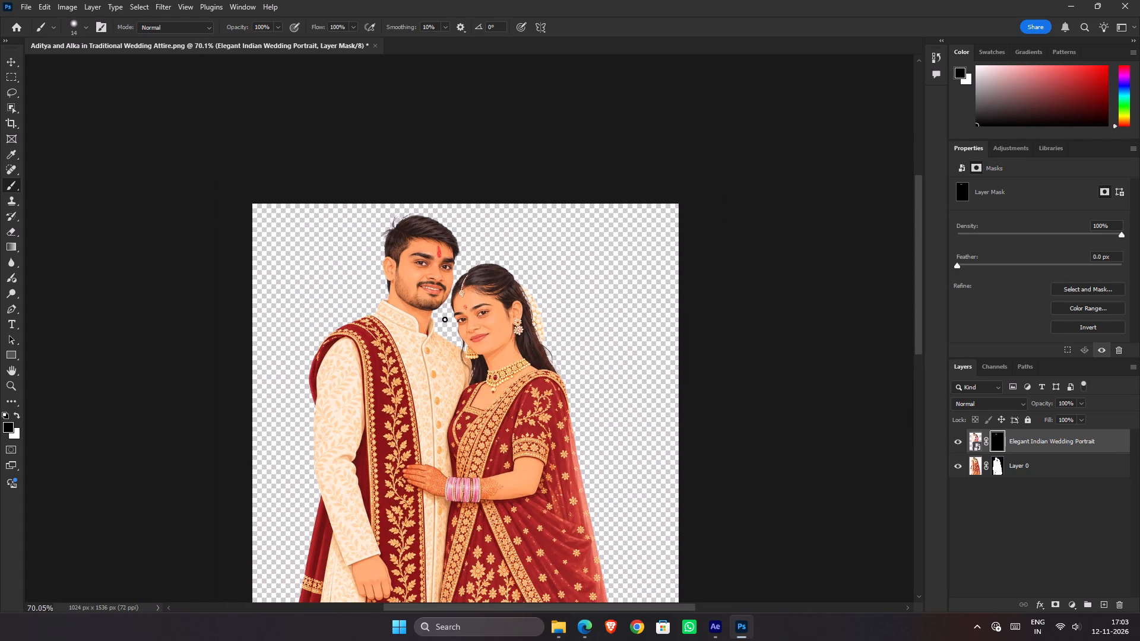
scroll(445, 319, up, 2)
scroll(448, 319, down, 1)
scroll(457, 317, up, 2)
scroll(542, 328, up, 1)
scroll(542, 328, down, 3)
scroll(542, 328, up, 2)
scroll(551, 325, down, 7)
scroll(551, 325, up, 1)
scroll(551, 325, down, 3)
key(space)
key(space)
key(space)
key(space)
key(space)
key(space)
key(space)
key(space)
key(space)
key(space)
key(space)
drag(525, 429, 544, 379)
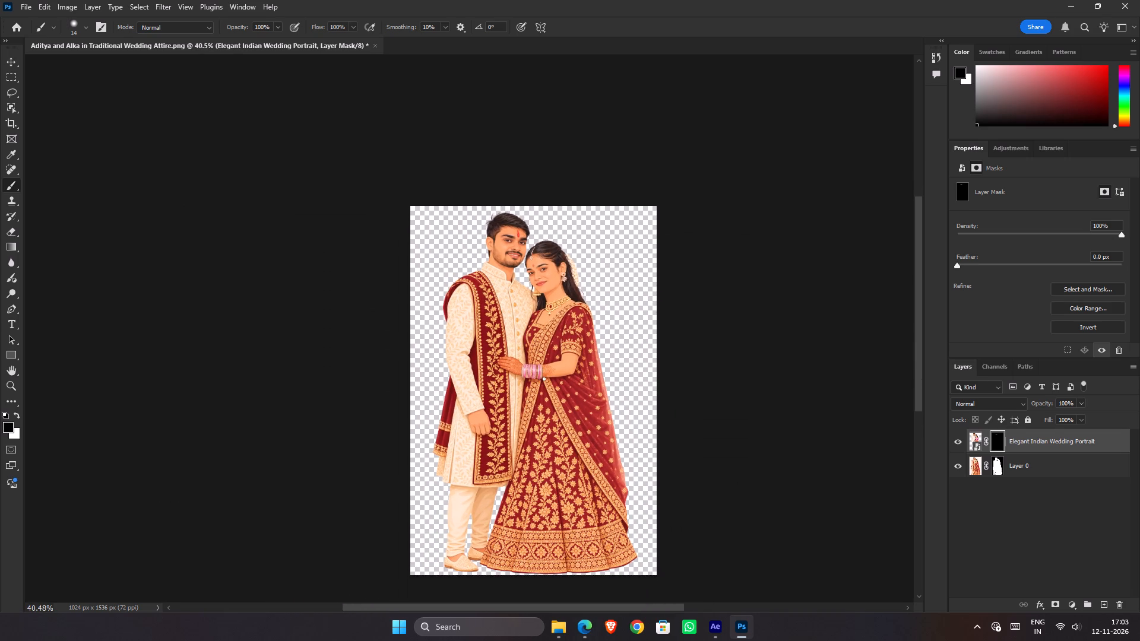
Examine the groom's blended eyes and eyebrows close up for mismatched edges.
scroll(524, 255, up, 2)
scroll(524, 255, down, 1)
scroll(524, 255, up, 7)
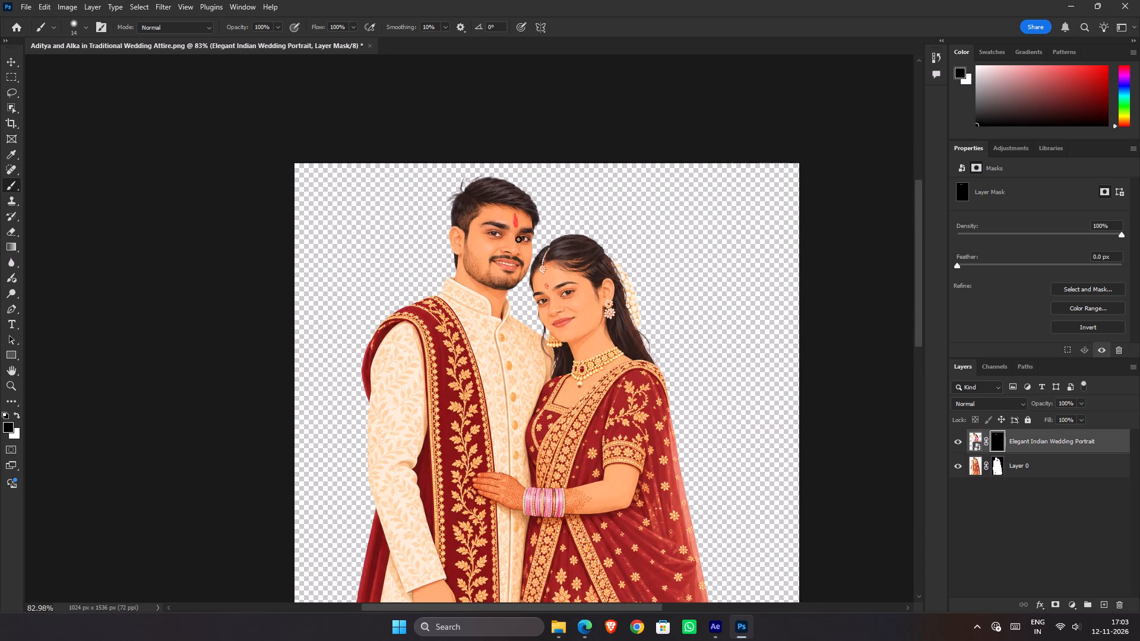
scroll(518, 239, down, 1)
scroll(518, 239, up, 1)
scroll(574, 268, up, 5)
scroll(531, 243, down, 1)
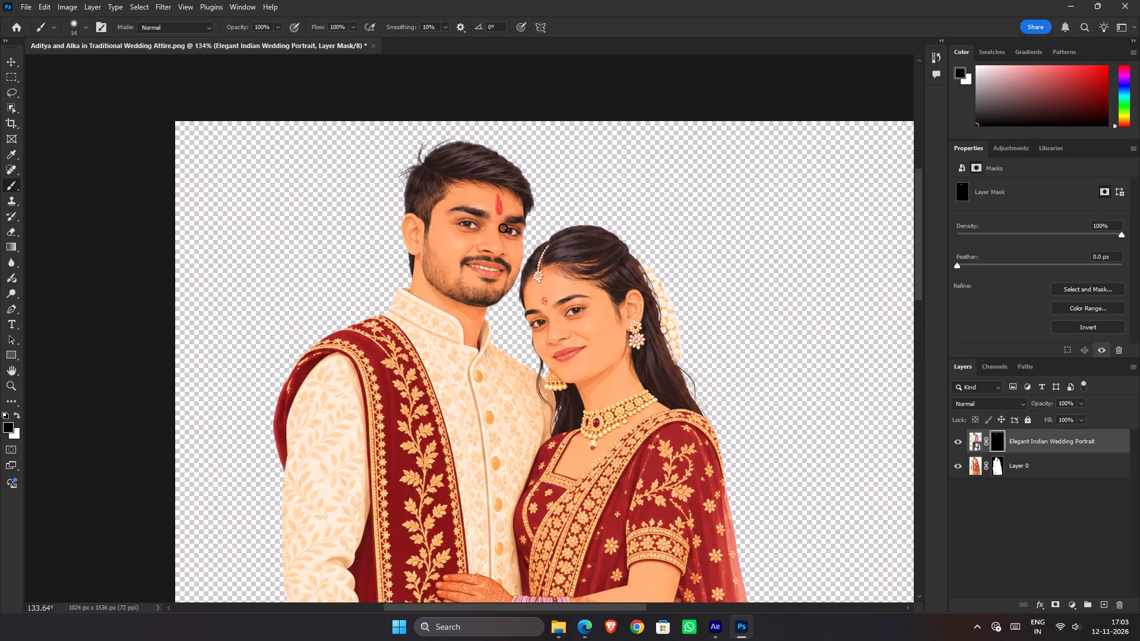
scroll(464, 226, down, 1)
scroll(464, 226, up, 1)
scroll(464, 226, down, 1)
scroll(464, 226, up, 5)
scroll(471, 222, down, 1)
scroll(471, 222, up, 1)
scroll(472, 222, down, 1)
scroll(473, 222, up, 2)
scroll(476, 221, down, 1)
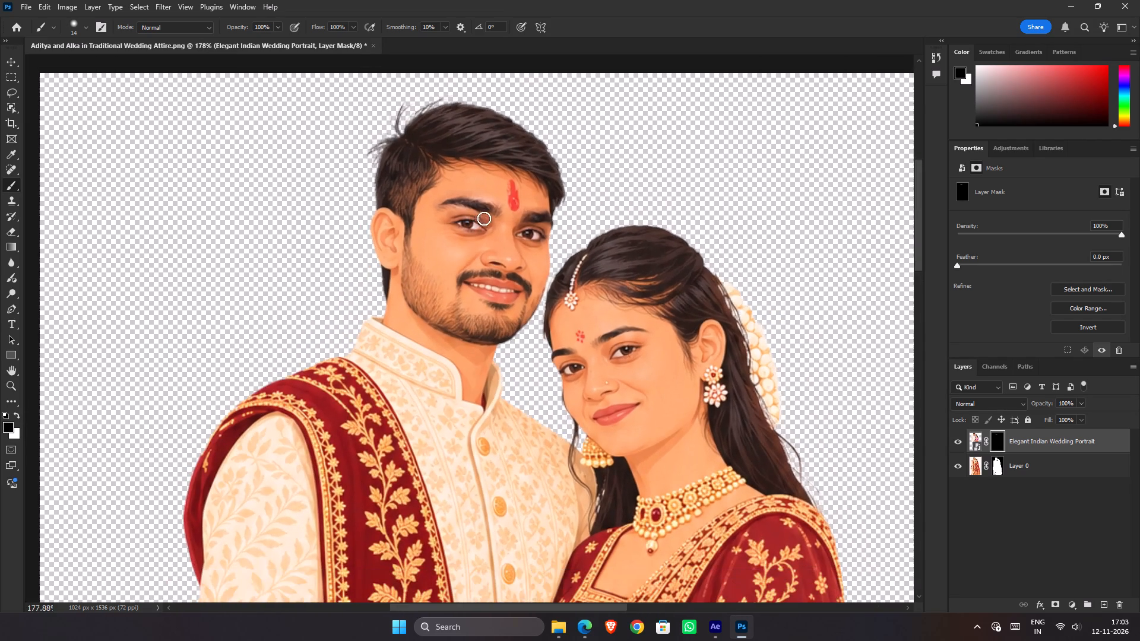
Examine the groom's blended eyes at varying magnification to judge their size and alignment on the face.
scroll(485, 218, up, 3)
scroll(485, 218, down, 1)
scroll(485, 218, up, 1)
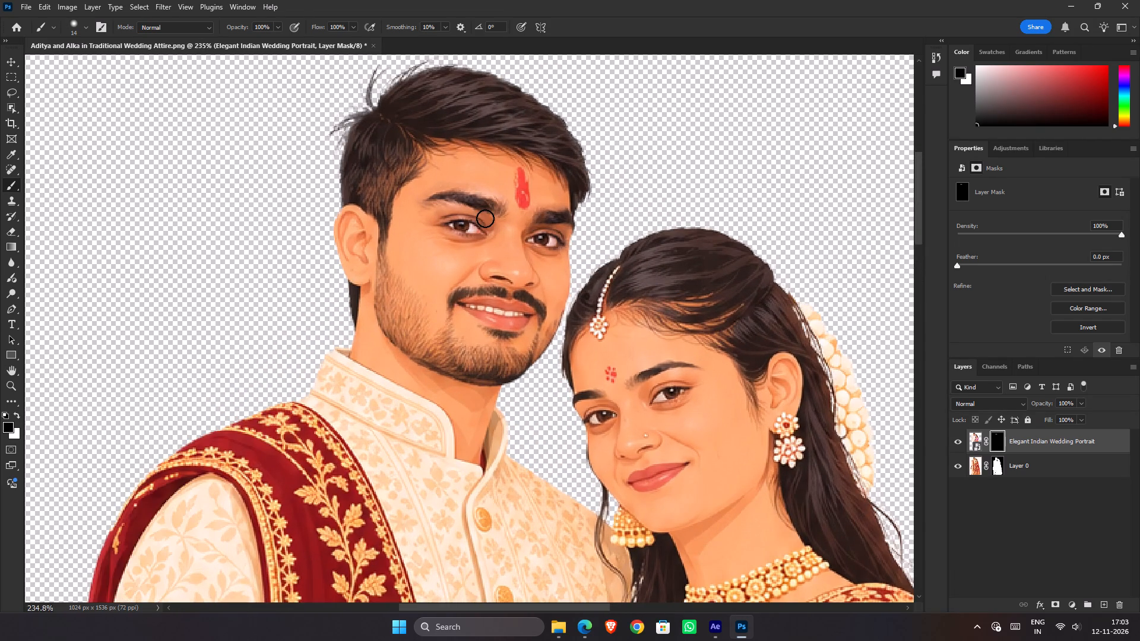
scroll(489, 220, down, 1)
scroll(489, 220, up, 1)
scroll(489, 220, down, 2)
key(v)
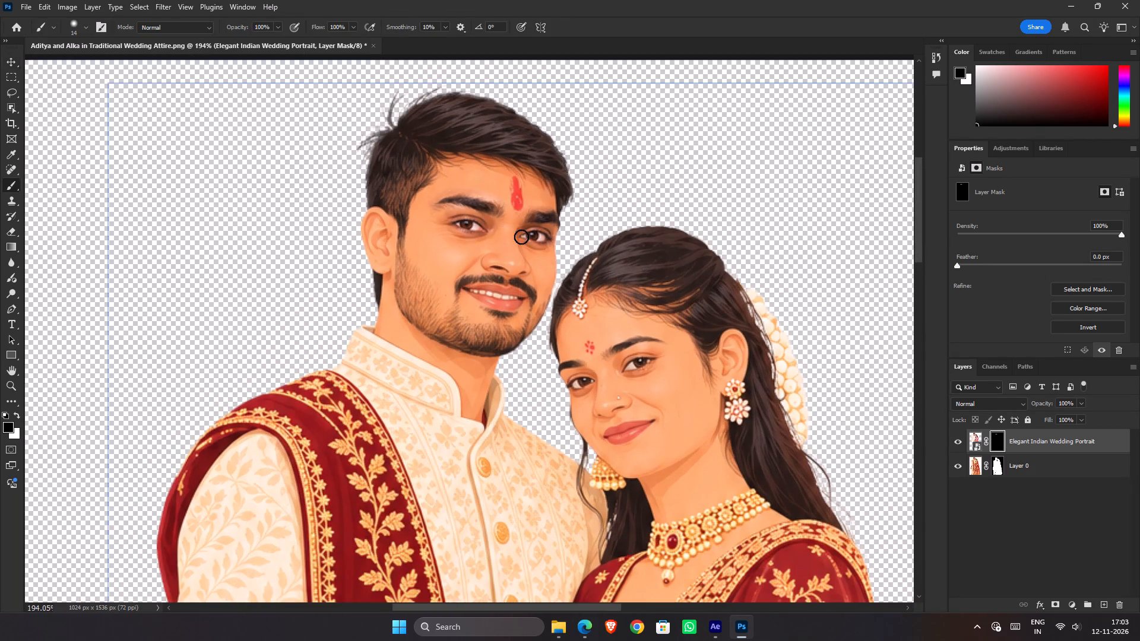
scroll(521, 237, down, 3)
scroll(521, 240, up, 1)
scroll(521, 240, down, 1)
scroll(521, 240, up, 1)
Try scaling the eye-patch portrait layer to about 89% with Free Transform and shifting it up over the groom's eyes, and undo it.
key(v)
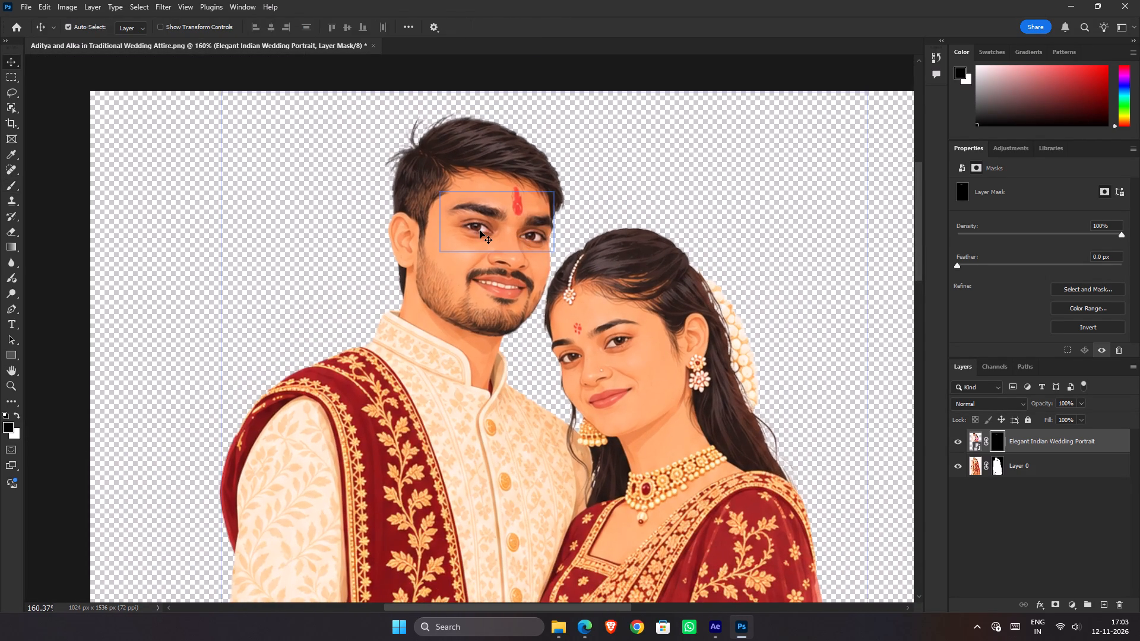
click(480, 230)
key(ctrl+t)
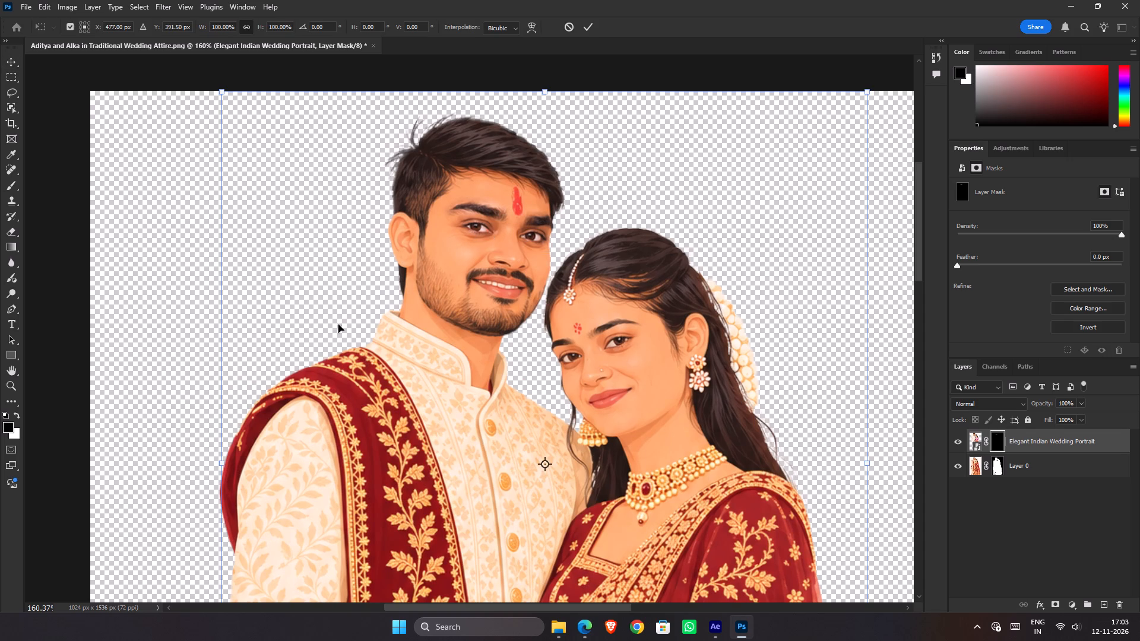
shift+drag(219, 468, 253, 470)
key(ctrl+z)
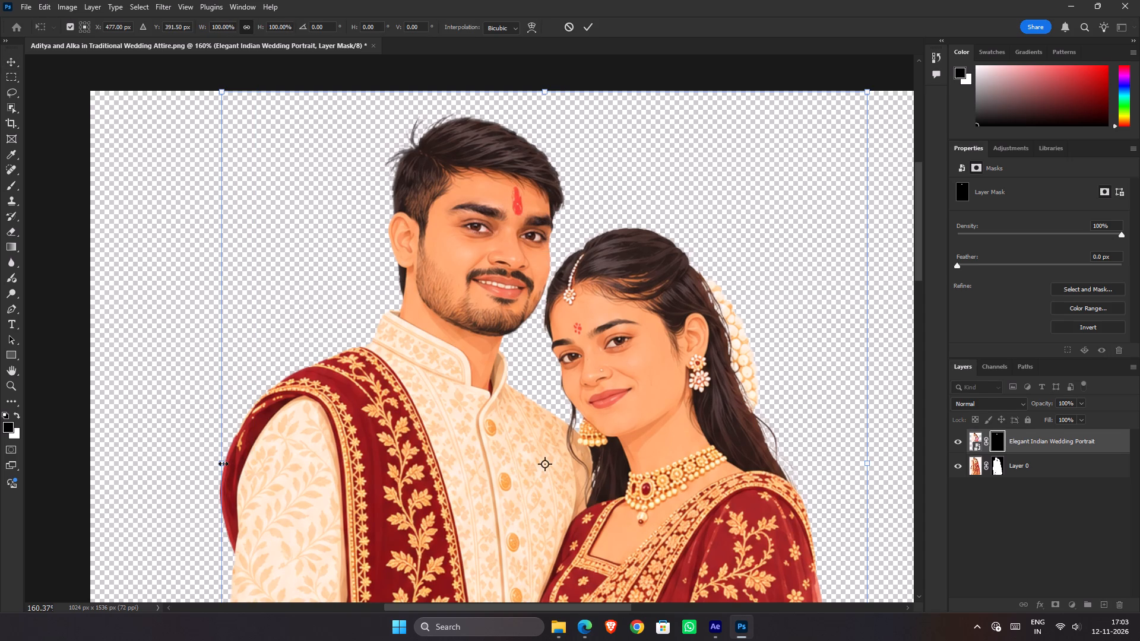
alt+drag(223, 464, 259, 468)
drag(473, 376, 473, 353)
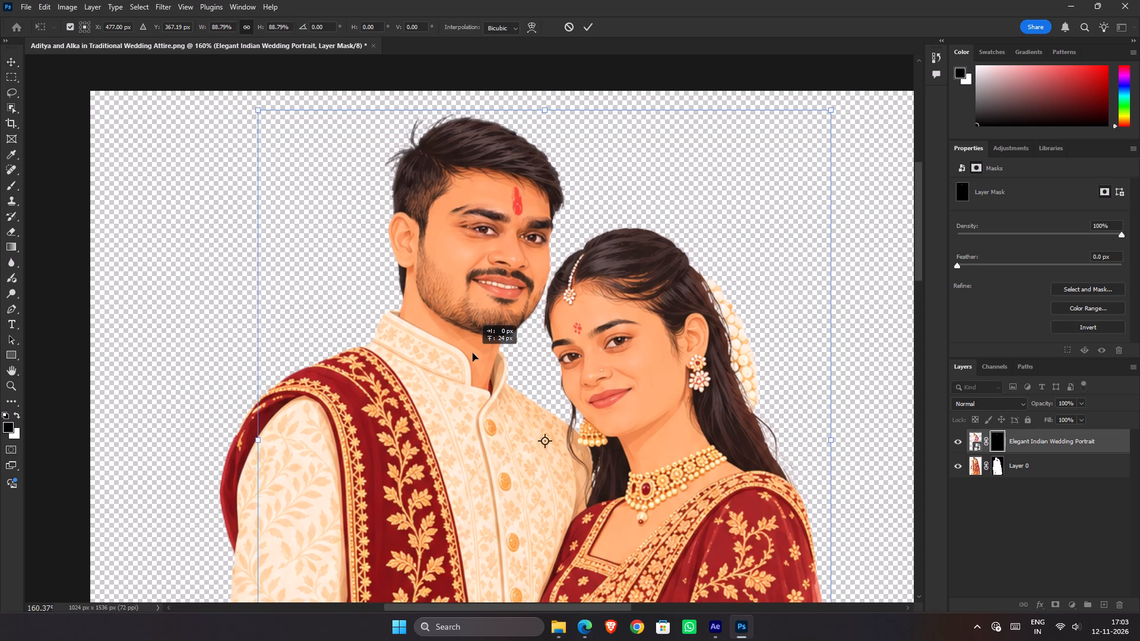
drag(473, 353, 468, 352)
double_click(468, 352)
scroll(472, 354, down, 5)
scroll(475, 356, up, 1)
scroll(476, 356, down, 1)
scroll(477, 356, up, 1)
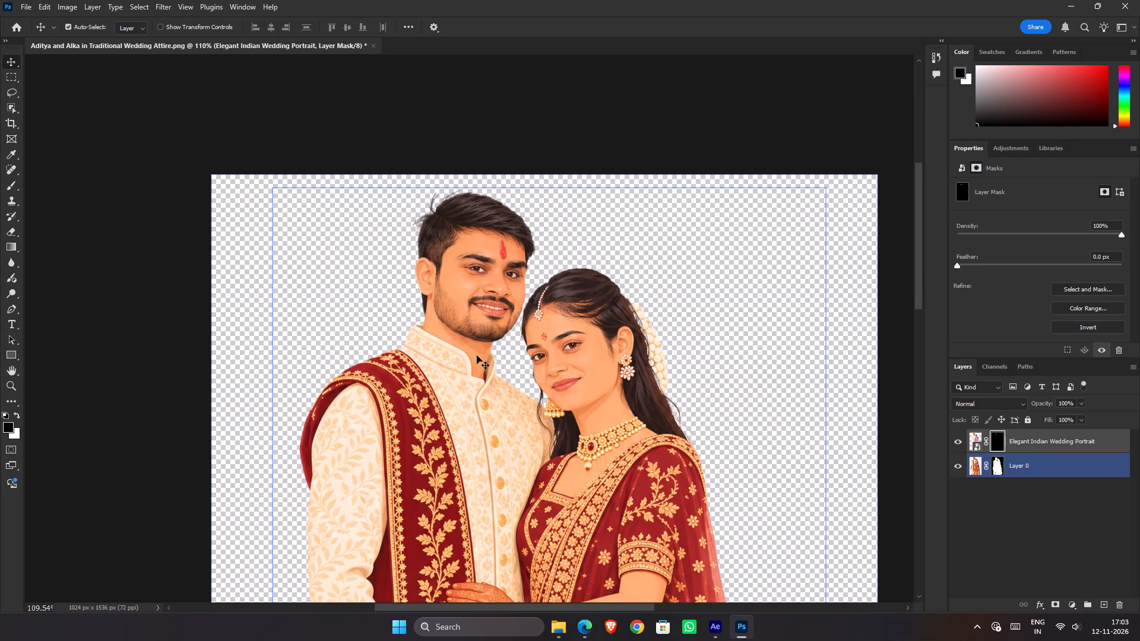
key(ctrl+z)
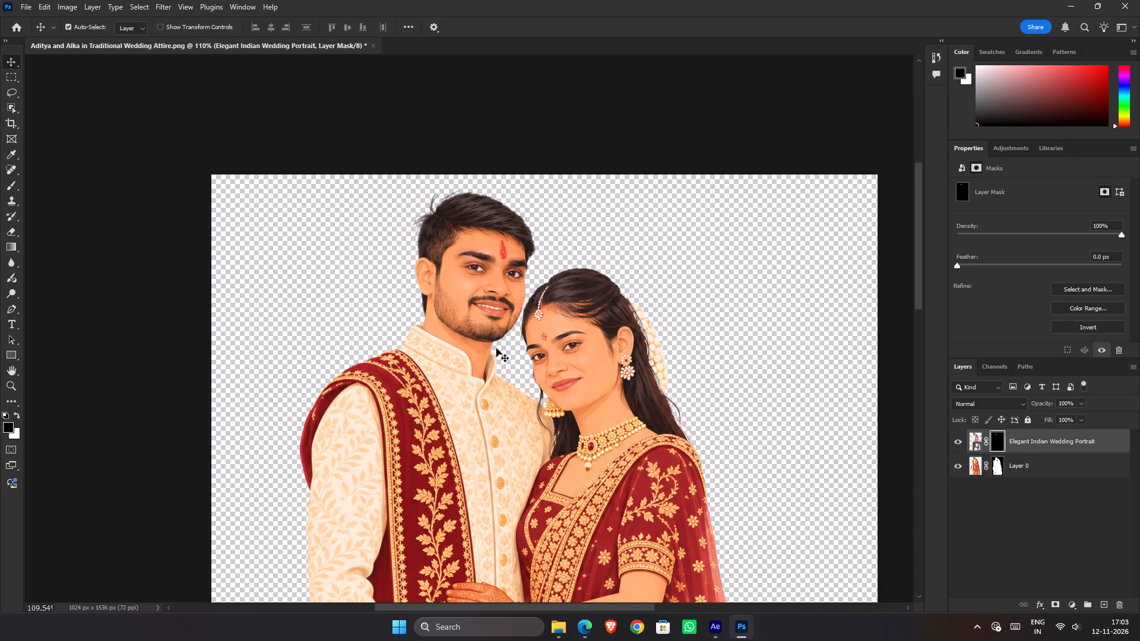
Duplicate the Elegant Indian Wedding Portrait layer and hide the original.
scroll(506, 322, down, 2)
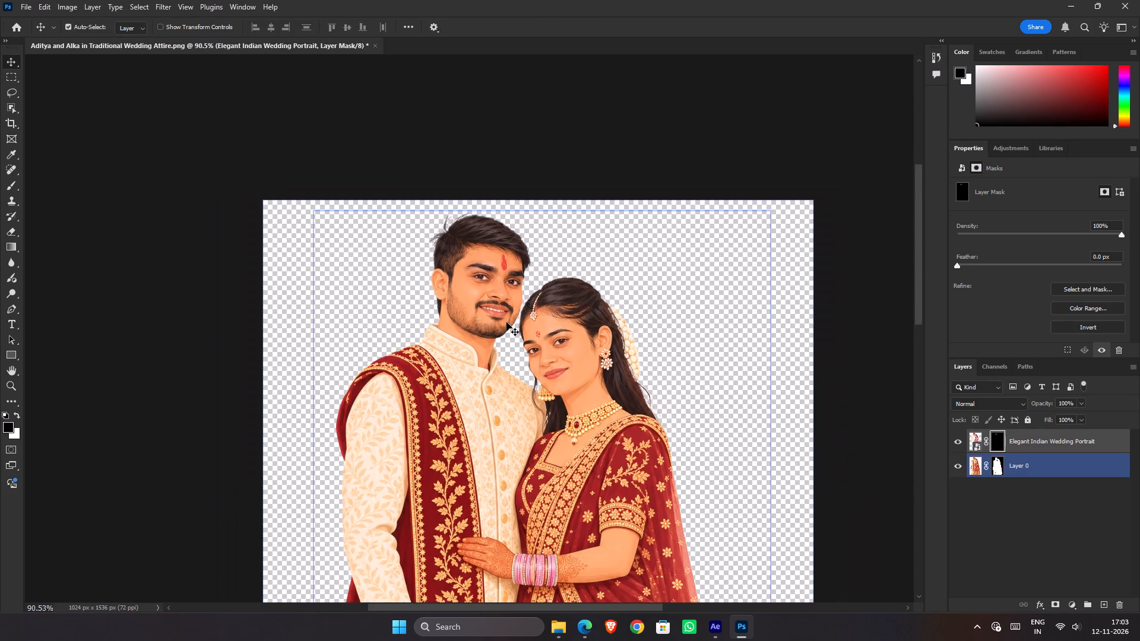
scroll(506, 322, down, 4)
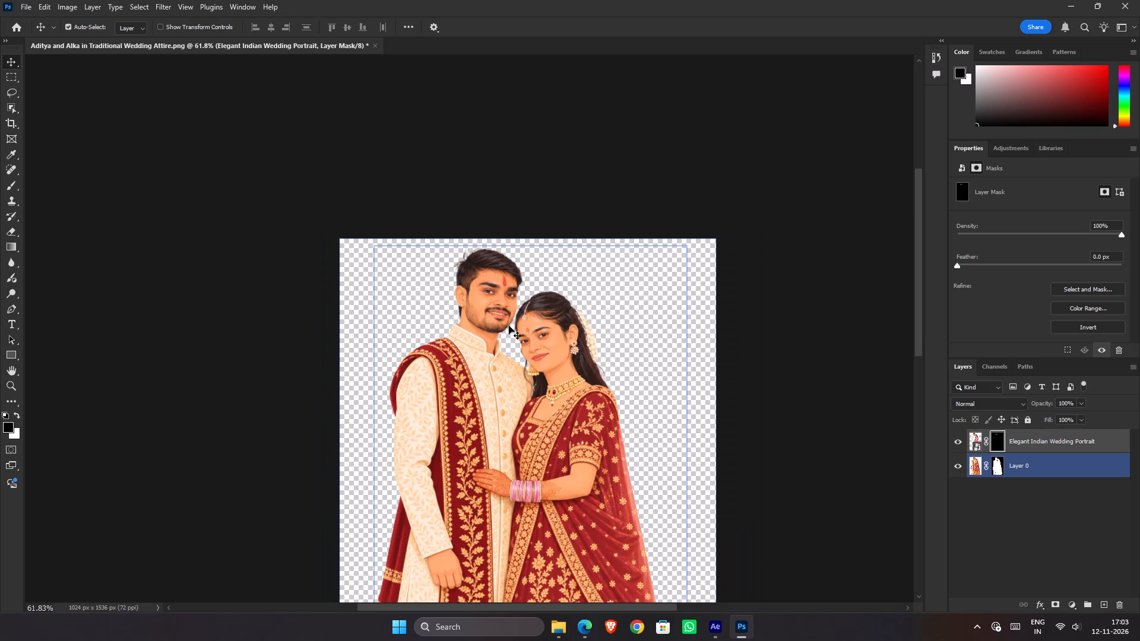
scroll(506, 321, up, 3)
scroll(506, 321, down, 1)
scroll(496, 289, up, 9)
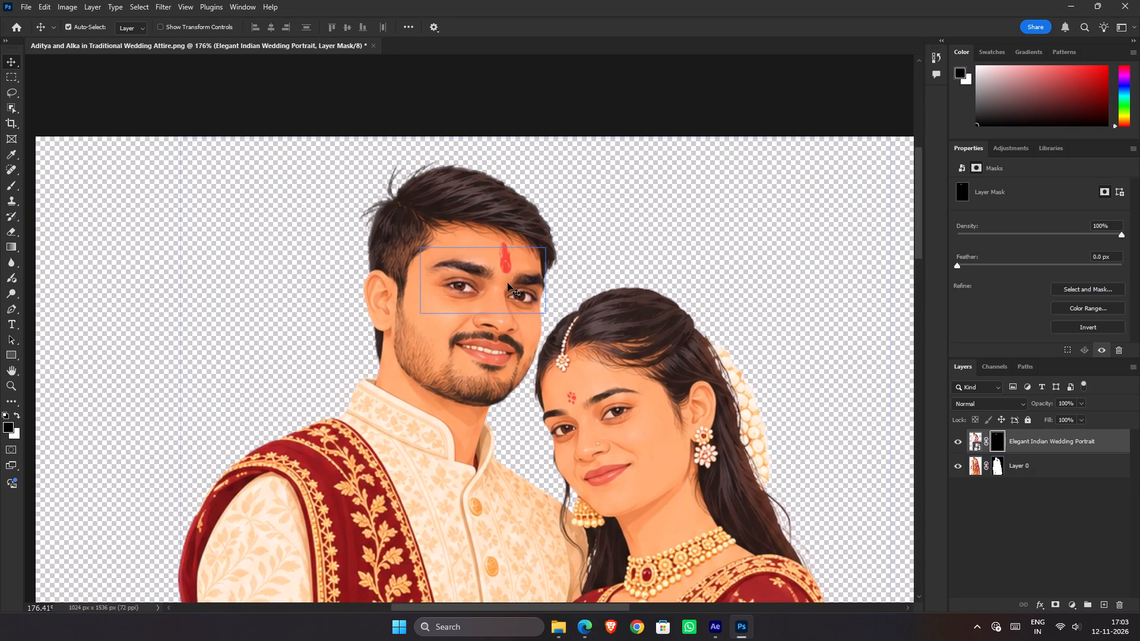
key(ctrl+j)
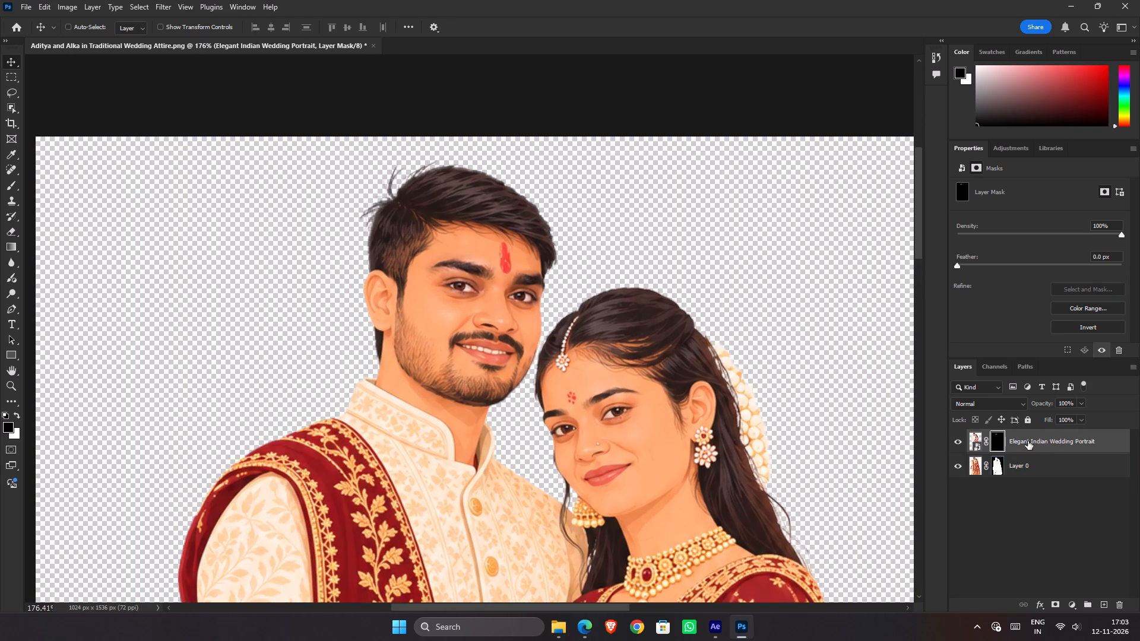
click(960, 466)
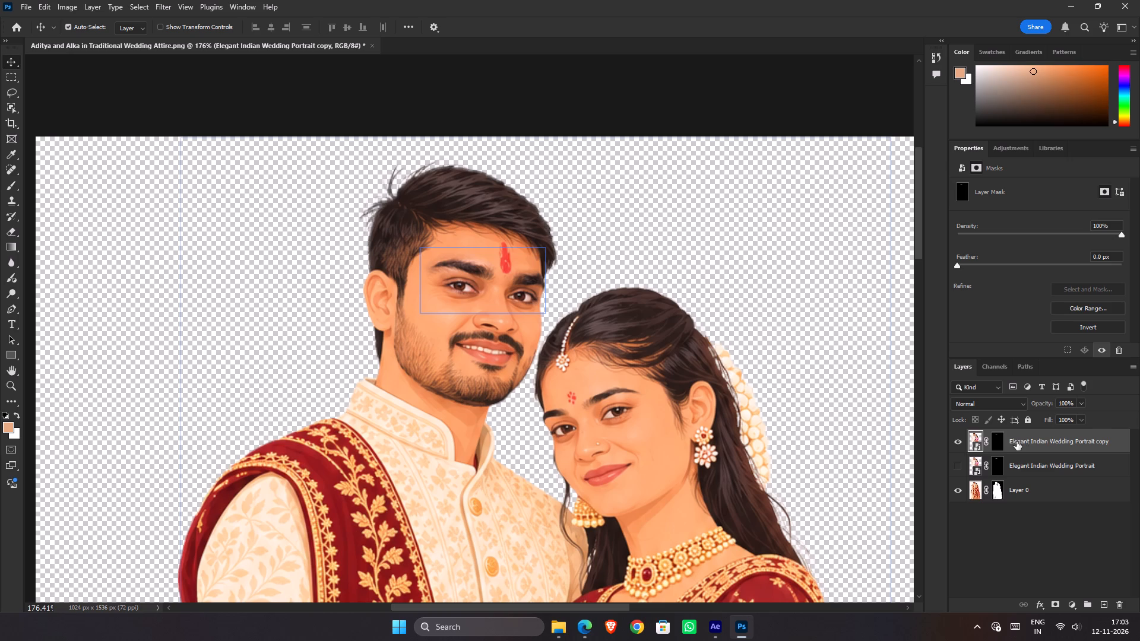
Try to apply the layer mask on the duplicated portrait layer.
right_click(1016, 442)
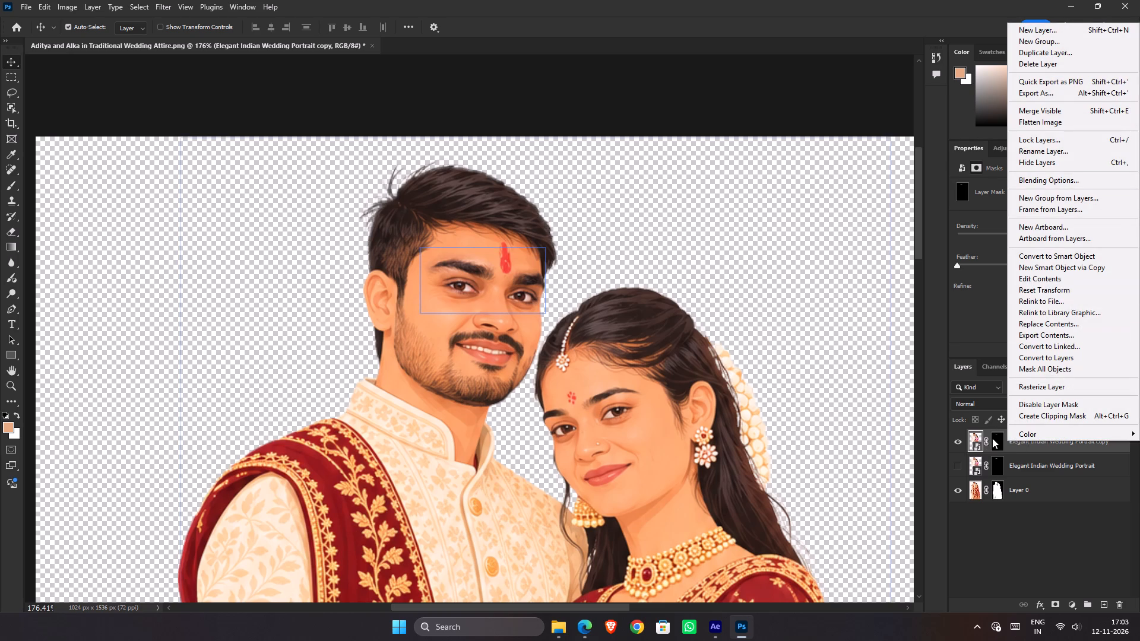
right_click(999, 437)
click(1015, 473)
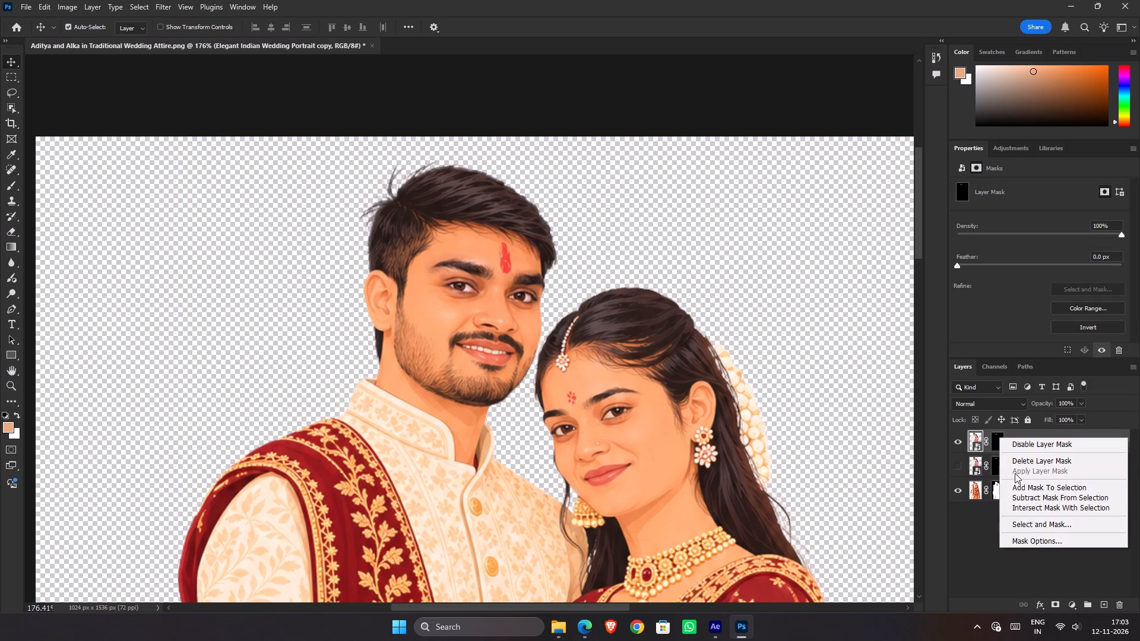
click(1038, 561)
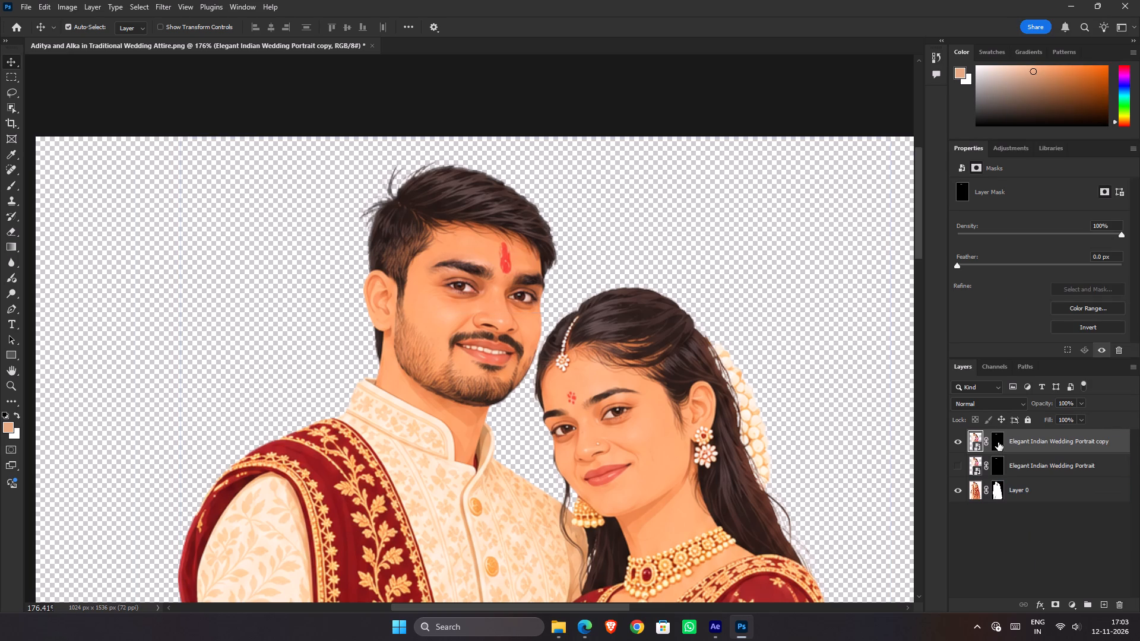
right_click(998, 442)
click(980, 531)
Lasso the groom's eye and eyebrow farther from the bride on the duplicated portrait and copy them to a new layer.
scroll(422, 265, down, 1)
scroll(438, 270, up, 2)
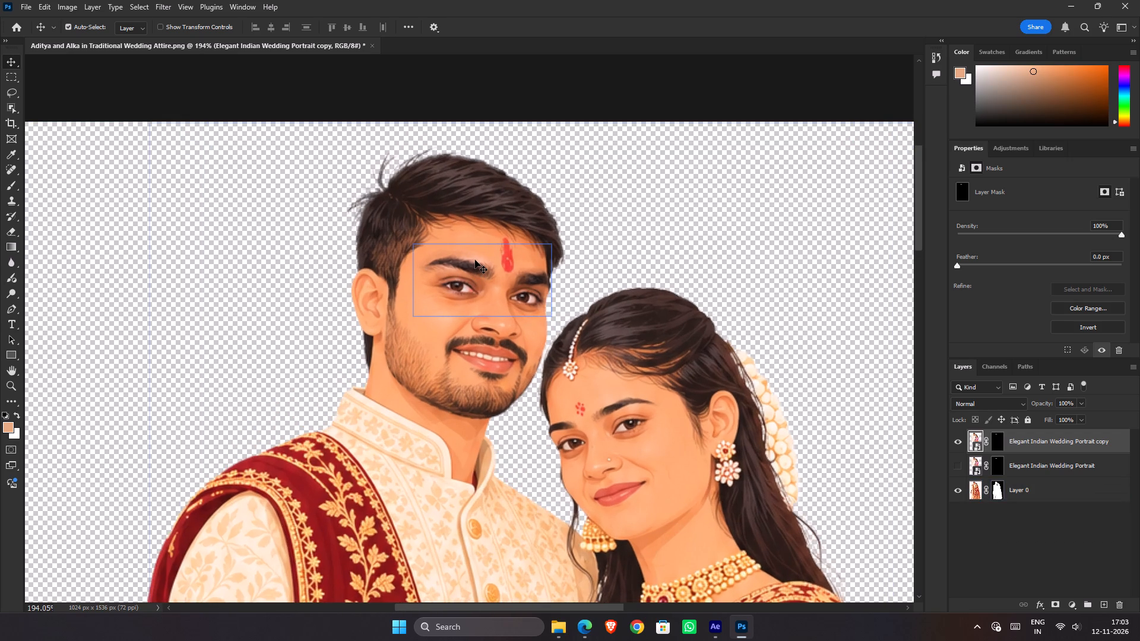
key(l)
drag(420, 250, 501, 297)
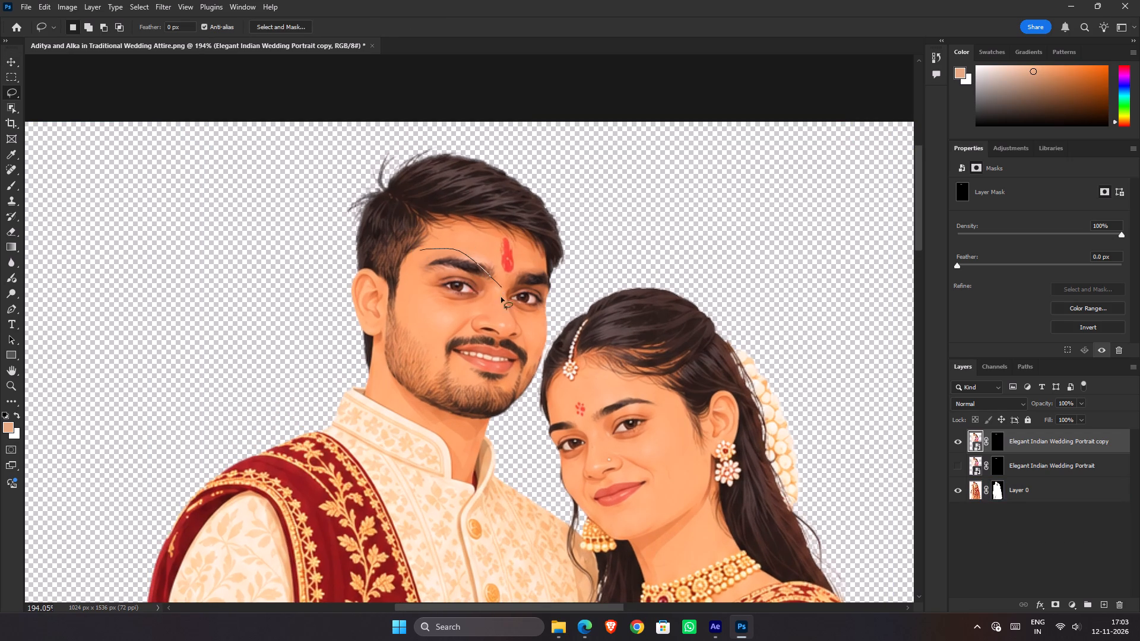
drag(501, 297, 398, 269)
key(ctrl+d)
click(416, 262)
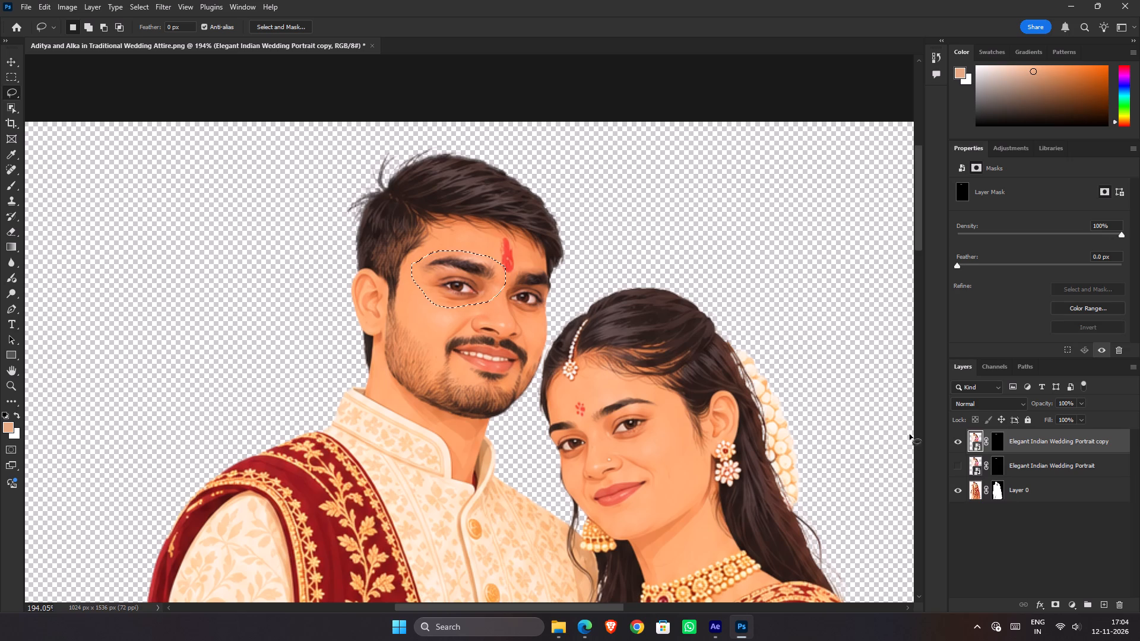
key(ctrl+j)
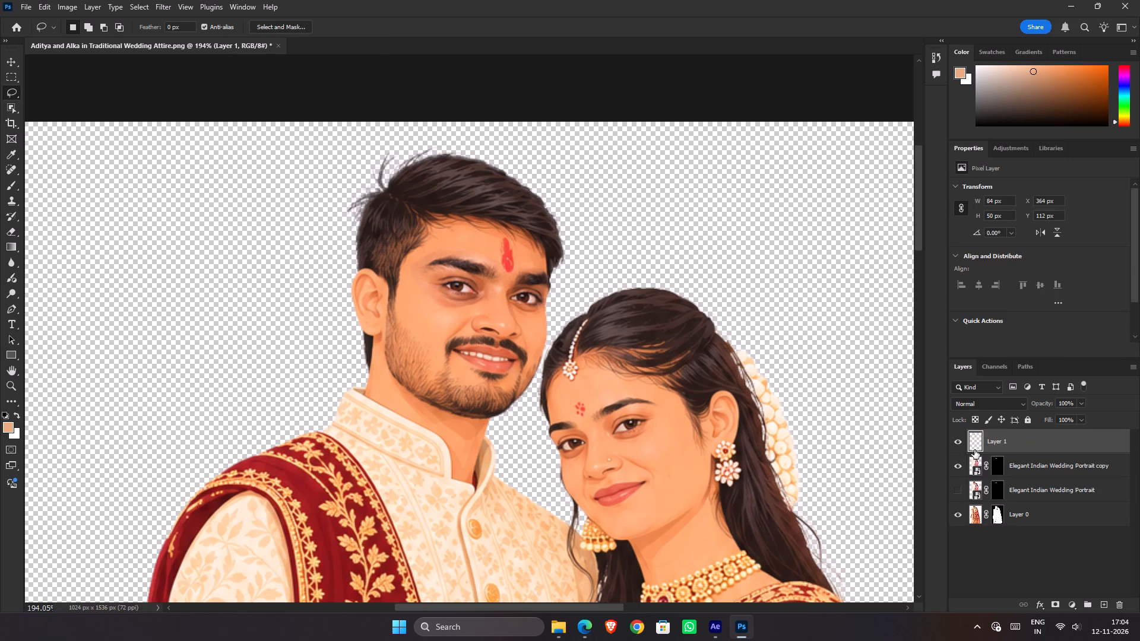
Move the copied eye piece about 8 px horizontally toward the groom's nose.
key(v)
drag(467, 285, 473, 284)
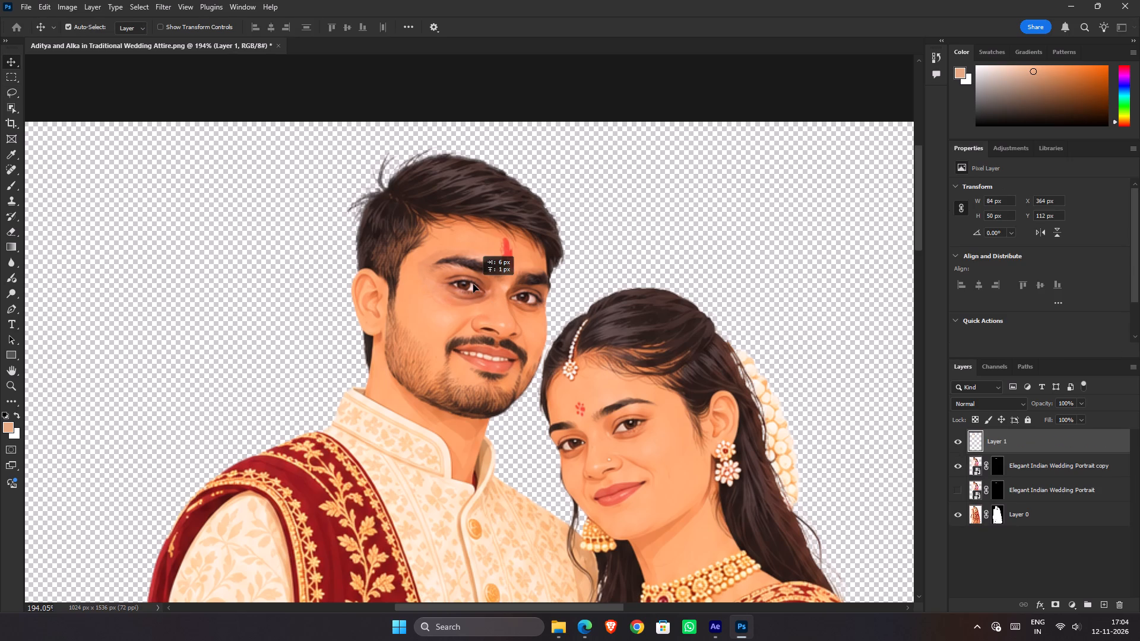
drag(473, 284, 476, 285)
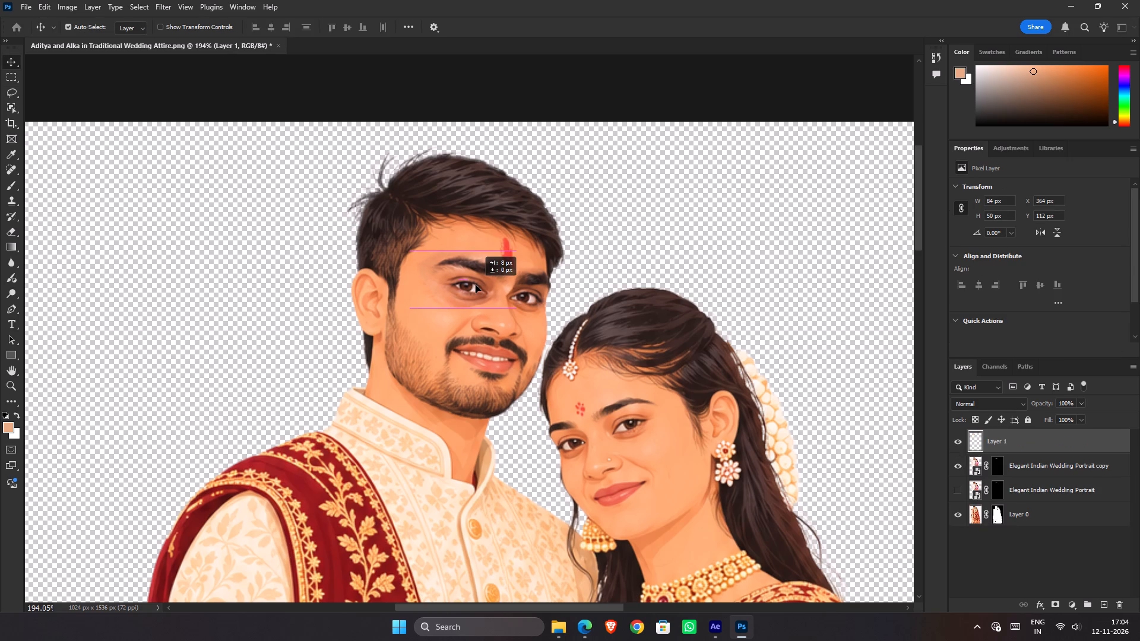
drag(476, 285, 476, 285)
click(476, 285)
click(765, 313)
Examine the groom's repositioned eye close up and in the context of both faces.
scroll(640, 261, up, 1)
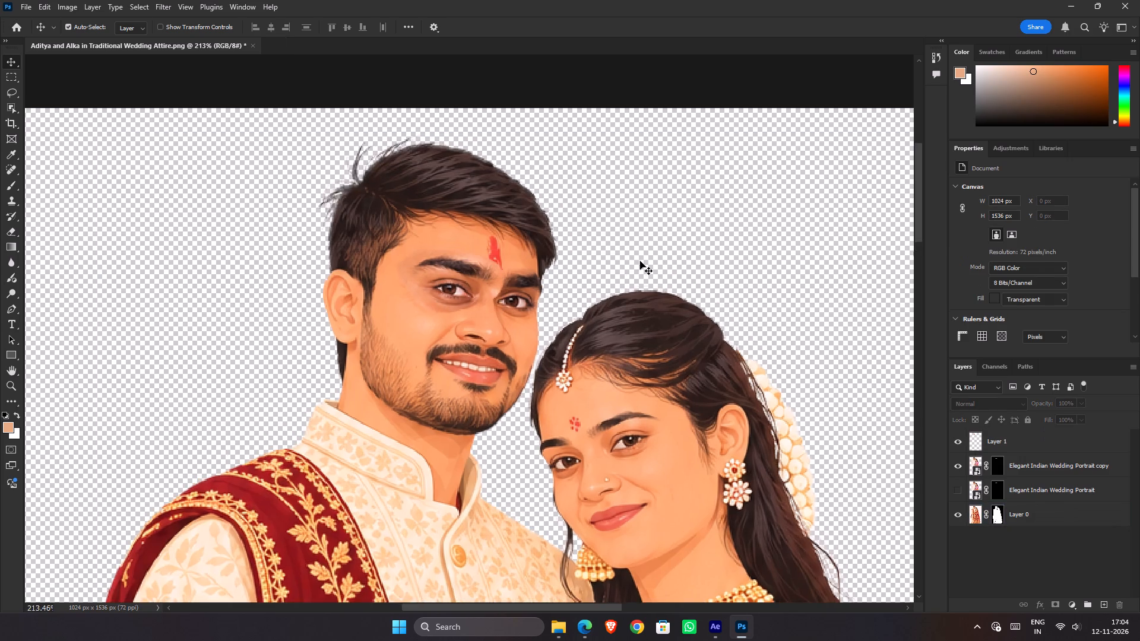
scroll(640, 261, down, 4)
scroll(634, 271, up, 1)
scroll(640, 266, down, 2)
scroll(641, 266, up, 1)
scroll(641, 266, down, 1)
scroll(641, 266, up, 1)
scroll(646, 266, down, 5)
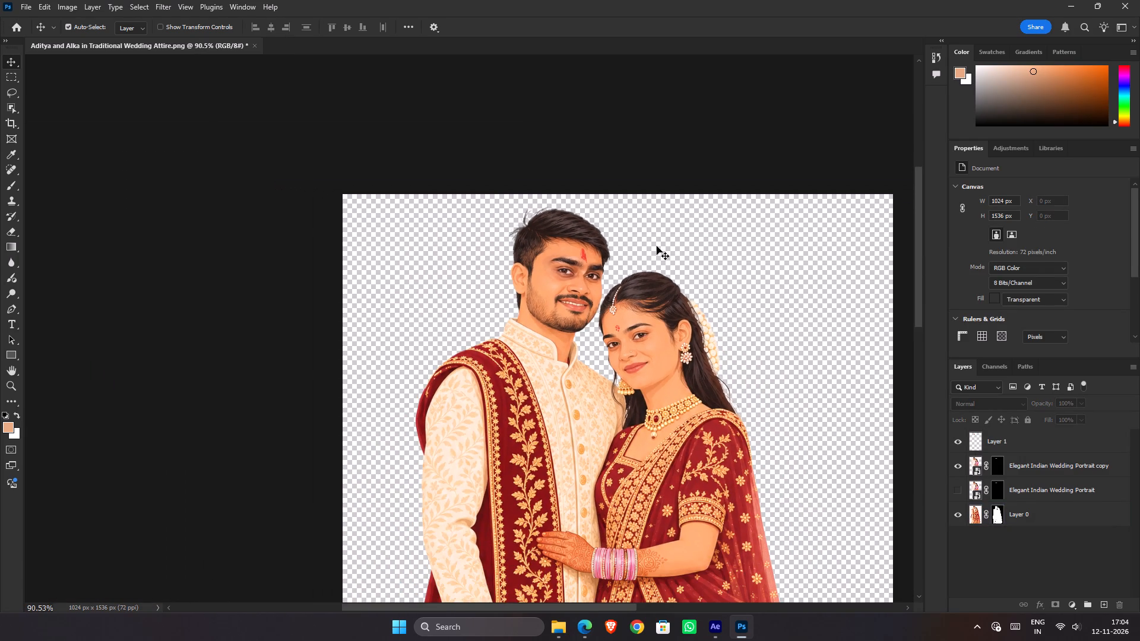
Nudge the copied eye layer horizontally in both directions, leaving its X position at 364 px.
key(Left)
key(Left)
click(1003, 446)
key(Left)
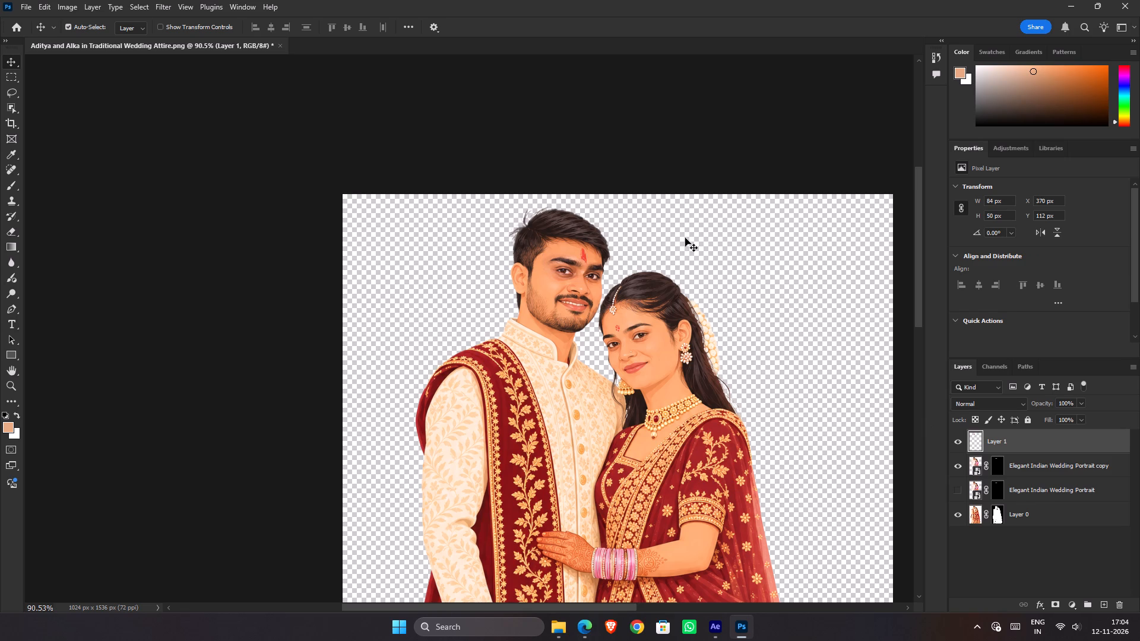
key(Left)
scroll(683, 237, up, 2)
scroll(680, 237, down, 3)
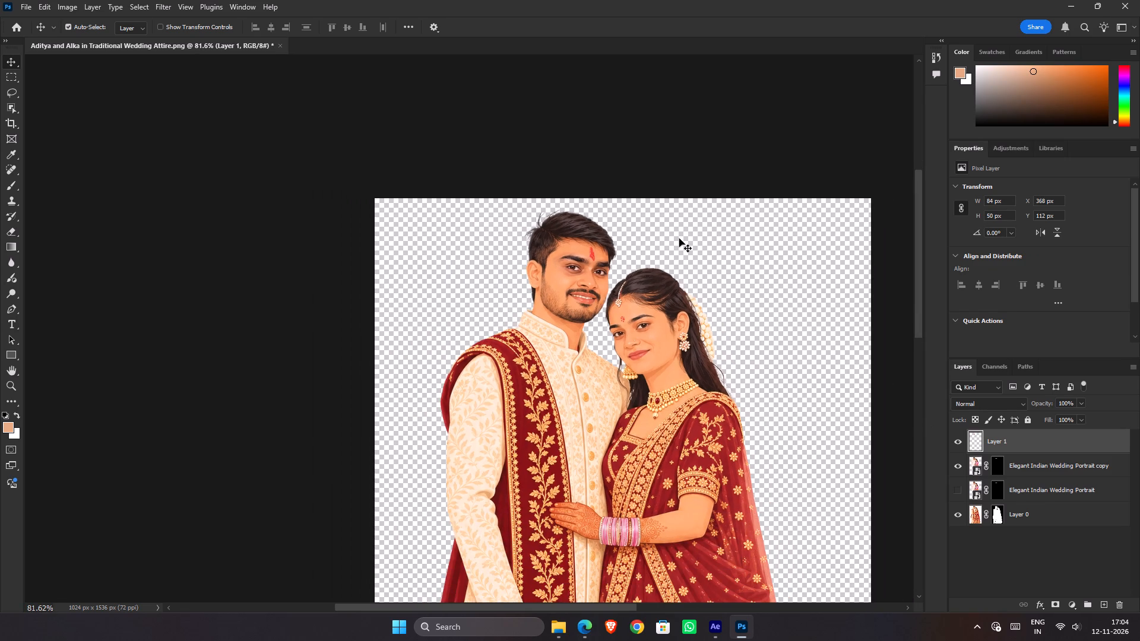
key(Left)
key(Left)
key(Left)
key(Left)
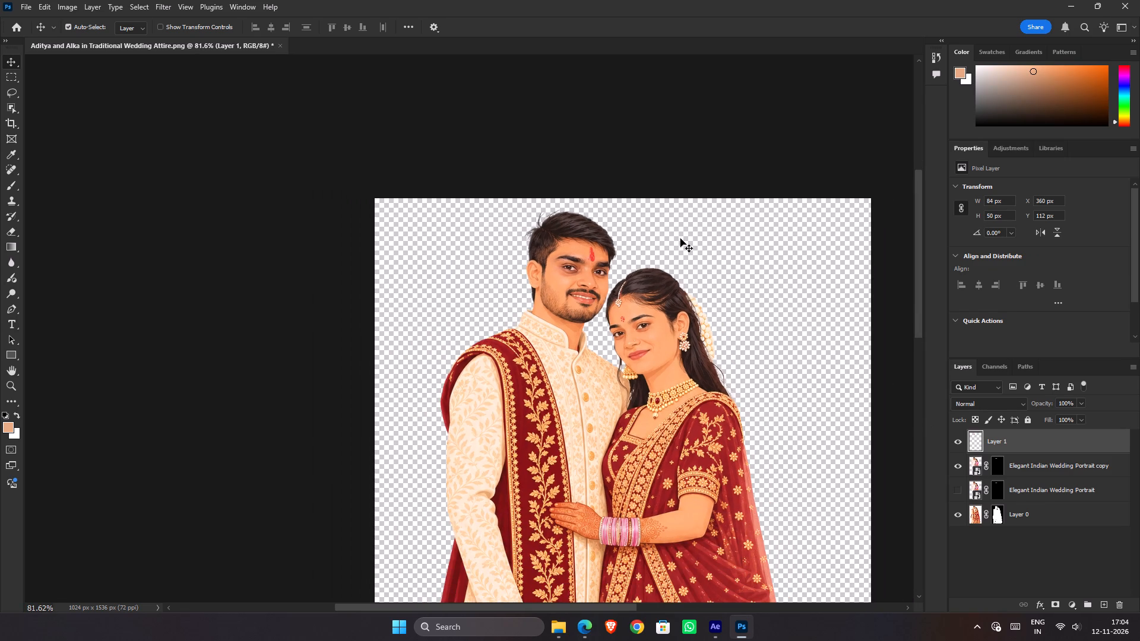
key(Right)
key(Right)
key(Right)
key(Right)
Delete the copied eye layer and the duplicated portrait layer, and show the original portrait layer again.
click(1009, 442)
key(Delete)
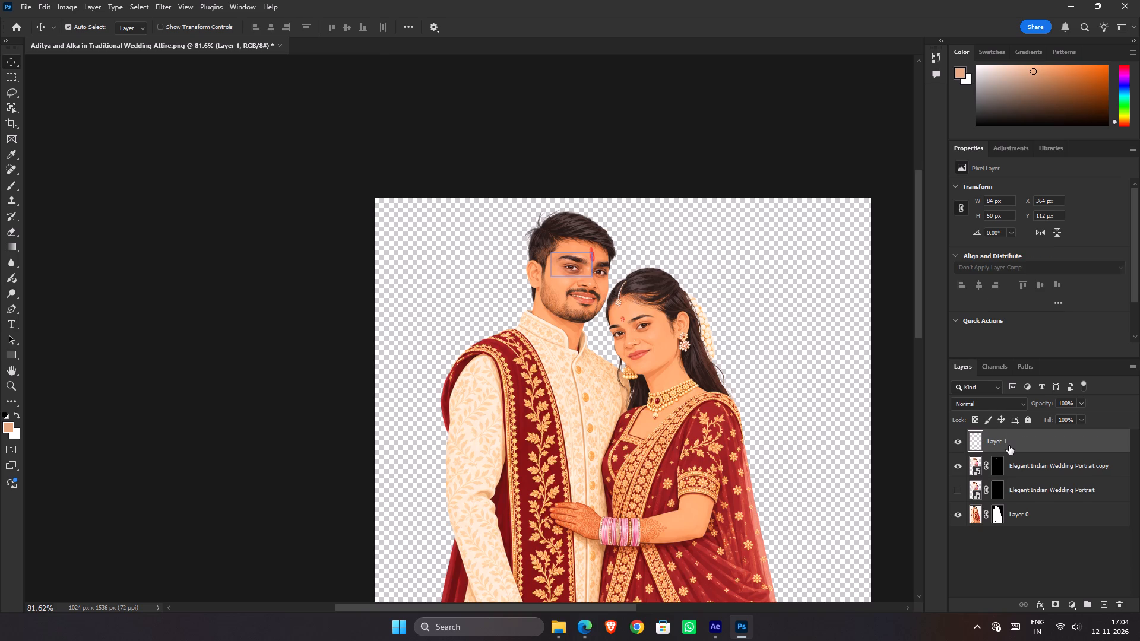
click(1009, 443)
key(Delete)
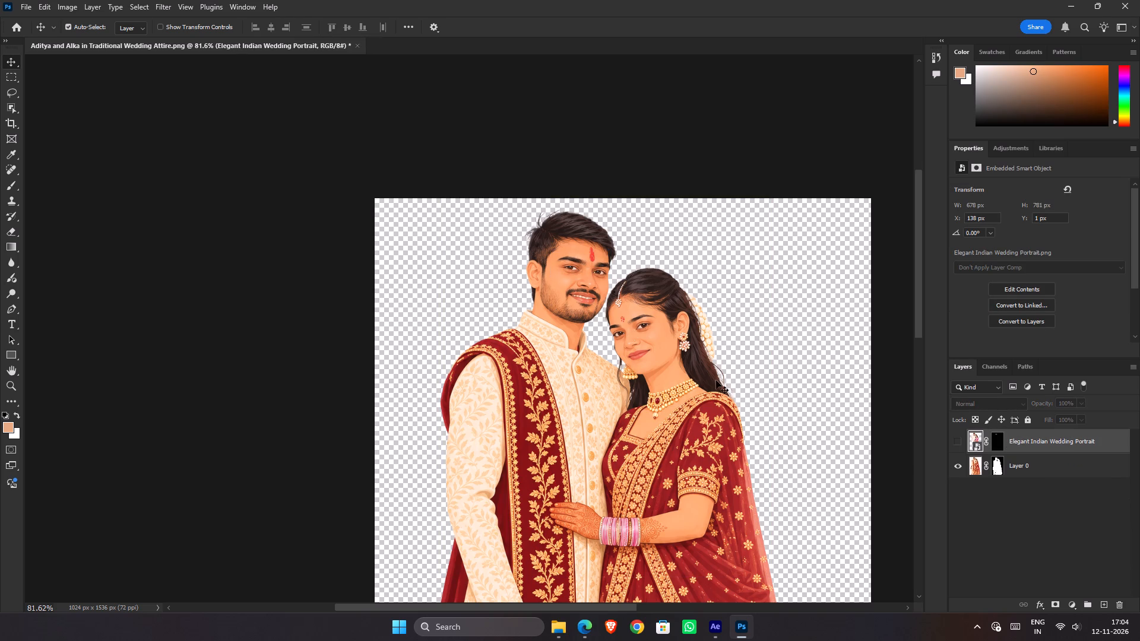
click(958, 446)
Examine the whole couple cutout from head to feet with the original eye patch showing.
scroll(768, 391, down, 2)
scroll(759, 397, up, 1)
scroll(758, 399, down, 1)
scroll(756, 400, up, 1)
scroll(756, 400, down, 1)
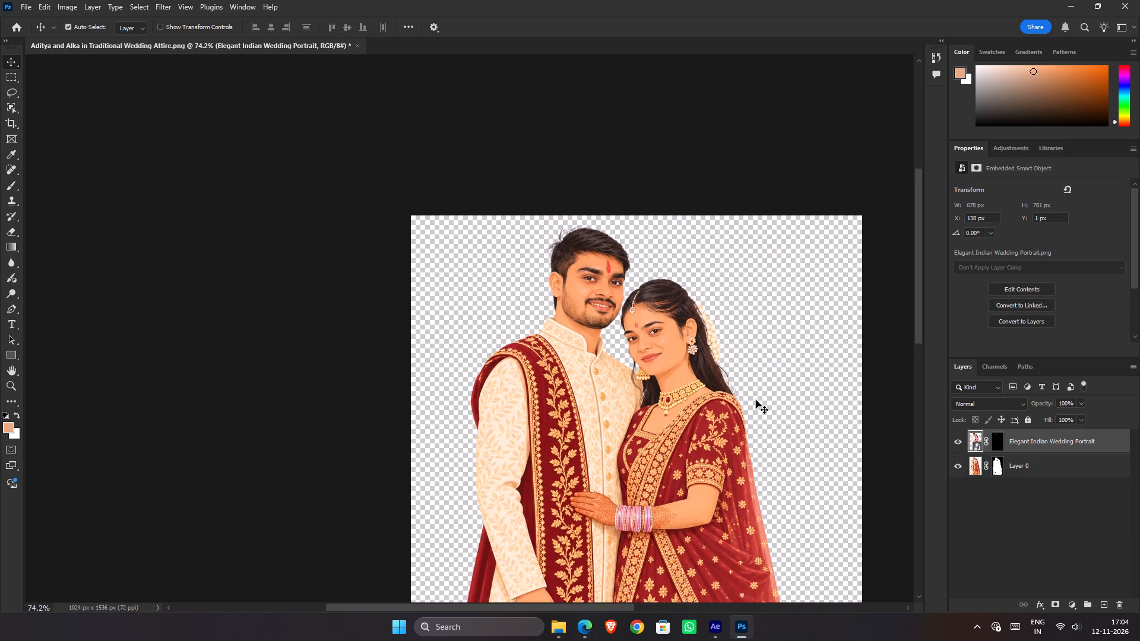
scroll(756, 400, down, 4)
scroll(764, 396, up, 1)
key(space)
key(space)
key(space)
key(space)
key(space)
key(space)
key(space)
key(space)
key(space)
key(space)
key(space)
key(space)
key(space)
key(space)
key(space)
key(space)
key(space)
key(space)
key(space)
drag(755, 398, 701, 271)
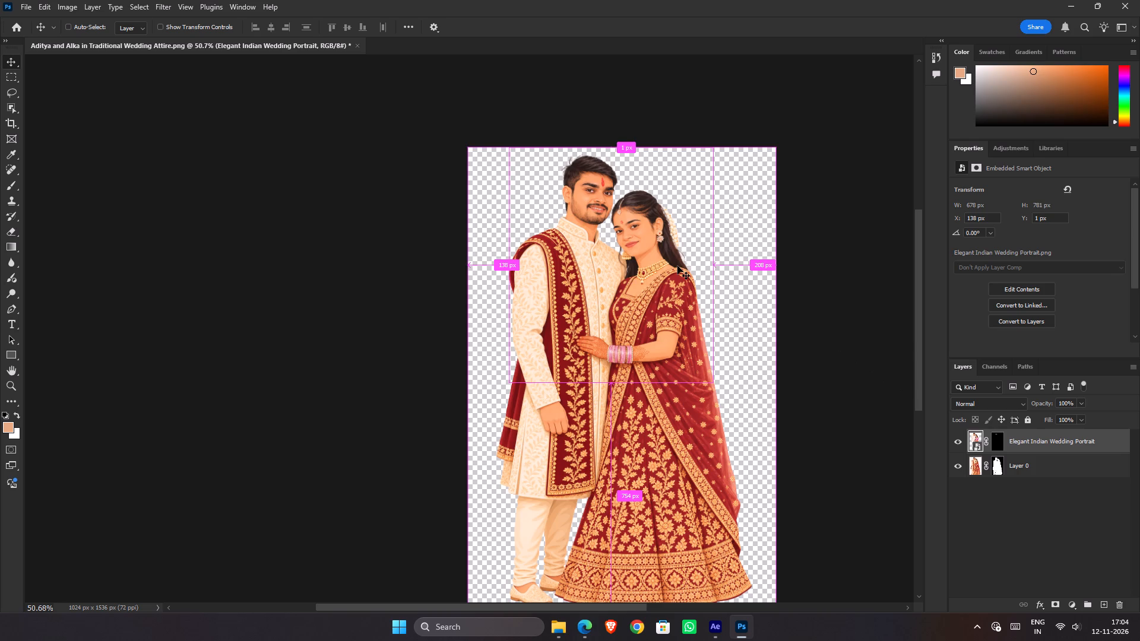
Quick-export the couple cutout as a PNG to Downloads, replacing the existing full-body wedding attire file.
scroll(678, 266, down, 1)
scroll(678, 266, up, 1)
scroll(678, 266, down, 3)
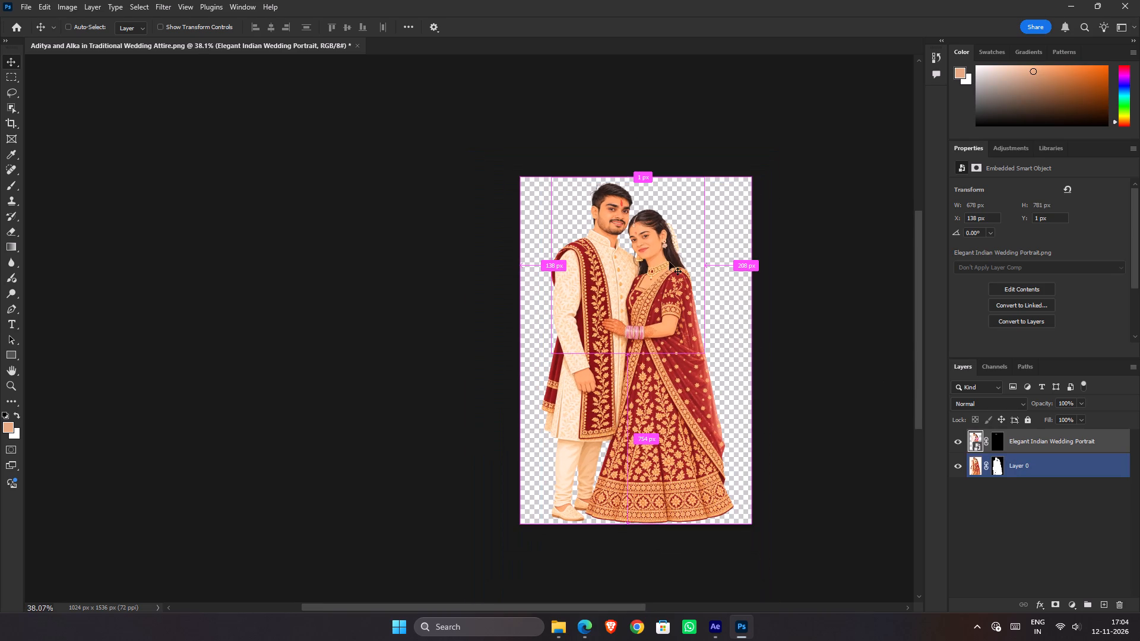
click(30, 7)
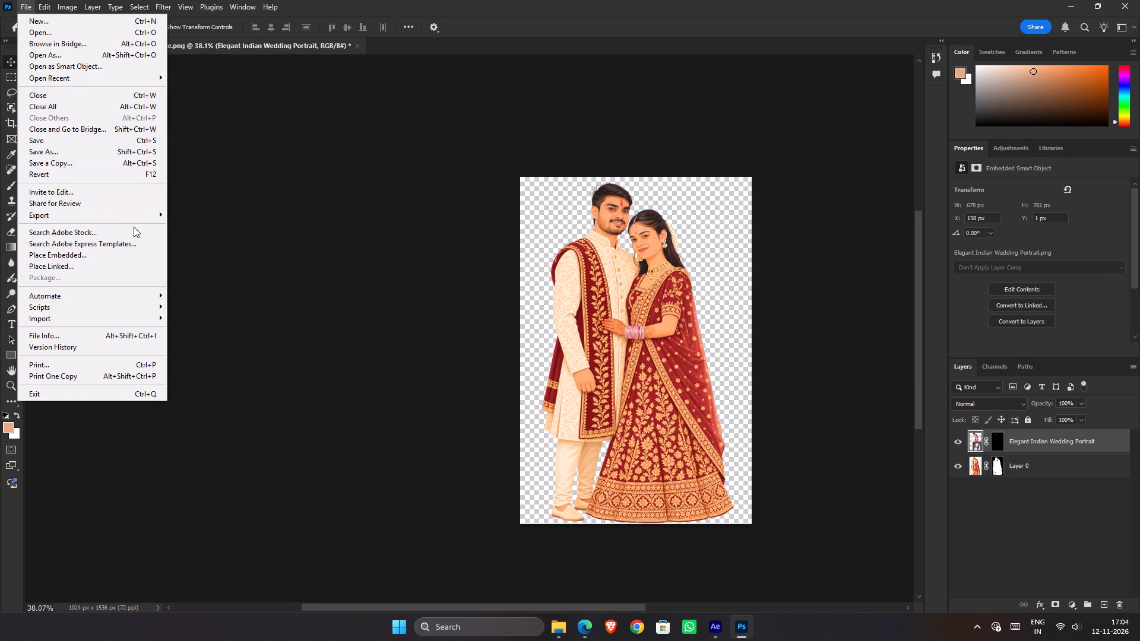
click(145, 217)
click(186, 216)
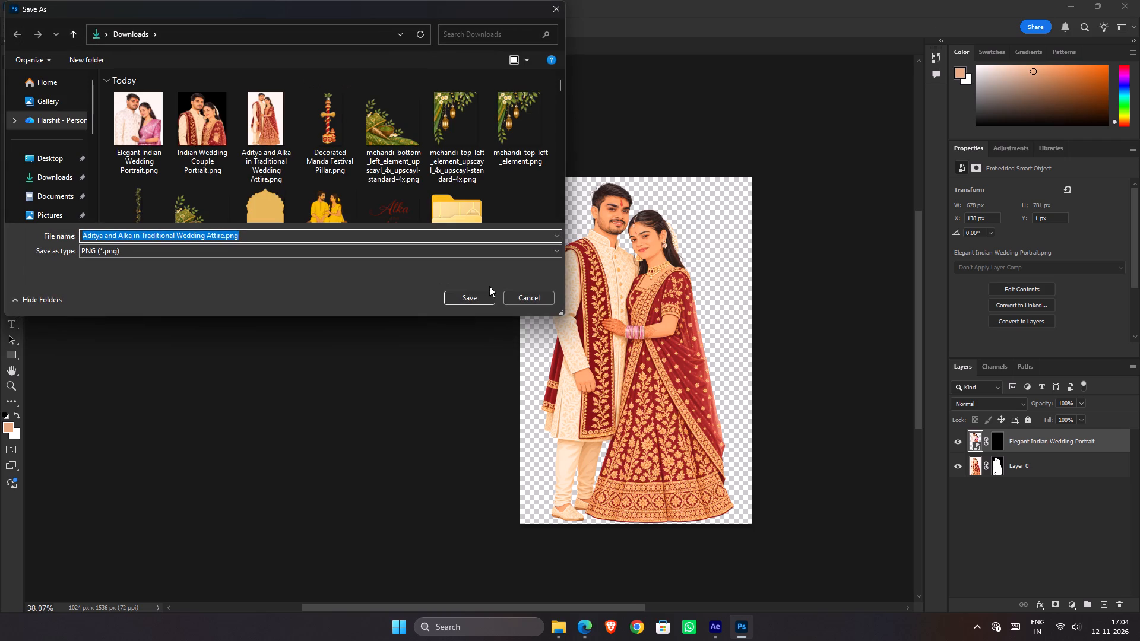
click(480, 297)
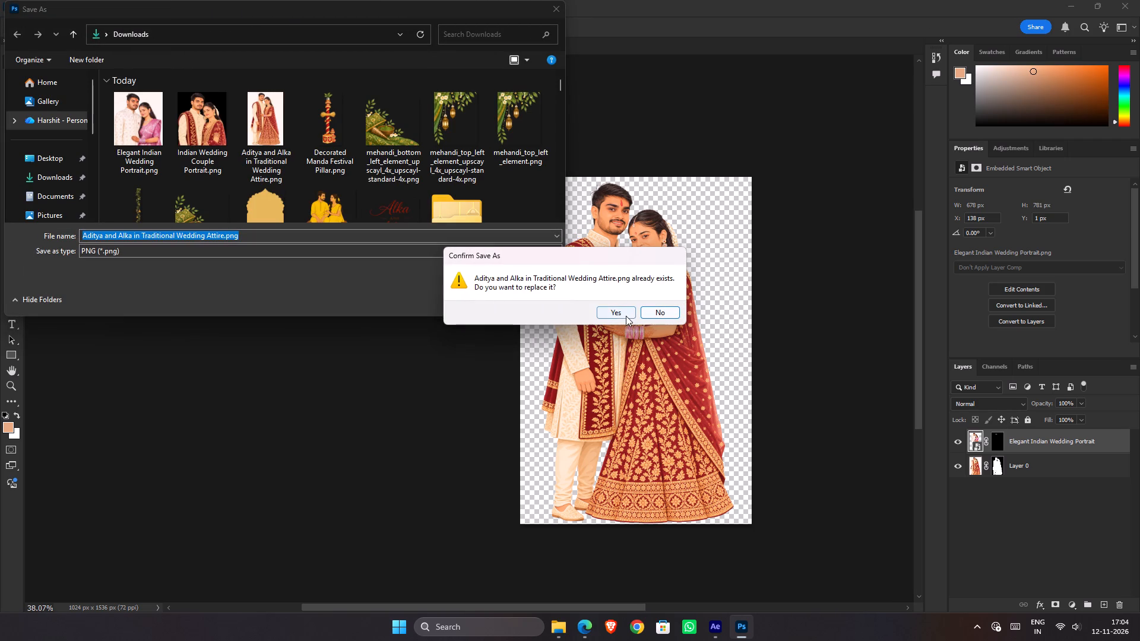
click(657, 316)
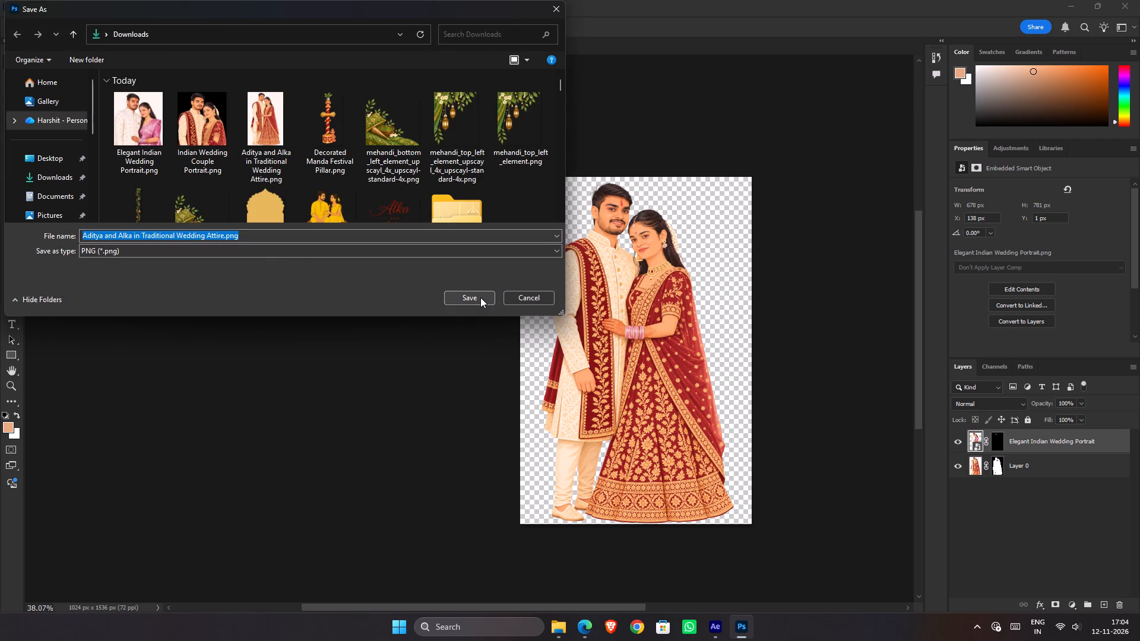
click(480, 297)
click(623, 315)
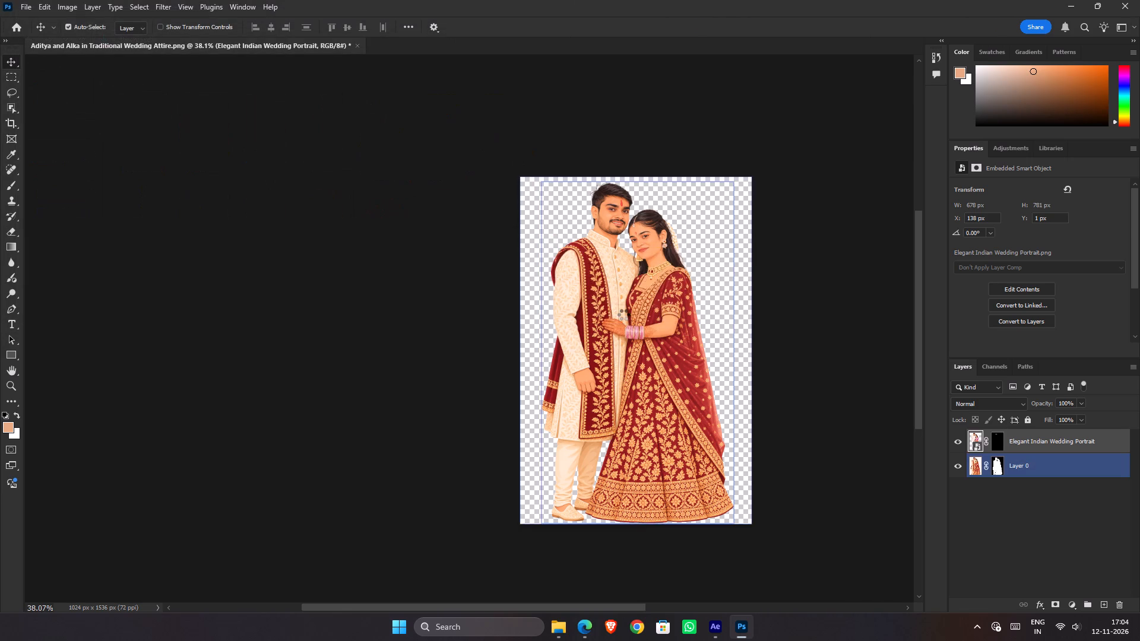
Quit Photoshop without saving changes to the couple document.
click(1120, 7)
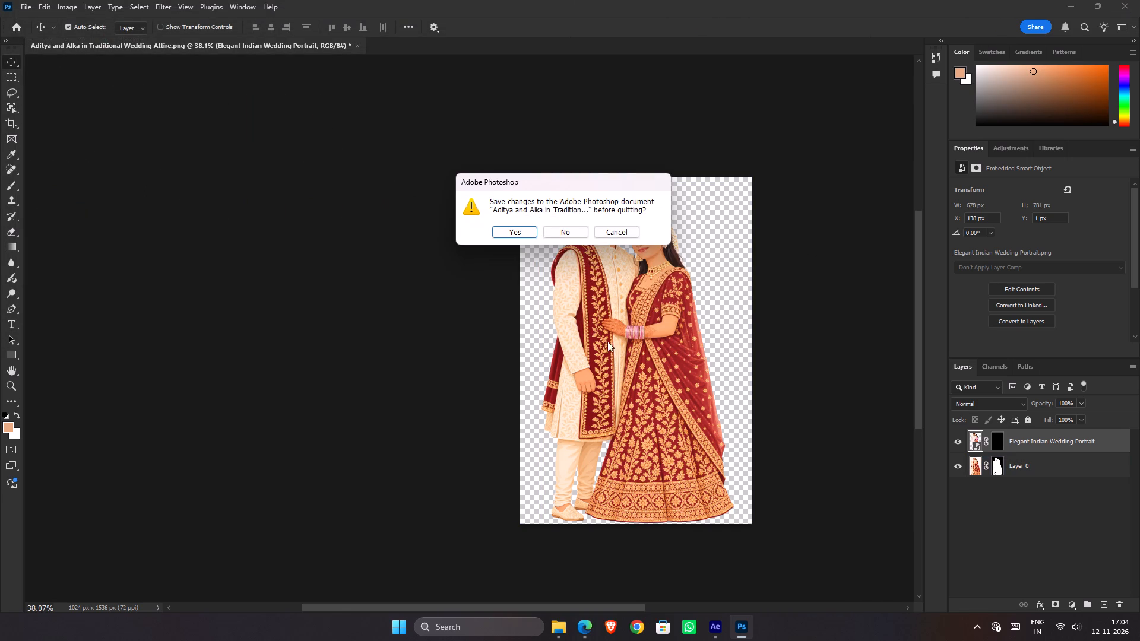
click(579, 231)
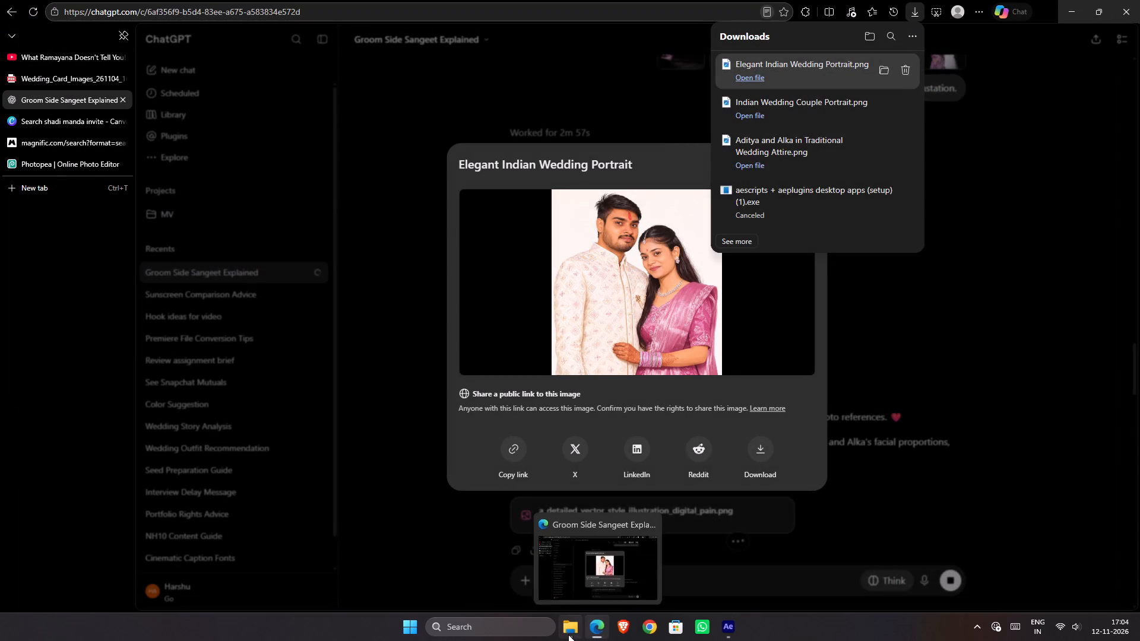
Bring the exported full-body couple PNG from the Downloads folder into Comp 1 of the Kaku Invitation project in After Effects.
click(575, 629)
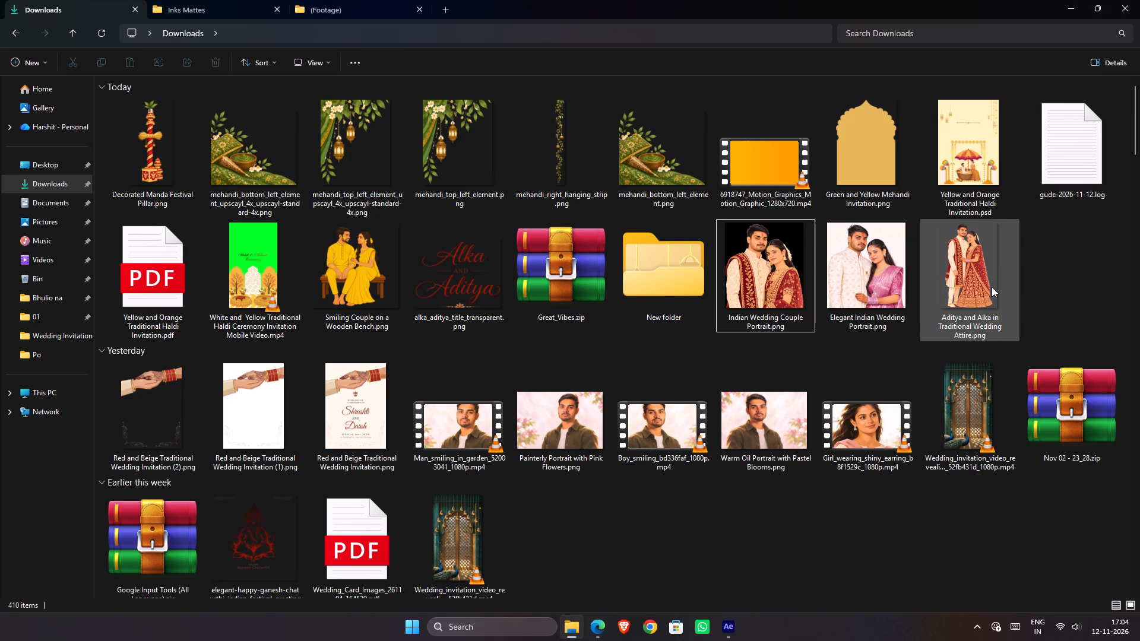
drag(976, 277, 961, 351)
key(alt+Tab)
key(alt+Tab)
key(alt+Tab)
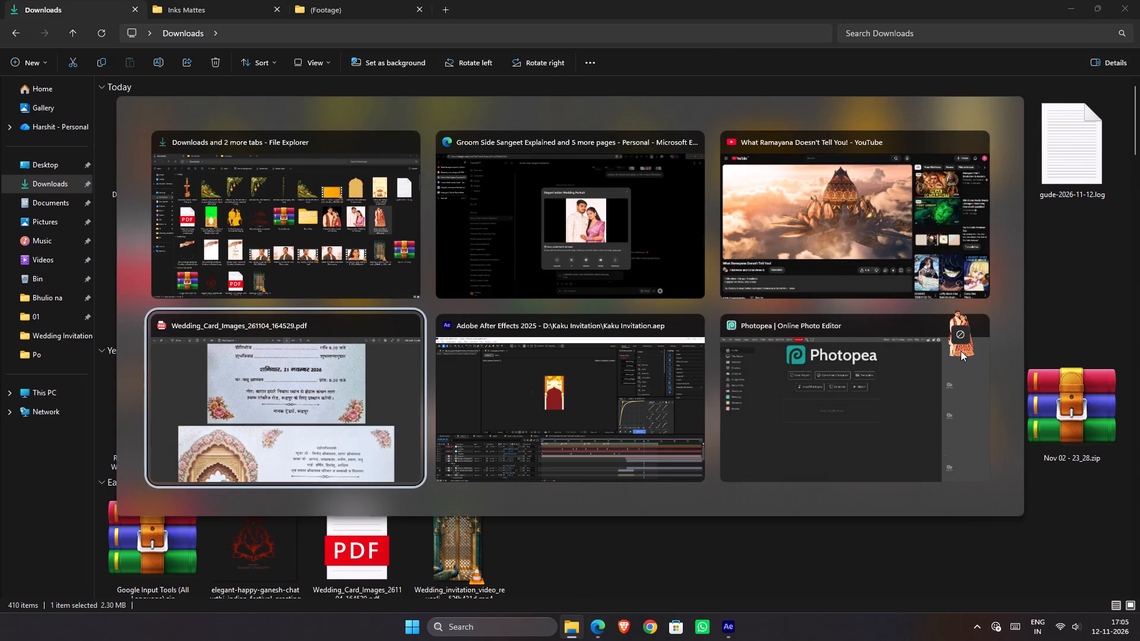
drag(961, 351, 902, 521)
key(alt+Tab)
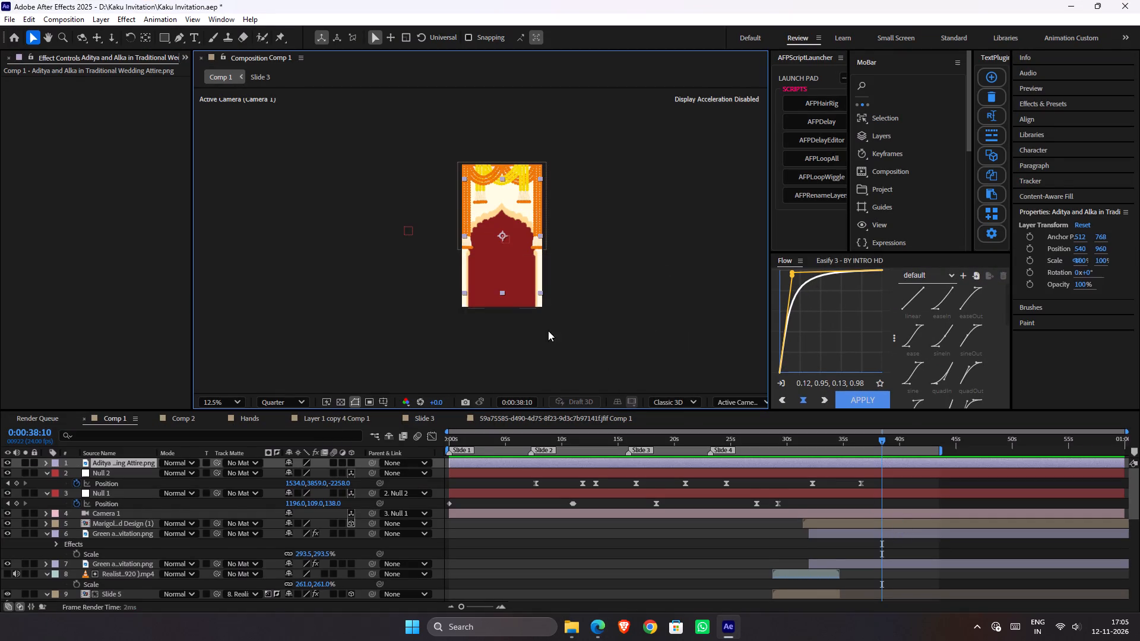
Scale the couple layer to about 69.5%, stand it at the base of the red arch, and save the project.
scroll(500, 256, up, 1)
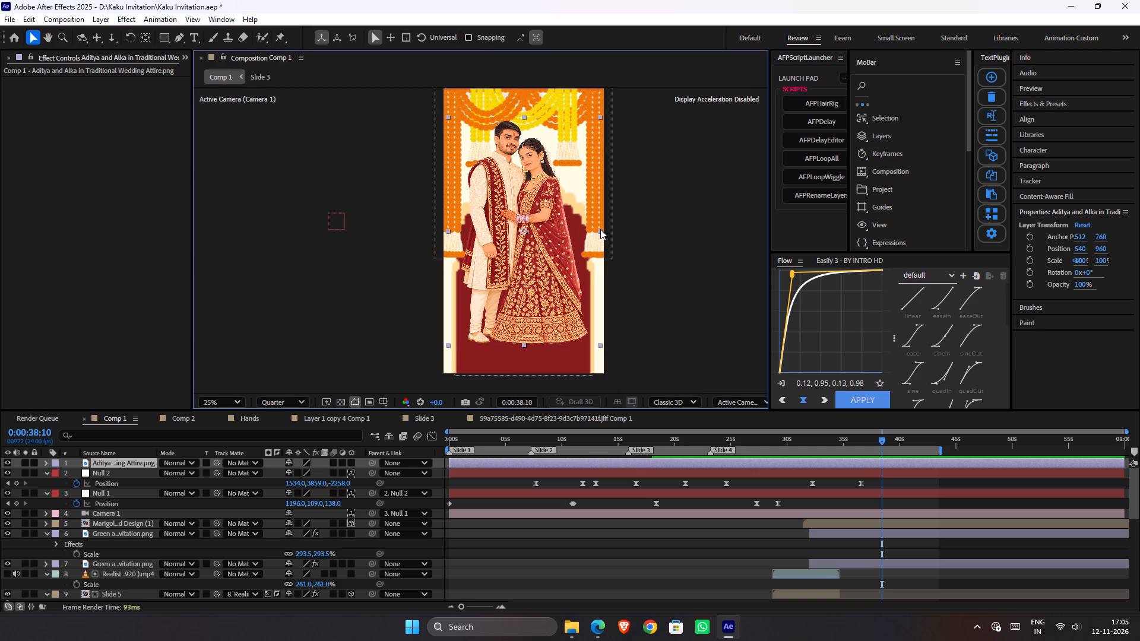
drag(600, 229, 571, 231)
drag(534, 236, 539, 315)
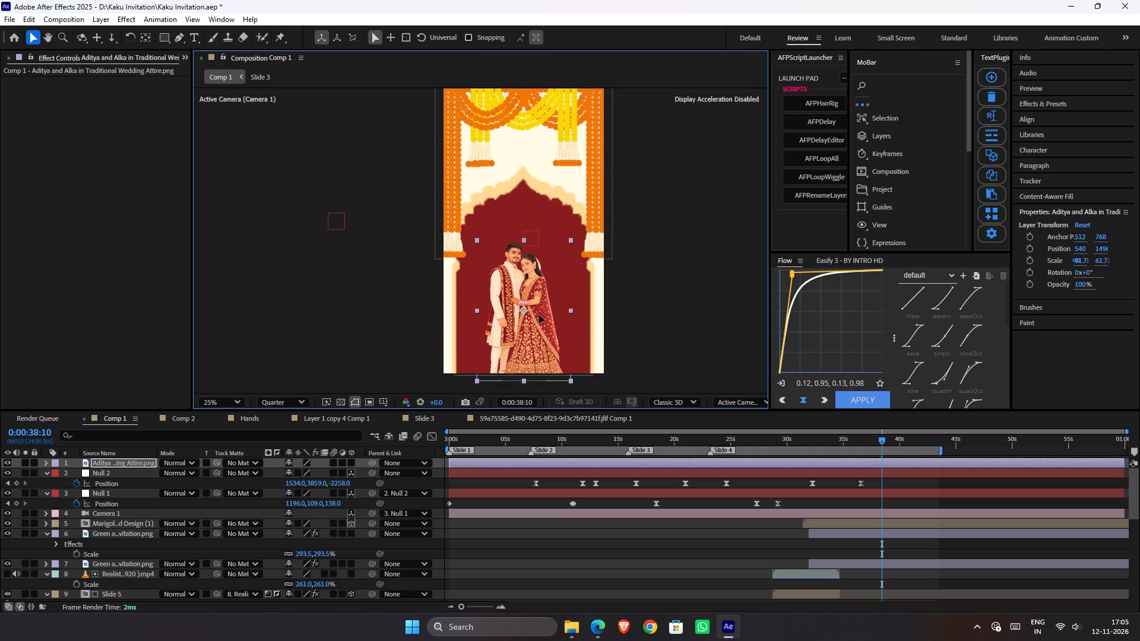
drag(539, 315, 540, 311)
key(space)
key(space)
key(space)
key(space)
key(space)
key(space)
key(space)
key(space)
key(space)
key(space)
key(space)
key(space)
key(space)
key(space)
key(space)
key(space)
key(space)
key(space)
key(space)
key(space)
drag(546, 325, 548, 278)
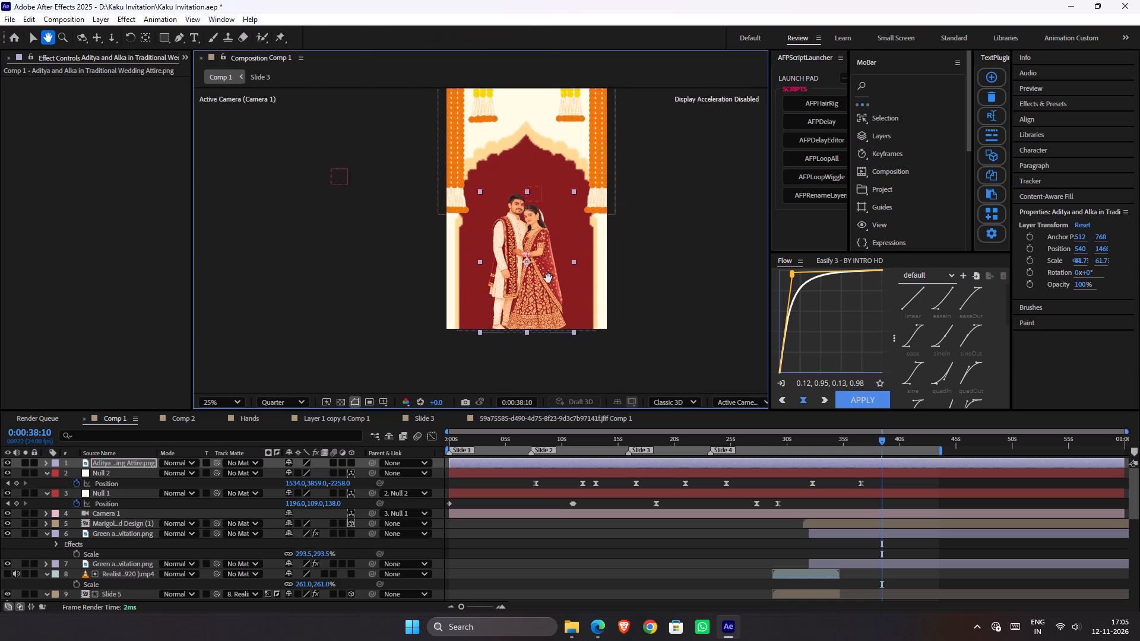
drag(548, 278, 521, 308)
drag(544, 288, 568, 287)
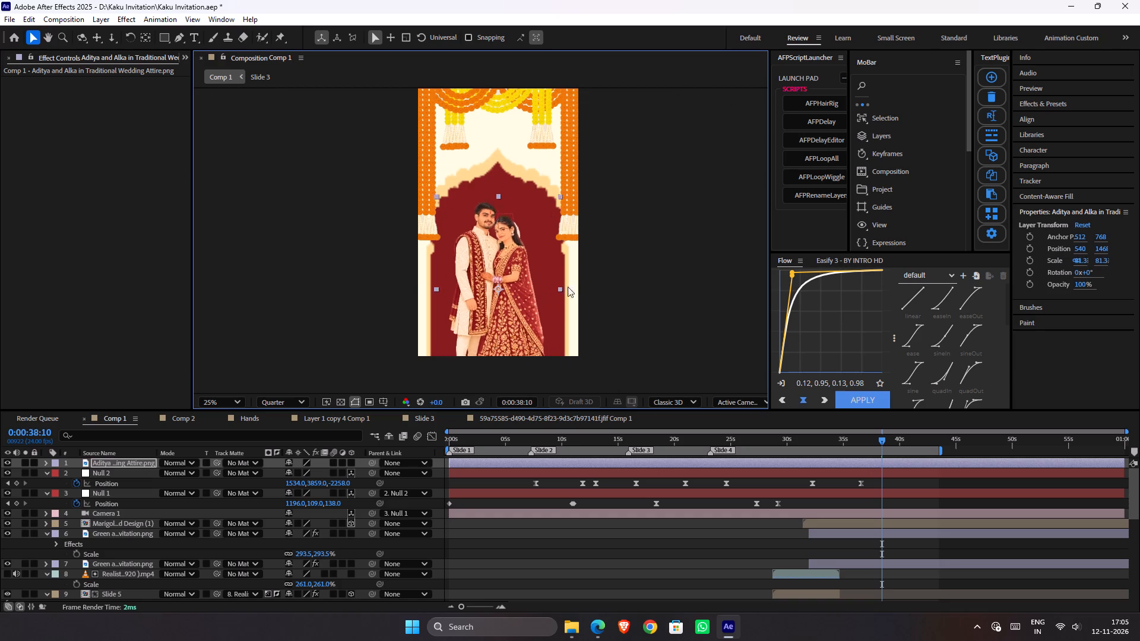
drag(568, 287, 550, 283)
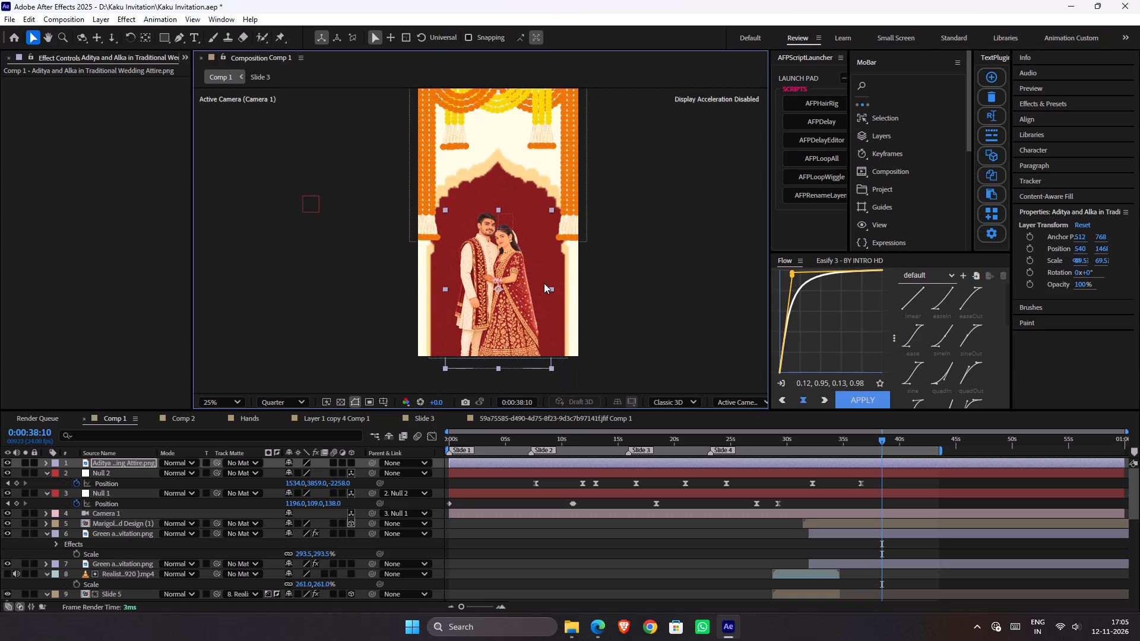
drag(520, 295, 525, 283)
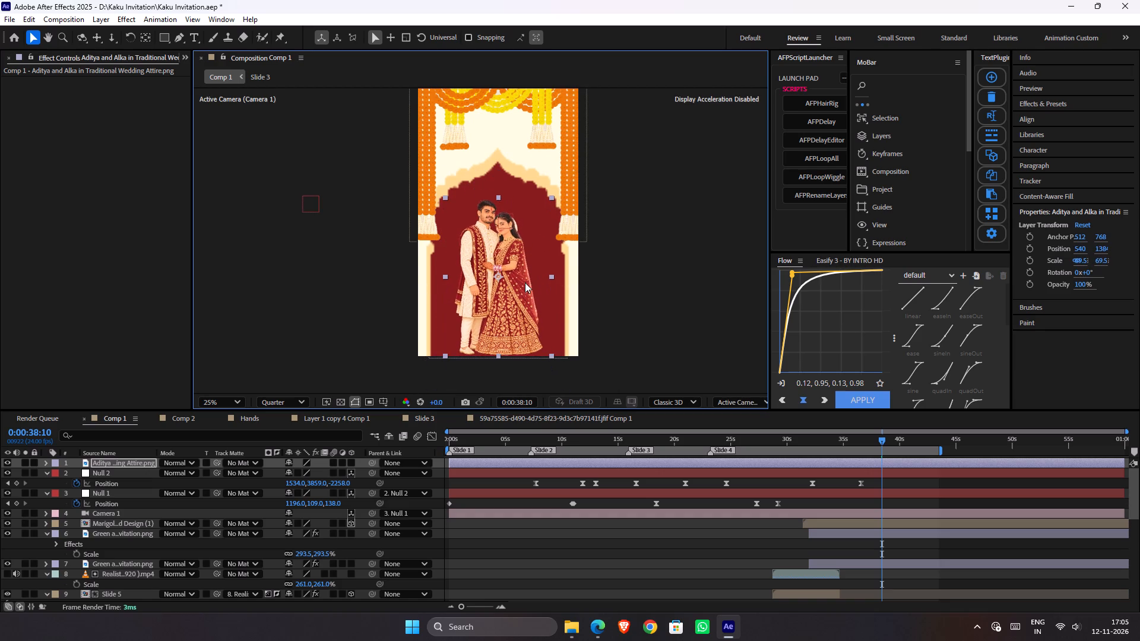
key(ctrl+s)
Shrink the couple layer to about 60.9% and place it inside the red arch at about position 564, 1316.
key(space)
key(space)
key(space)
key(space)
key(space)
key(space)
key(space)
key(space)
key(space)
key(space)
key(space)
key(space)
key(space)
key(space)
key(space)
key(space)
key(space)
key(space)
key(space)
key(space)
drag(508, 229, 513, 239)
drag(518, 215, 530, 247)
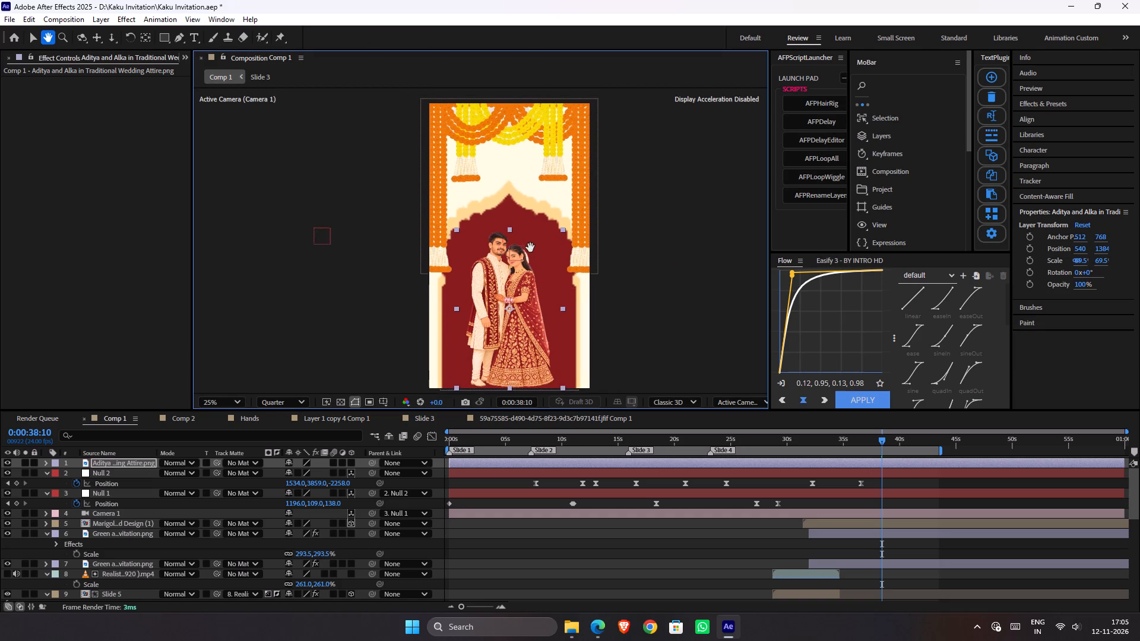
drag(530, 247, 529, 238)
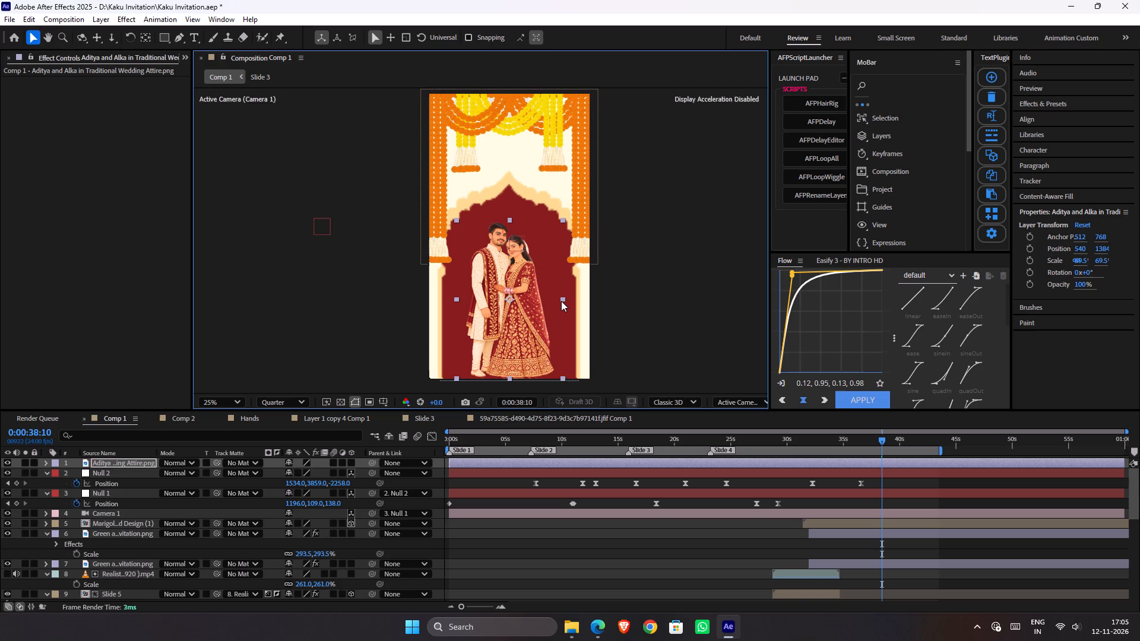
drag(563, 300, 556, 300)
drag(525, 313, 506, 323)
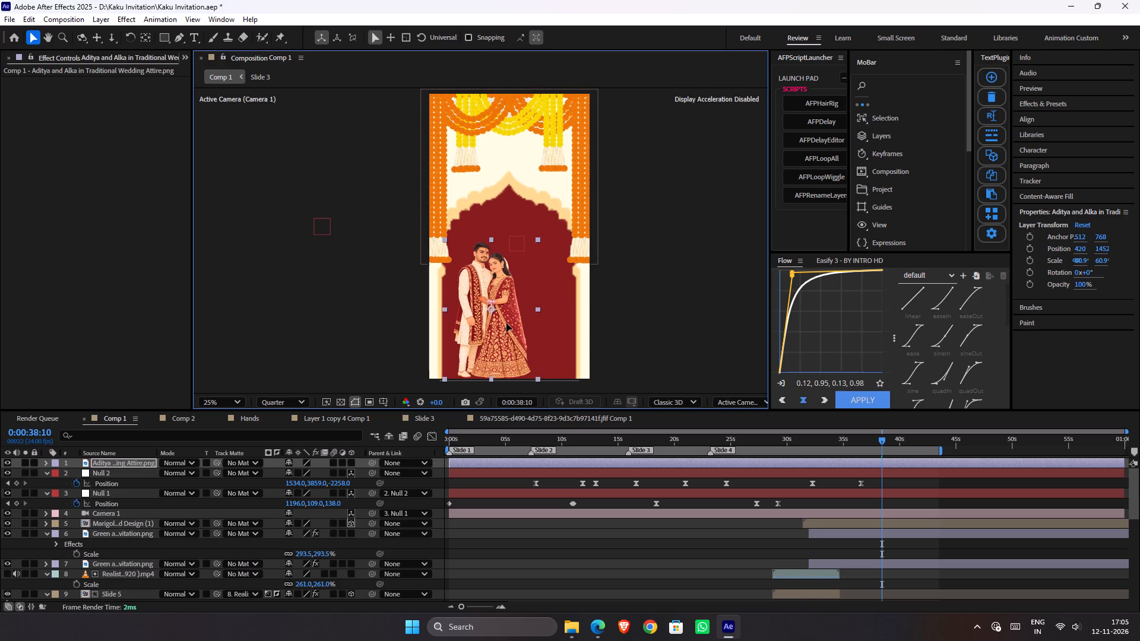
drag(506, 323, 529, 326)
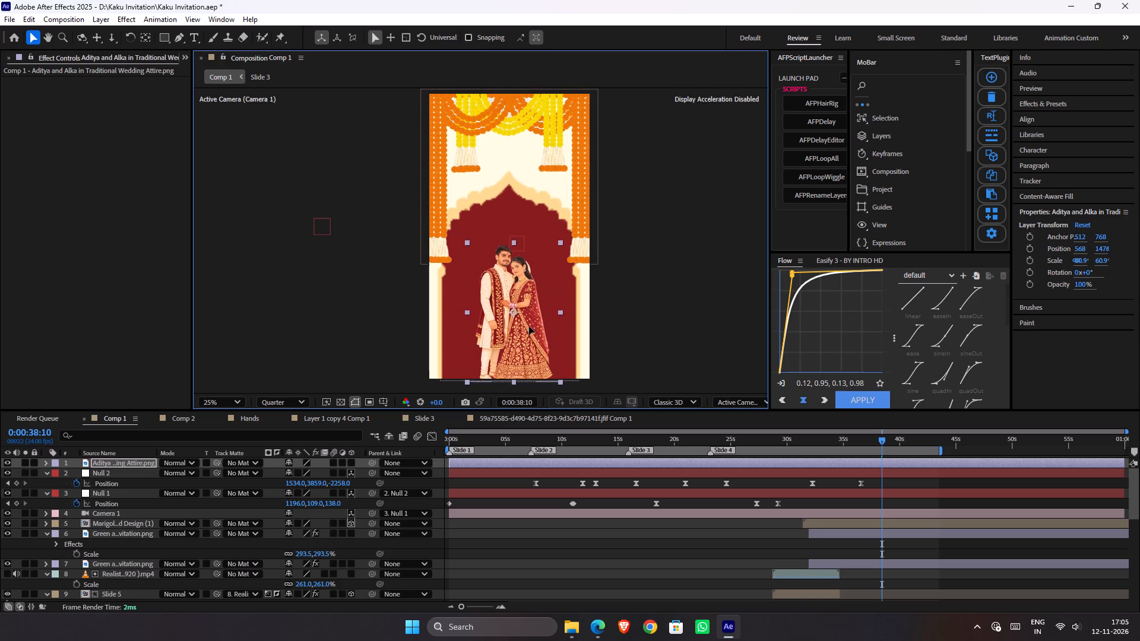
drag(529, 326, 526, 301)
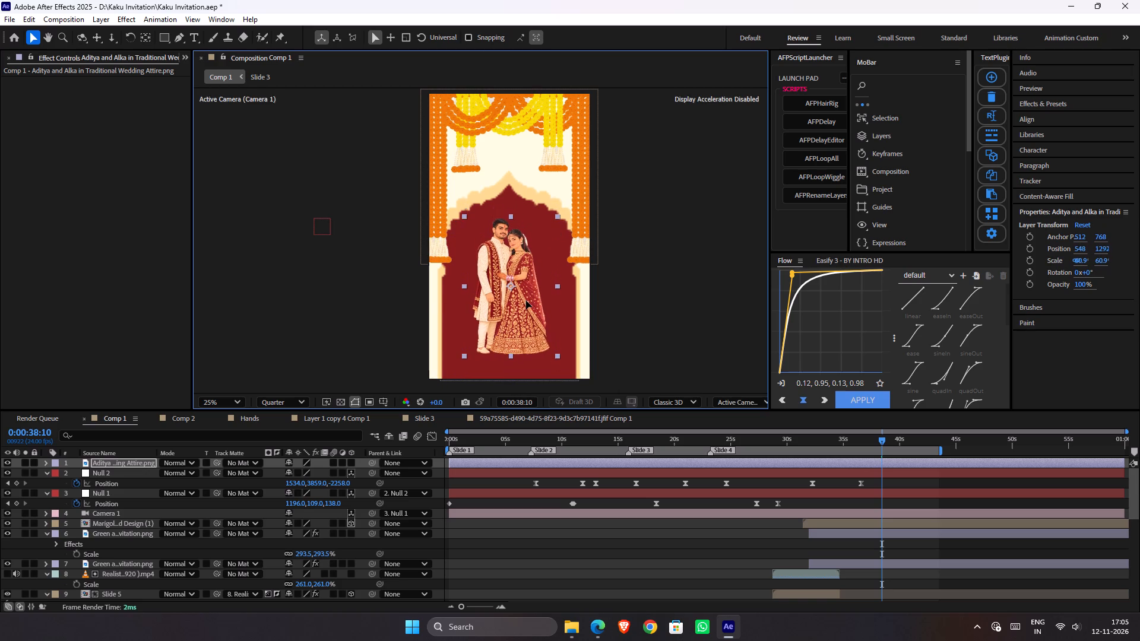
drag(526, 301, 528, 303)
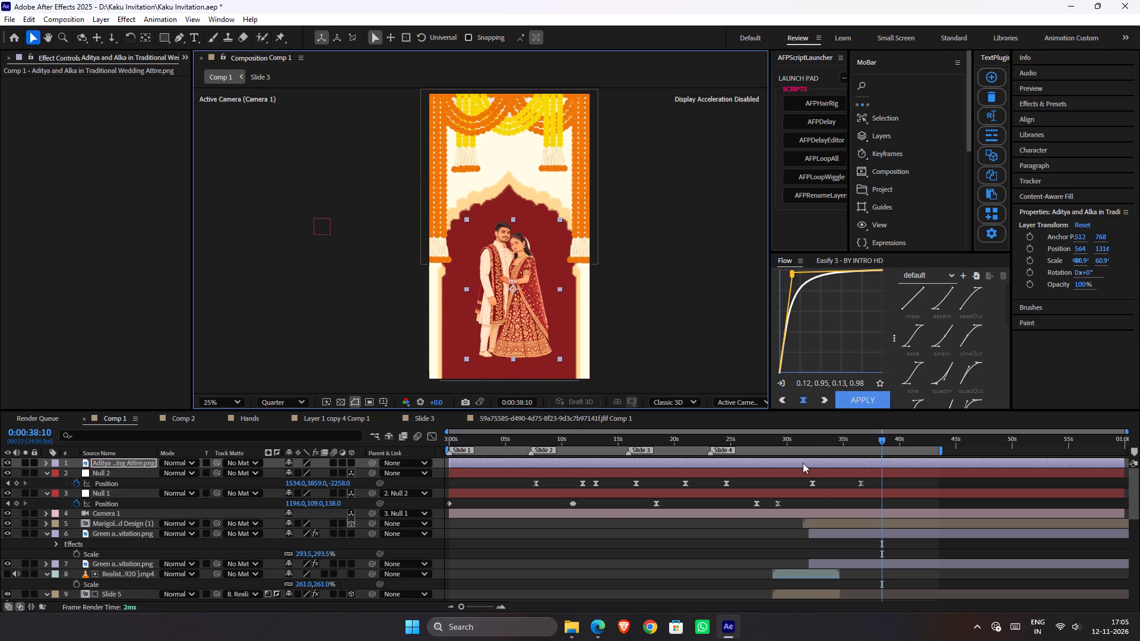
Move the couple layer's start to 0:00:38:10 and save the project.
key(bracketleft)
drag(809, 440, 802, 443)
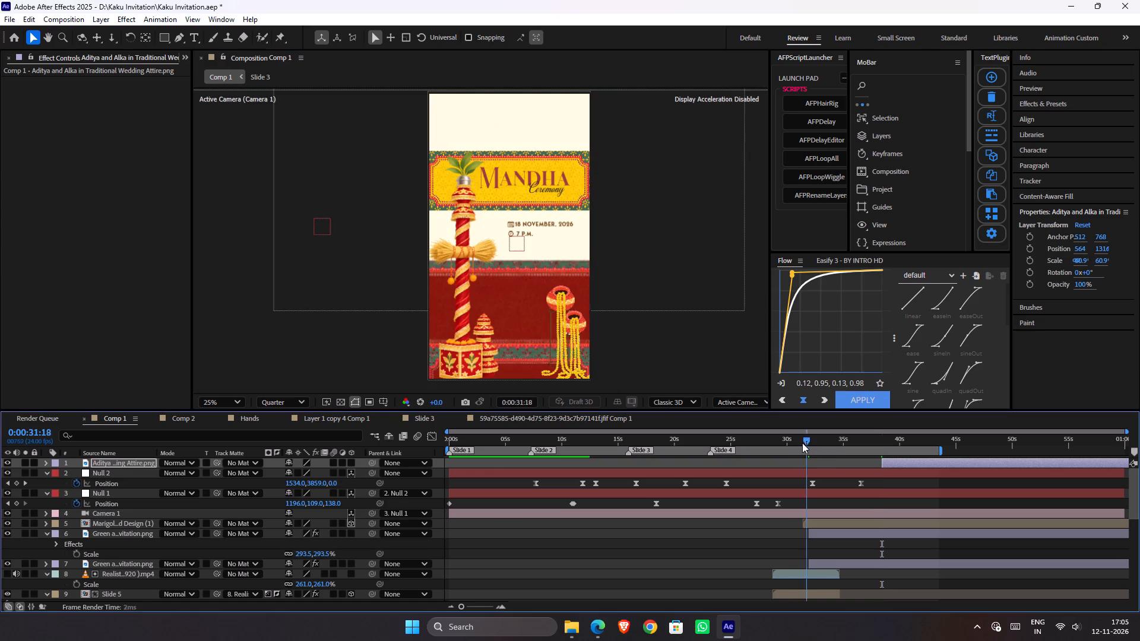
drag(802, 443, 796, 443)
key(ctrl+s)
Preview the transition from the Mandha Ceremony slide into the arch scene, and check the couple at 0:00:39:13.
key(space)
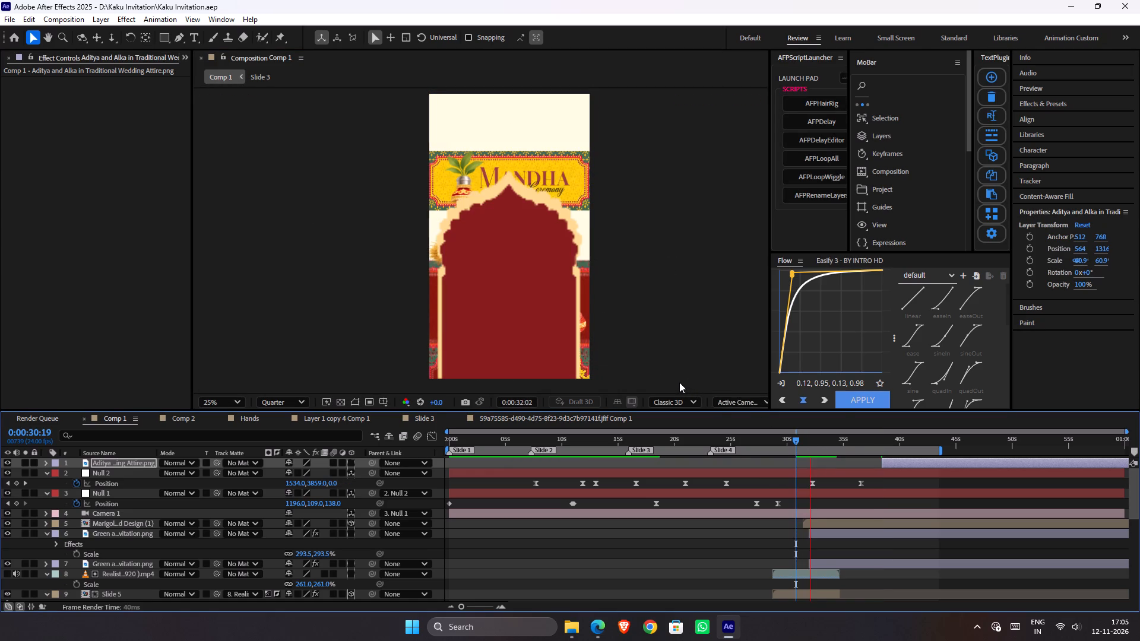
key(space)
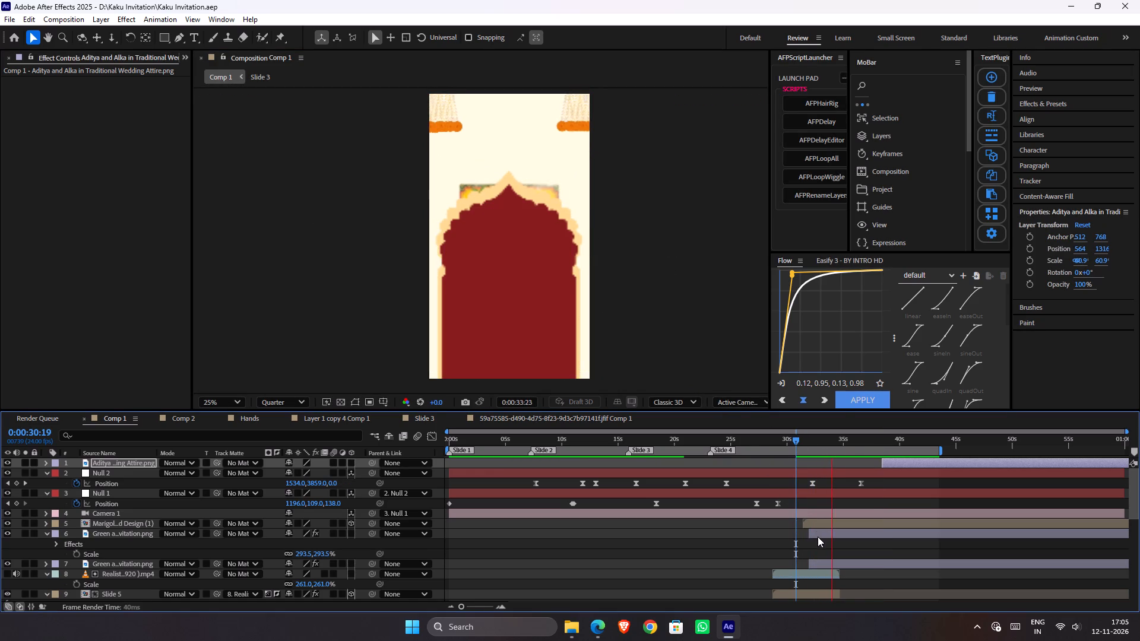
drag(860, 444, 895, 452)
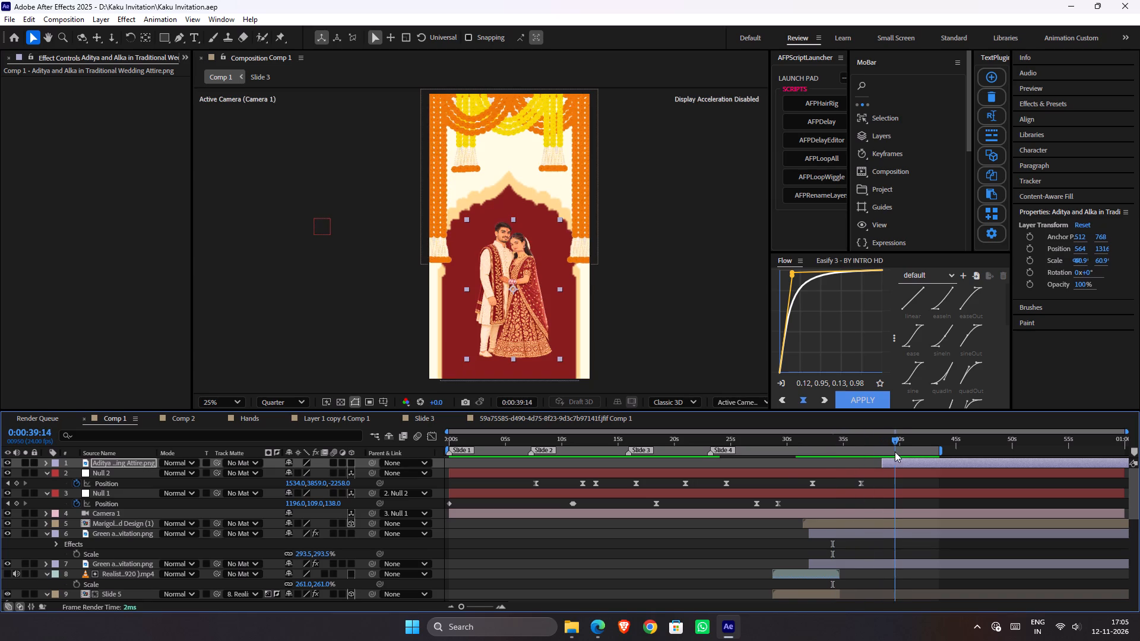
drag(895, 452, 894, 453)
Parent the red arch layer to the peach arch layer and make both layers 3D.
click(111, 532)
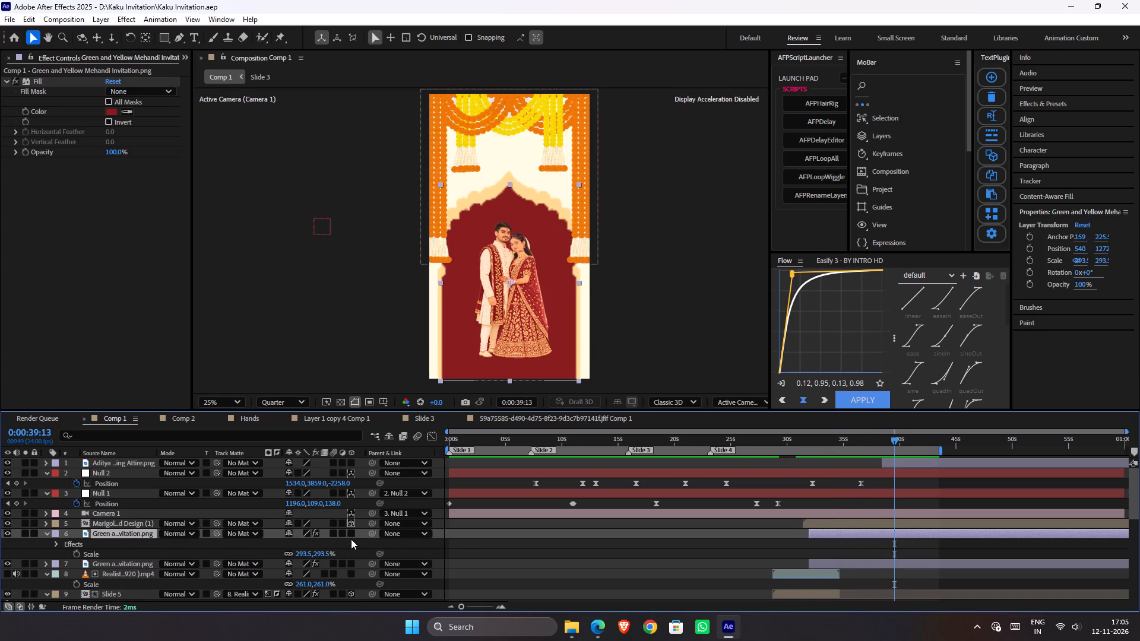
drag(372, 536, 353, 564)
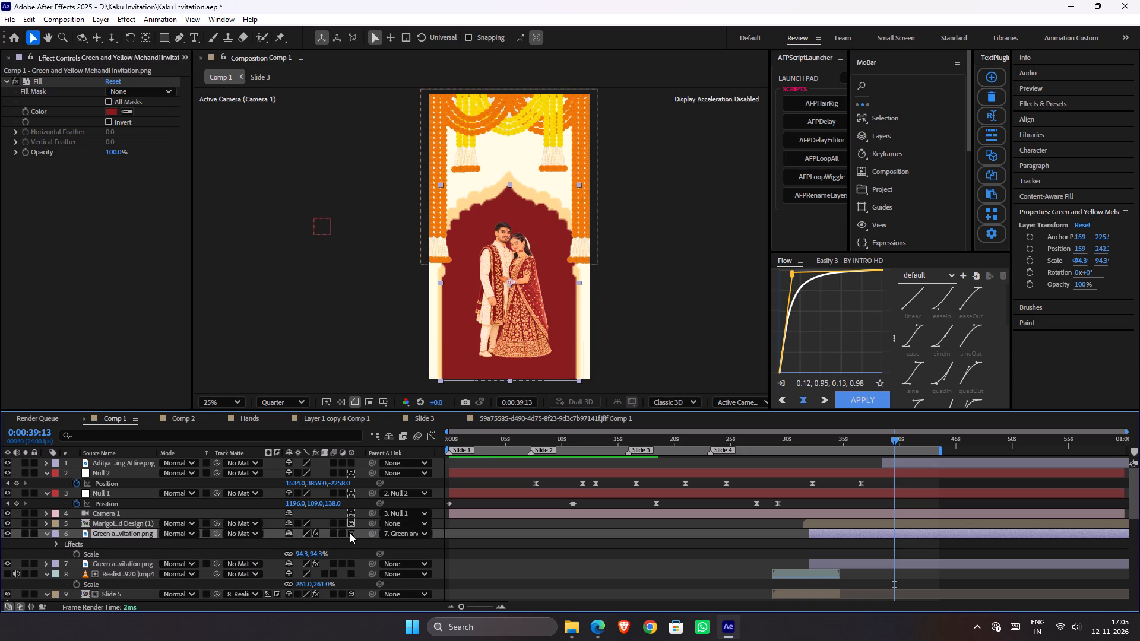
click(350, 533)
scroll(353, 567, down, 1)
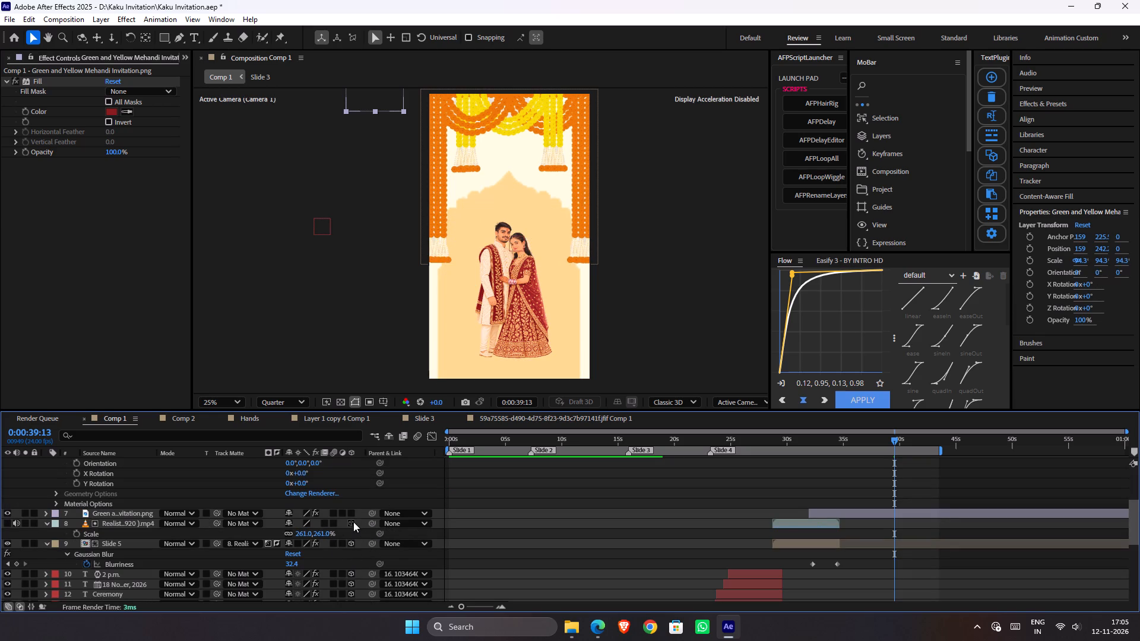
click(353, 513)
Nudge the peach arch layer across and down to position X 2780, Y 5300, behind the couple.
click(132, 513)
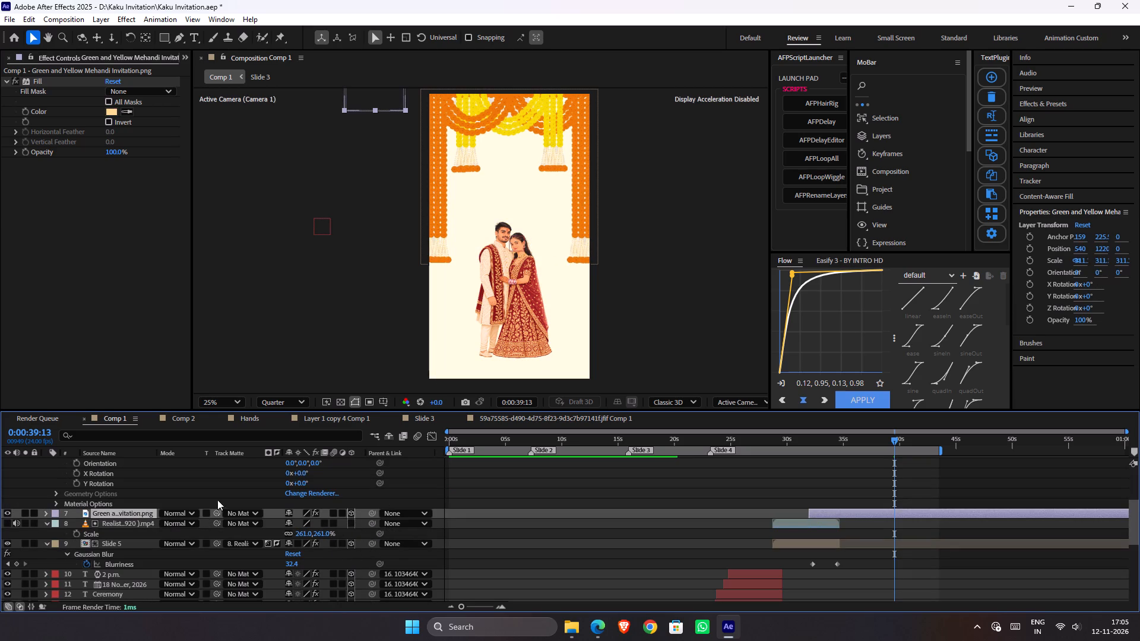
key(shift+Right)
key(shift+Right)
key(shift+Right)
key(shift+Right)
key(shift+Right)
key(shift+Right)
key(shift+Right)
key(shift+Right)
key(shift+Right)
key(shift+Right)
key(shift+Right)
key(shift+Right)
key(shift+Right)
key(shift+Right)
key(shift+Right)
key(shift+Right)
key(shift+Right)
key(shift+Right)
key(shift+Right)
key(shift+Right)
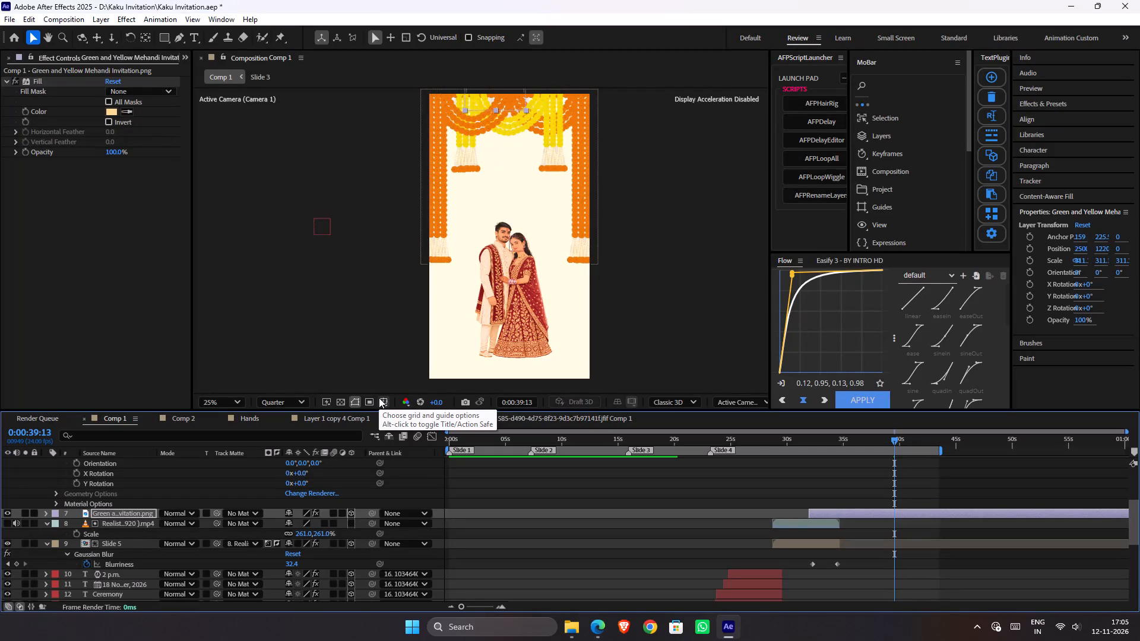
key(shift+Down)
key(shift+Down)
key(shift+Down)
key(shift+Down)
key(shift+Down)
key(shift+Down)
key(shift+Down)
key(shift+Down)
key(shift+Down)
key(shift+Down)
key(shift+Down)
key(shift+Down)
key(shift+Down)
key(shift+Down)
key(shift+Down)
key(shift+Down)
key(shift+Down)
key(shift+Down)
key(shift+Down)
key(shift+Down)
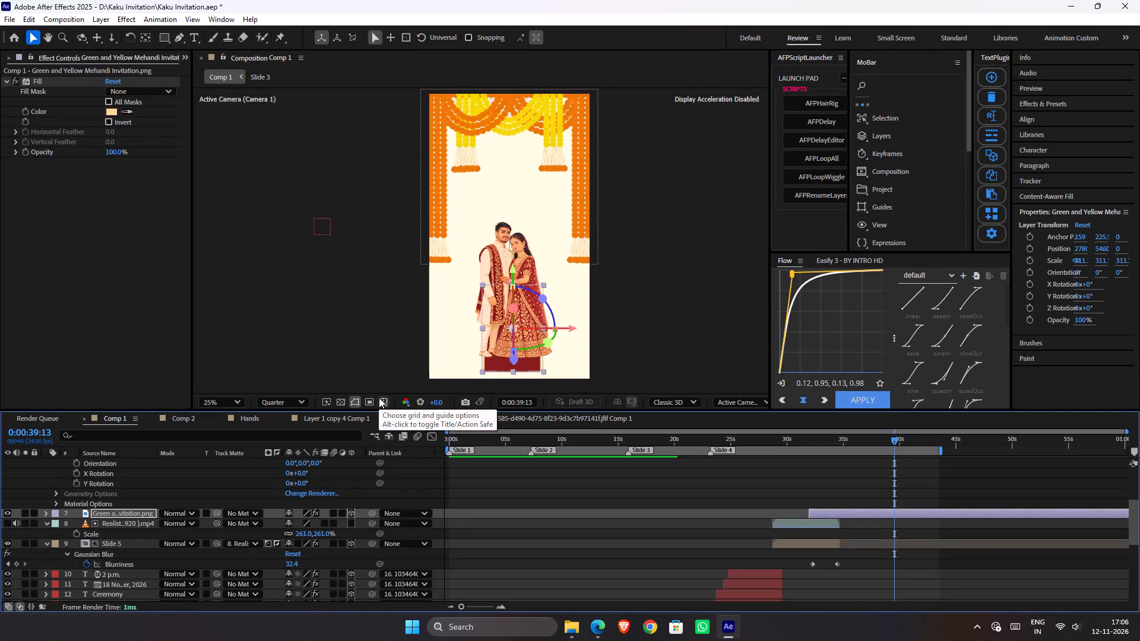
key(shift+Up)
key(shift+Up)
key(shift+Up)
key(shift+Up)
Scale the peach arch layer up to 736.1% and raise it to about Y 4682 so it frames the couple.
key(s)
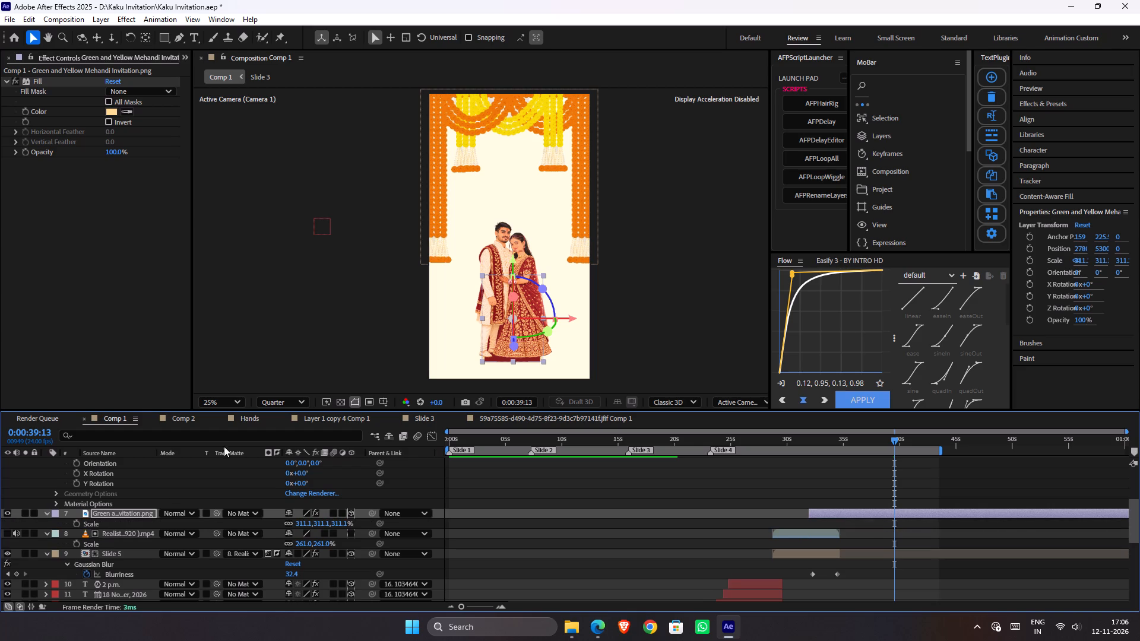
drag(334, 527, 584, 524)
drag(510, 260, 517, 239)
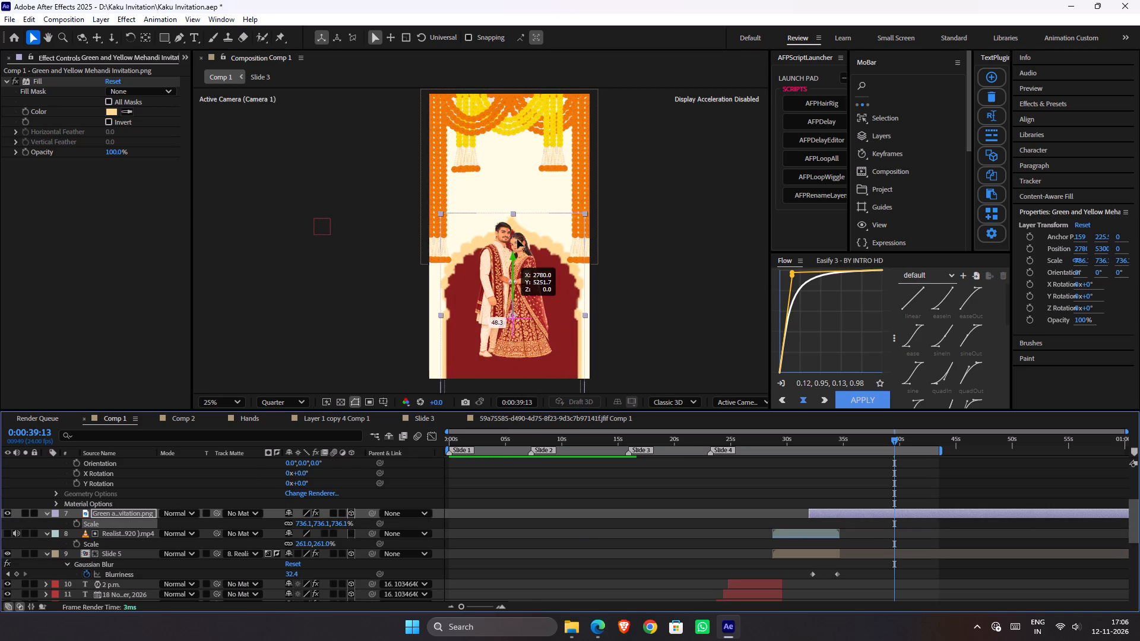
drag(517, 239, 521, 220)
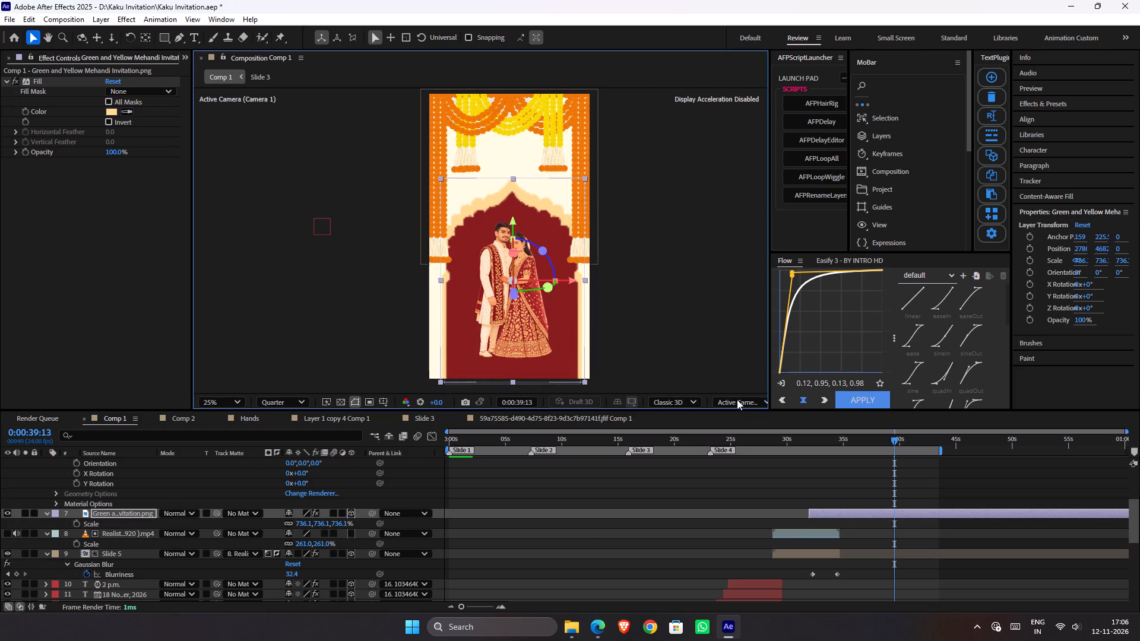
Keyframe the peach arch's Position to rise from Y 6761.2 at the layer's start to Y 4682.2 at 0:00:36:07.
drag(850, 440, 816, 440)
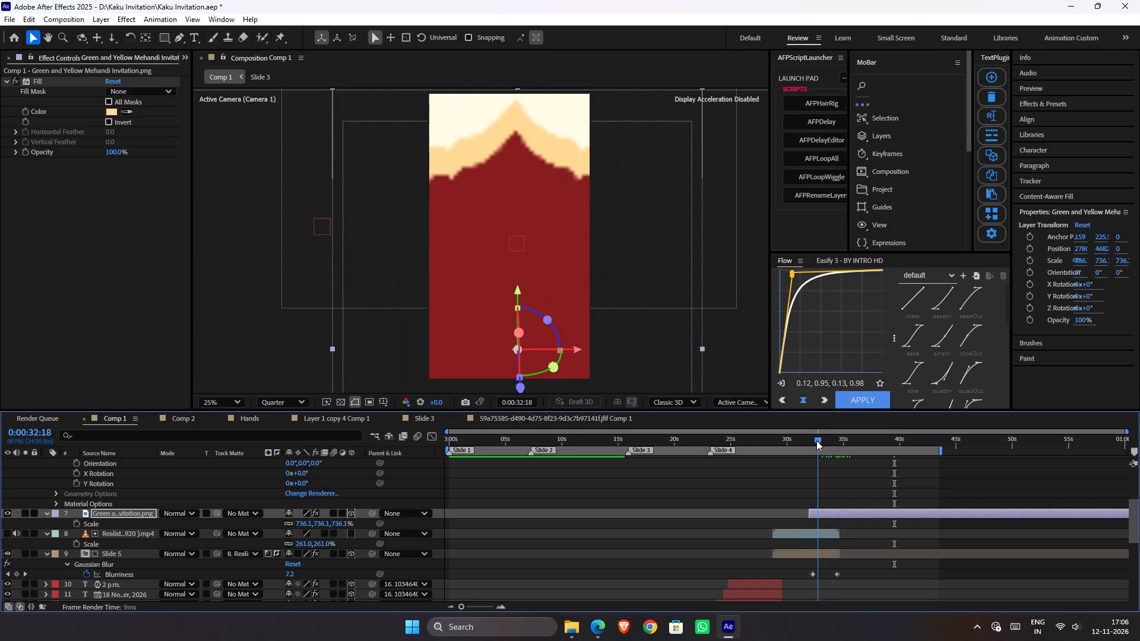
drag(816, 440, 809, 442)
key(space)
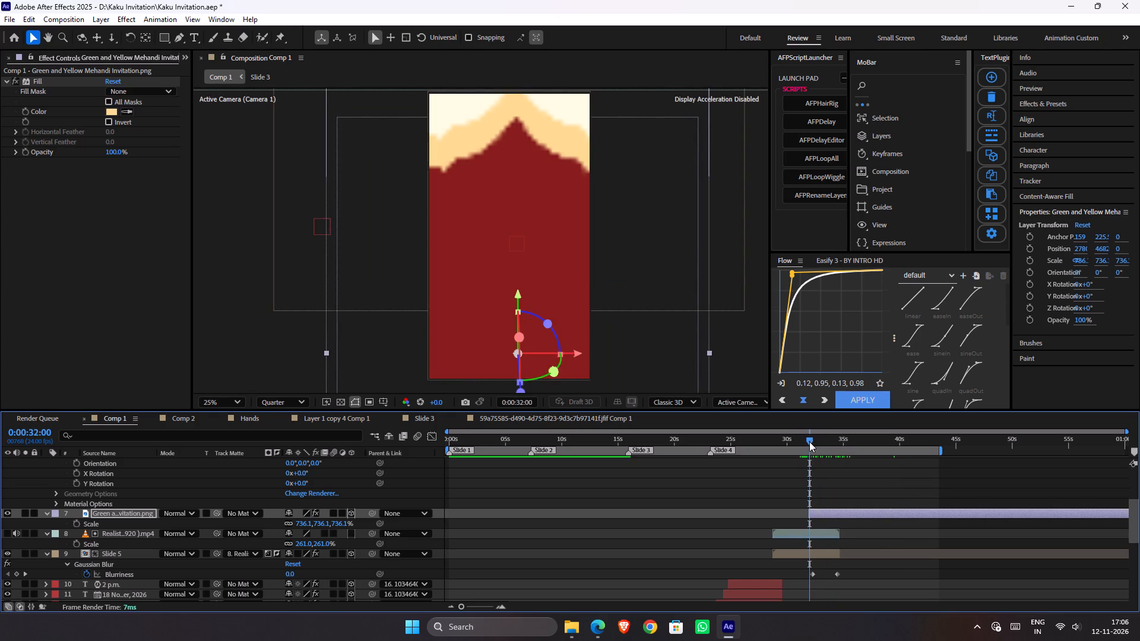
drag(831, 441, 848, 460)
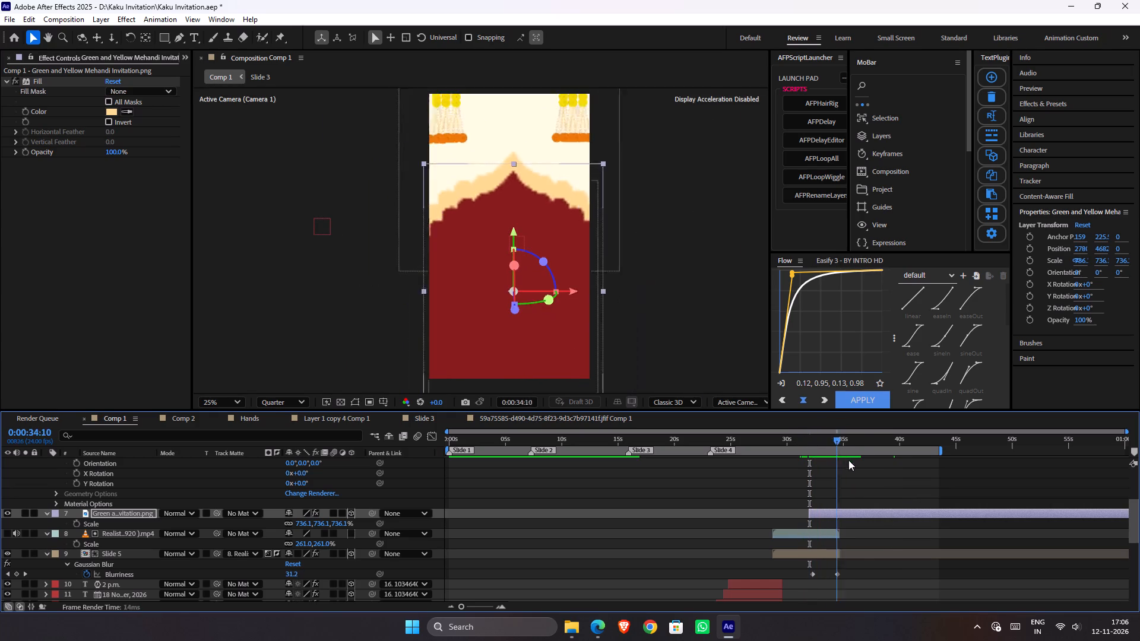
drag(848, 460, 857, 469)
key(p)
click(72, 525)
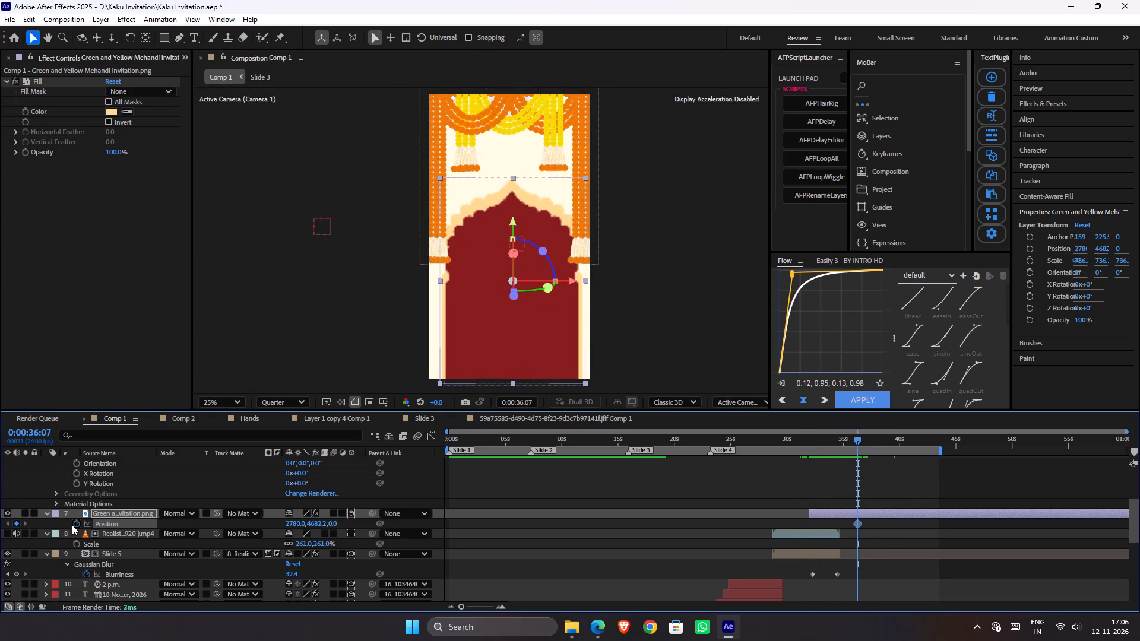
key(i)
drag(312, 523, 1139, 640)
drag(311, 522, 593, 529)
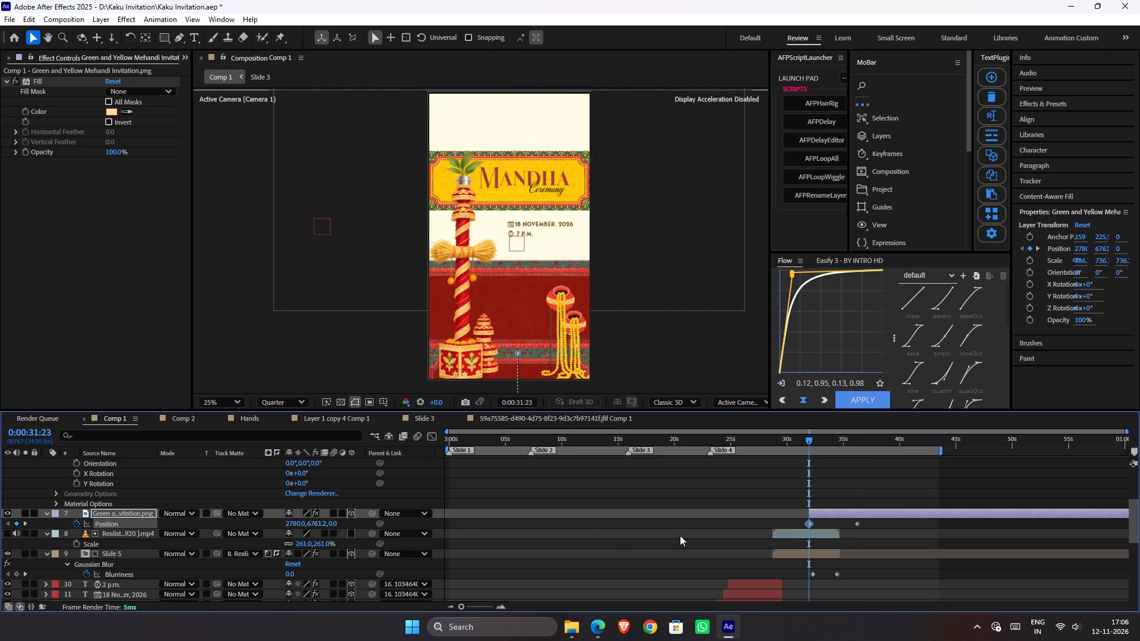
Delay the arch's first Position keyframe by about a second and a half, Easy Ease both keyframes, preview the rise and save.
drag(810, 525, 828, 529)
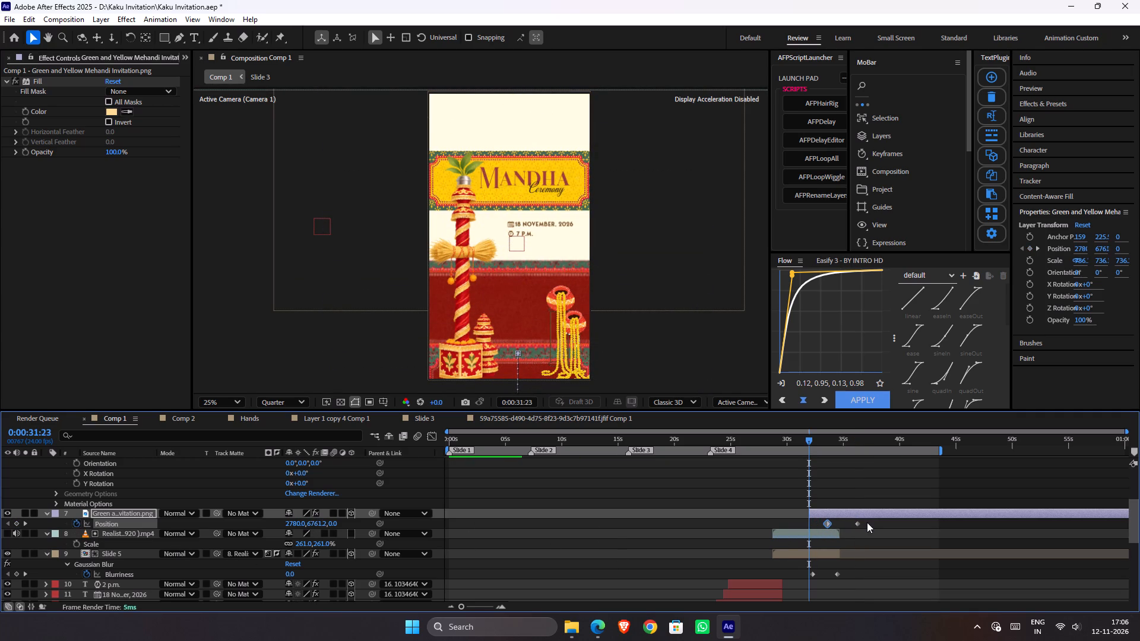
drag(867, 523, 816, 533)
key(F9)
key(space)
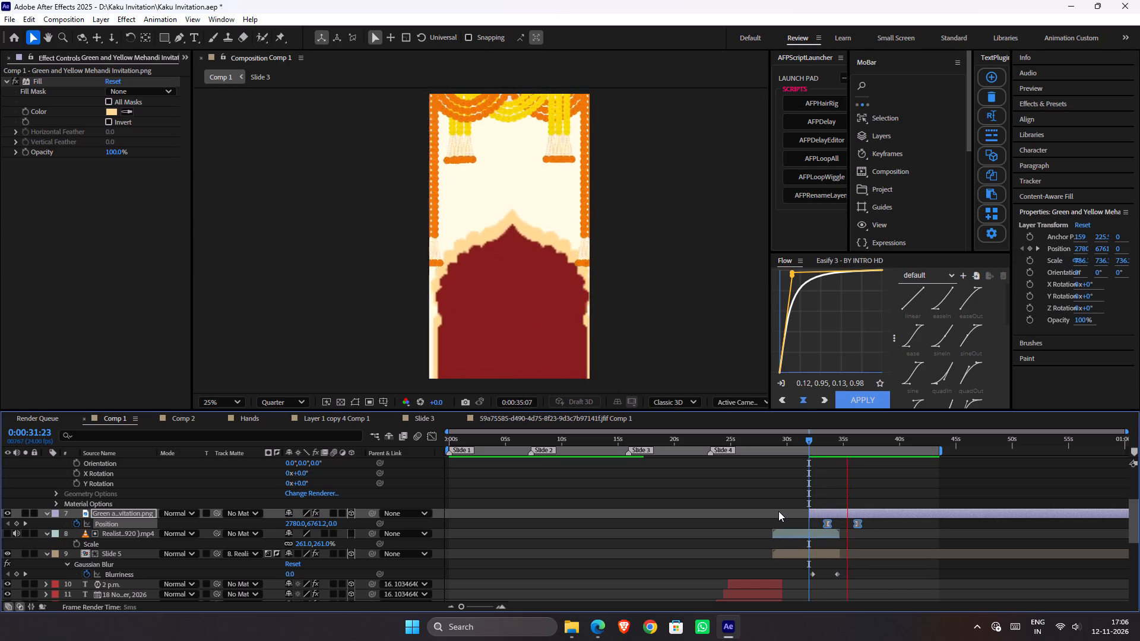
key(space)
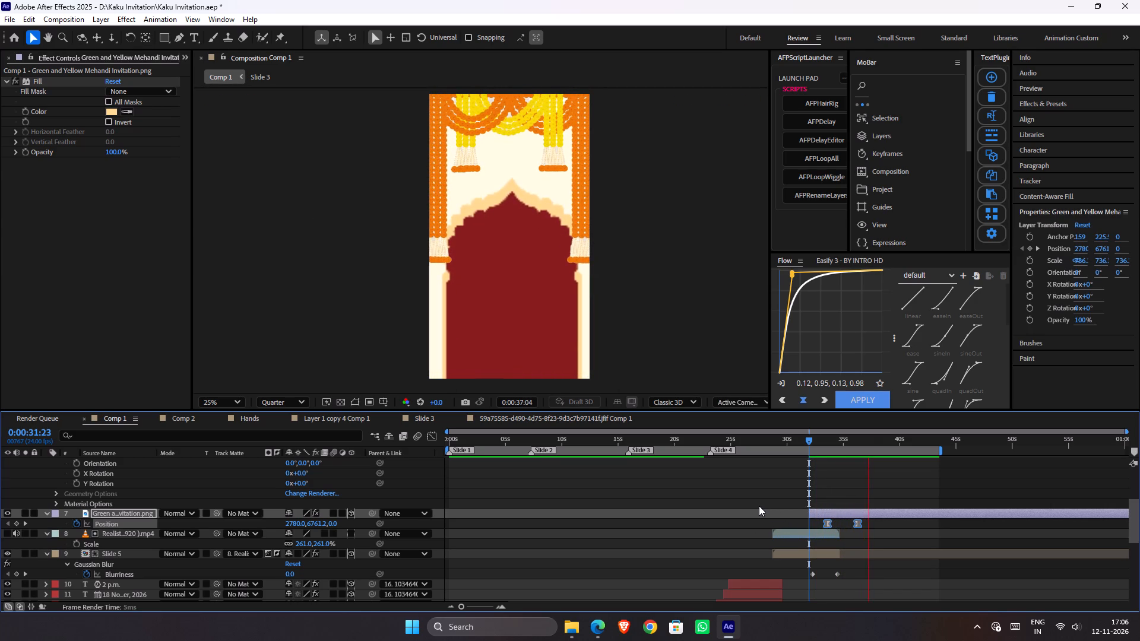
key(ctrl+s)
Start the couple layer about three seconds earlier and check its timing against the arch up to 0:00:37:05.
scroll(869, 500, up, 1)
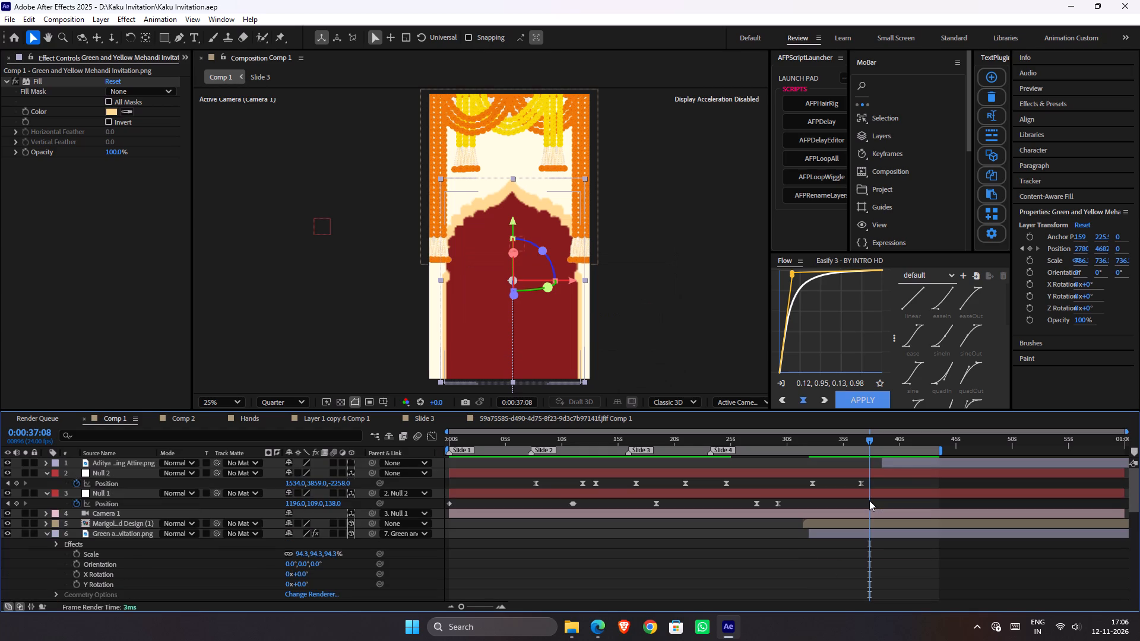
drag(901, 466, 866, 475)
drag(859, 439, 859, 450)
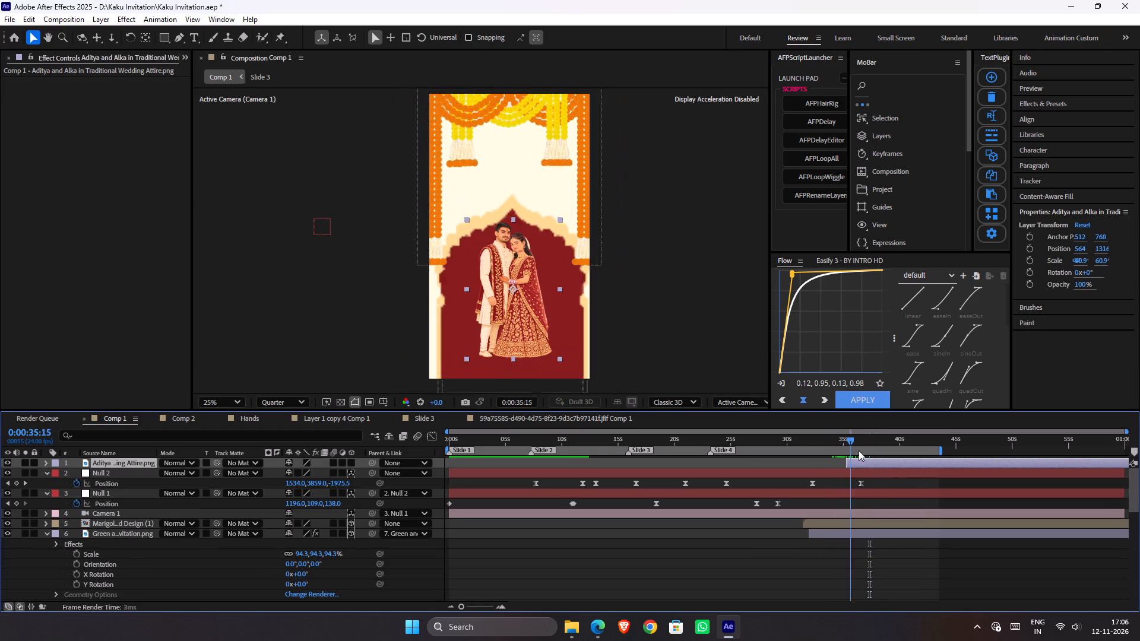
drag(859, 450, 868, 452)
Make the couple layer 3D and move it across and down into the arch at about X 2668, Y 5316.
click(354, 462)
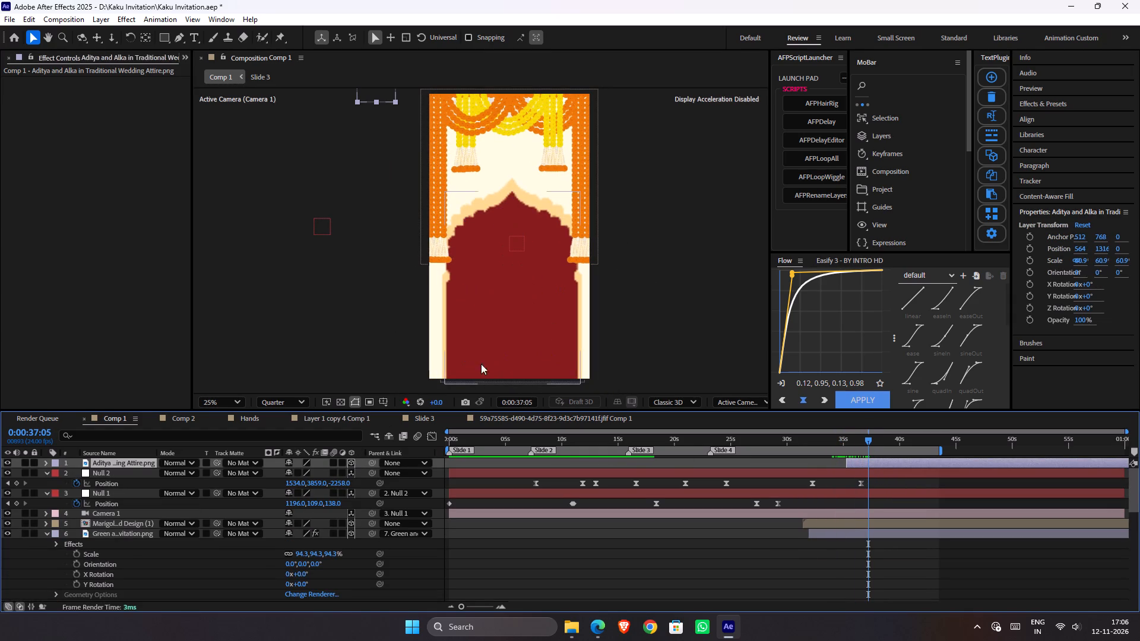
scroll(376, 160, down, 1)
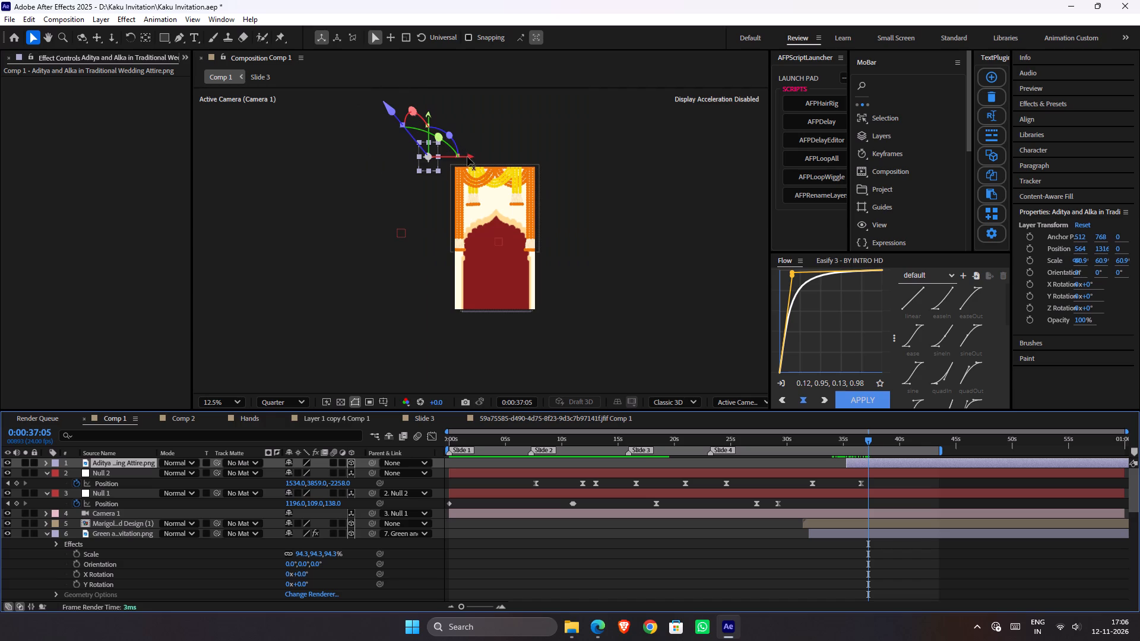
drag(467, 157, 535, 157)
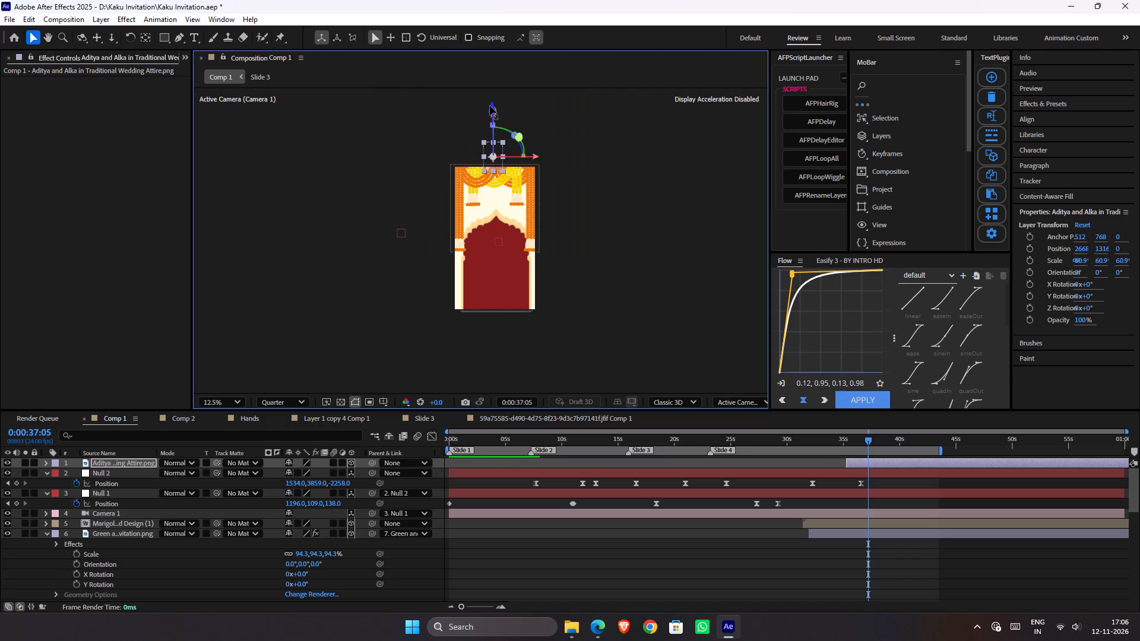
key(shift+Down)
key(shift+Down)
key(shift+Down)
key(shift+Down)
key(shift+Down)
key(shift+Down)
key(shift+Down)
key(shift+Down)
key(shift+Down)
key(shift+Down)
key(shift+Down)
key(shift+Down)
key(shift+Down)
key(shift+Down)
key(shift+Down)
key(shift+Down)
key(shift+Down)
key(shift+Down)
key(shift+Down)
key(shift+Down)
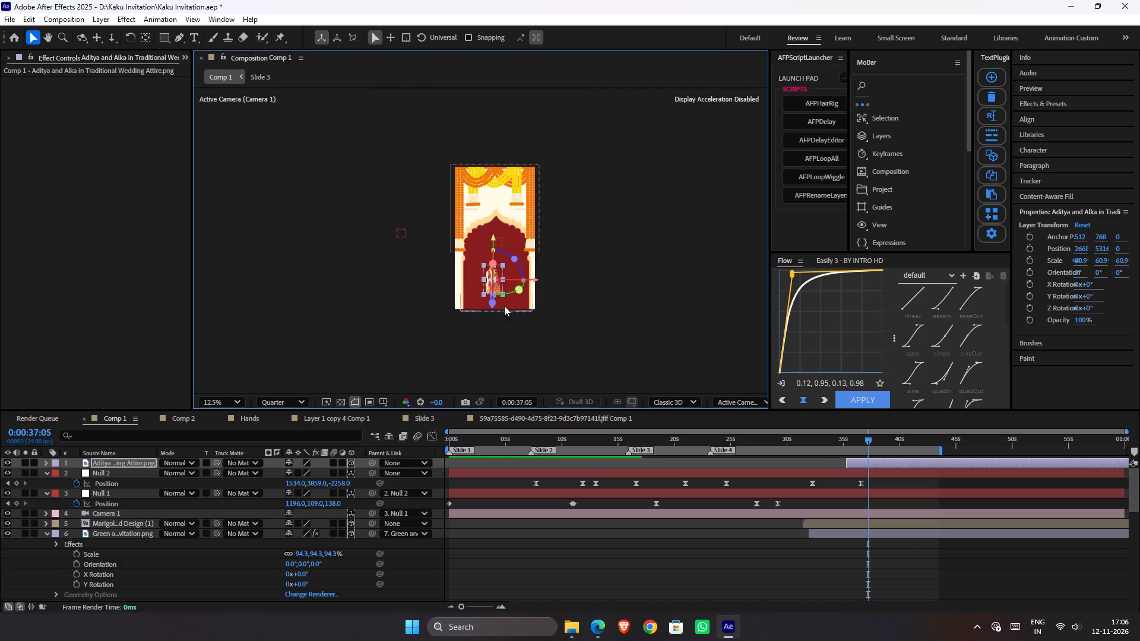
Bring the couple layer toward the camera to Z about -2603 and raise it to about Y 4455 inside the arch.
drag(494, 306, 499, 360)
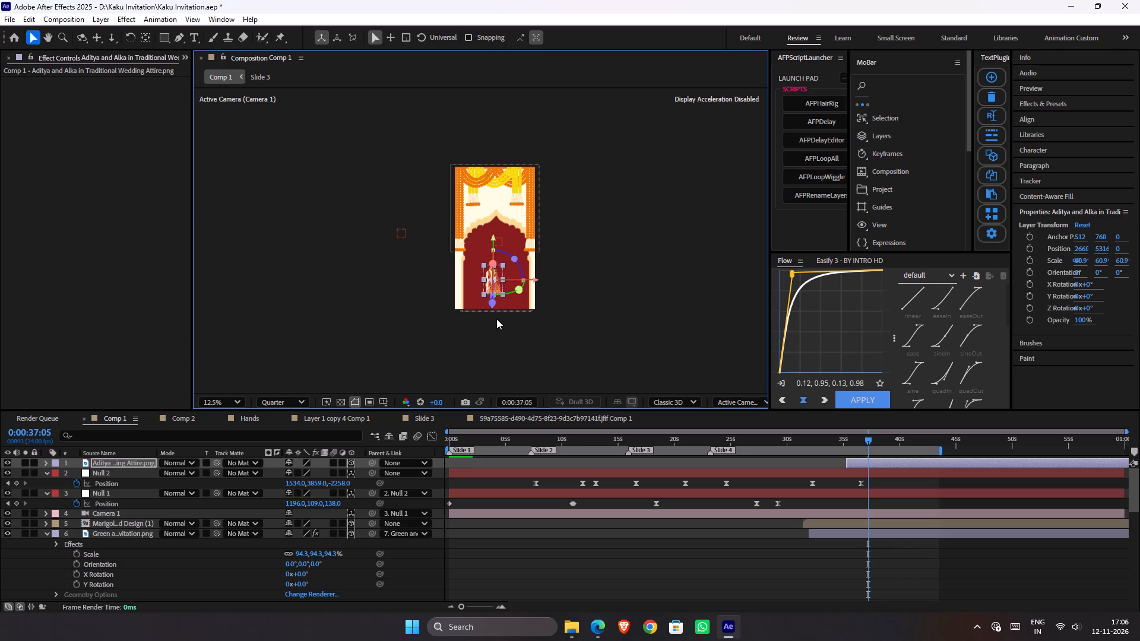
drag(490, 309, 483, 419)
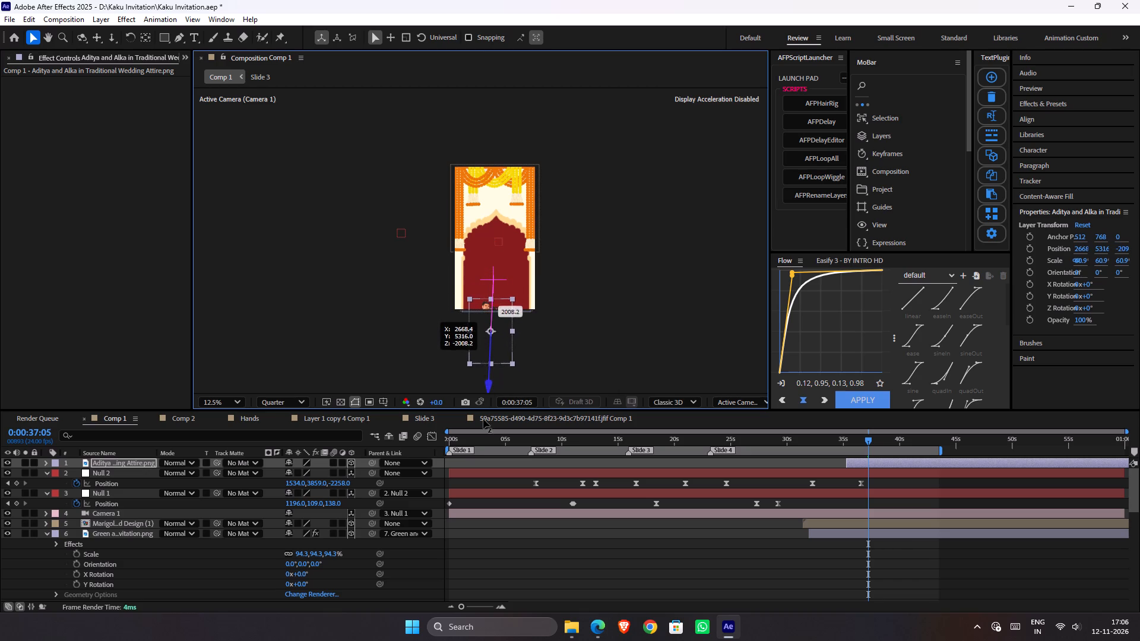
drag(483, 419, 484, 420)
drag(490, 280, 500, 228)
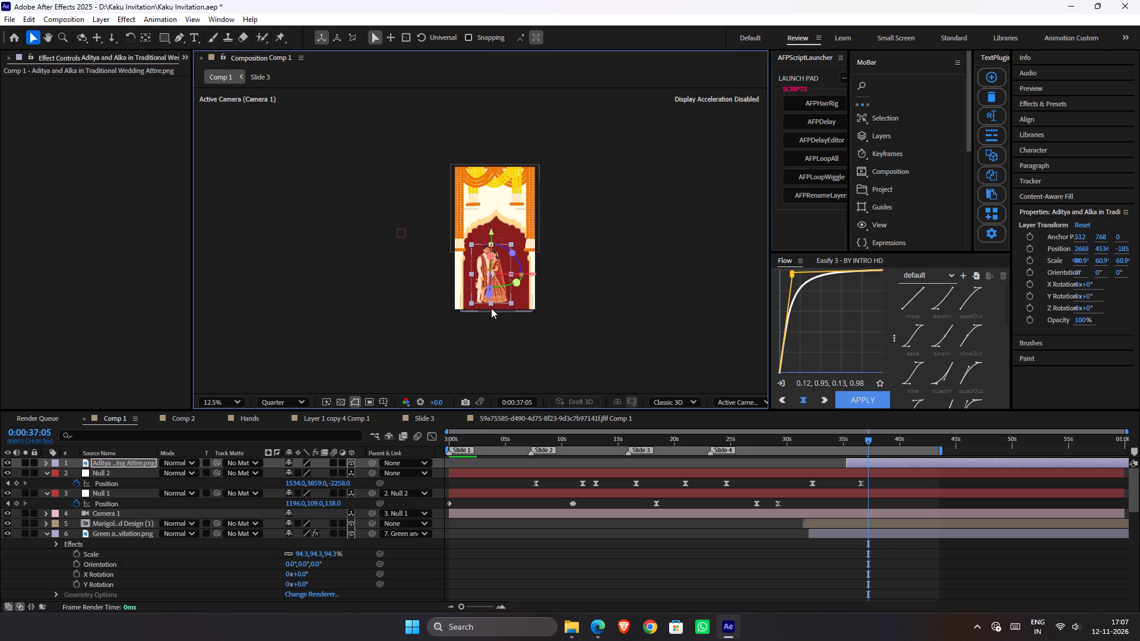
drag(490, 296, 485, 333)
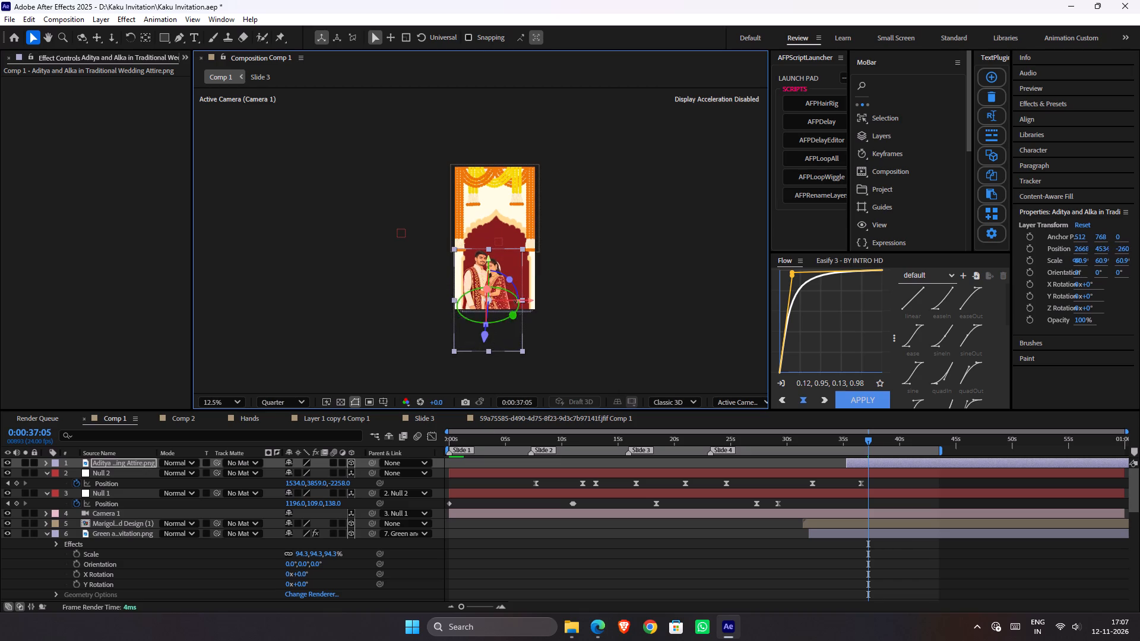
scroll(515, 296, up, 1)
drag(499, 297, 498, 273)
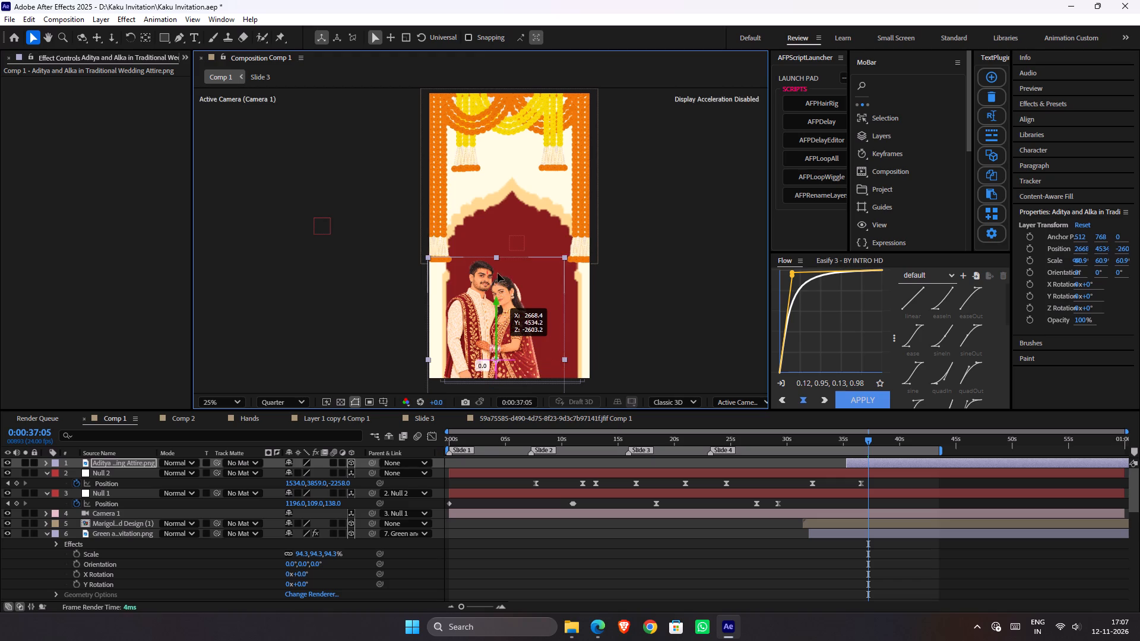
drag(498, 273, 503, 278)
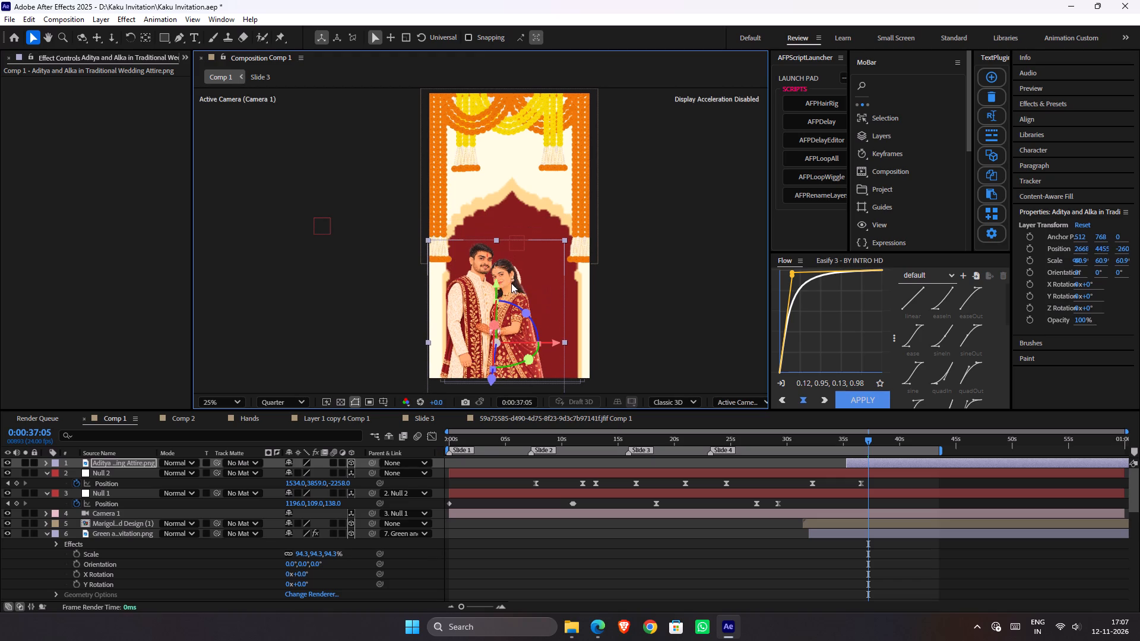
Move the couple layer's start earlier to about 0:00:32:08, preview its entrance from there and save the project.
drag(853, 442, 830, 442)
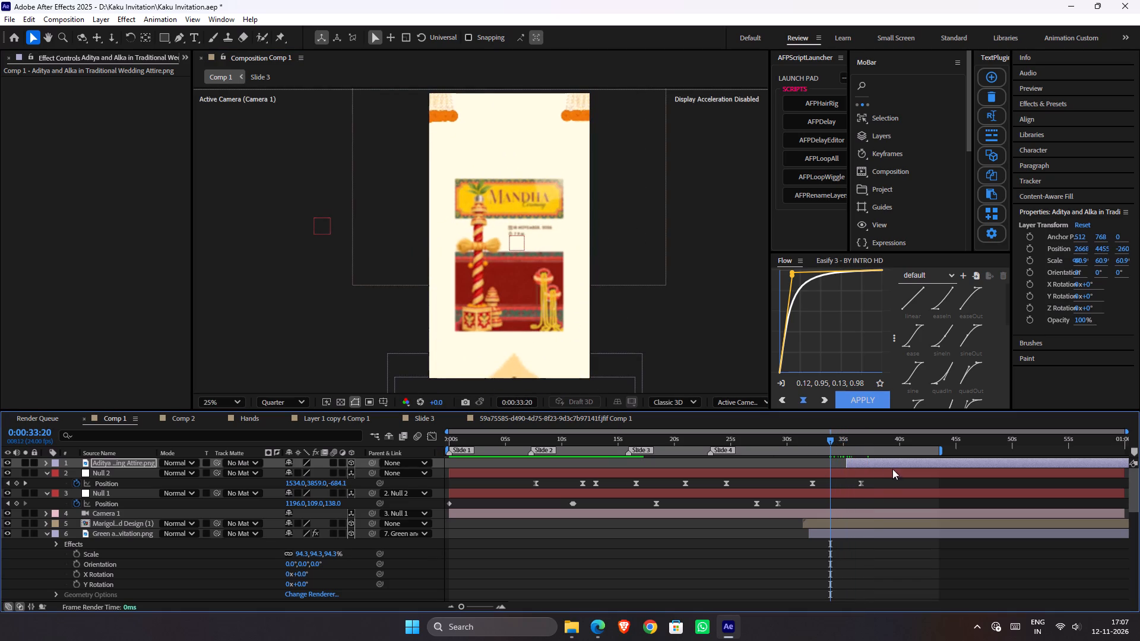
drag(882, 462, 848, 464)
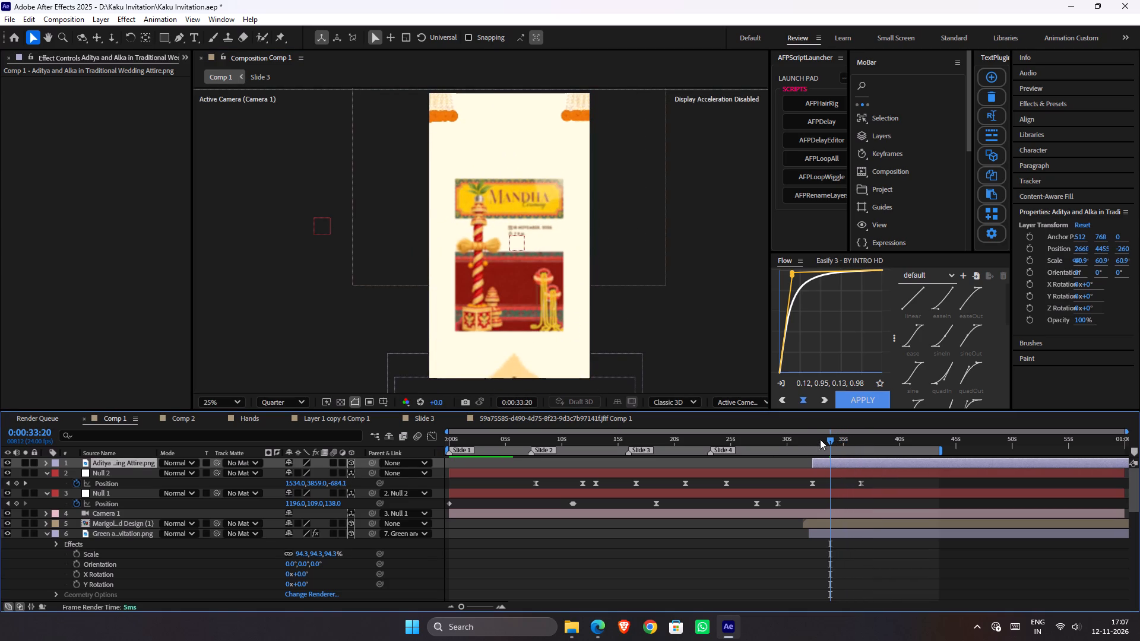
drag(820, 438, 813, 438)
key(space)
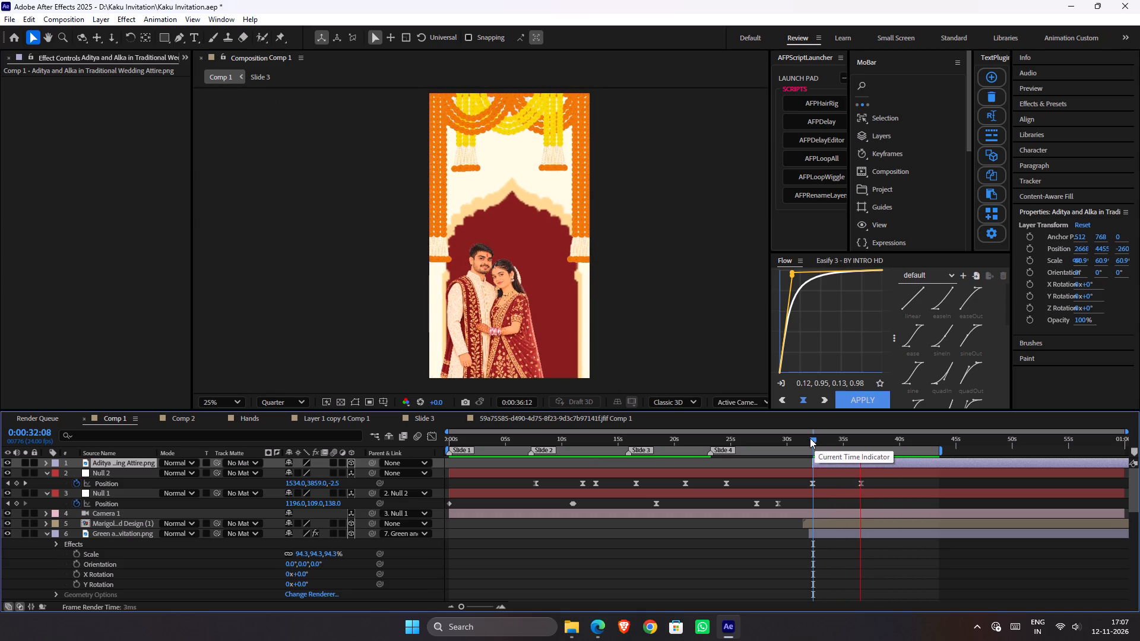
key(space)
key(ctrl+s)
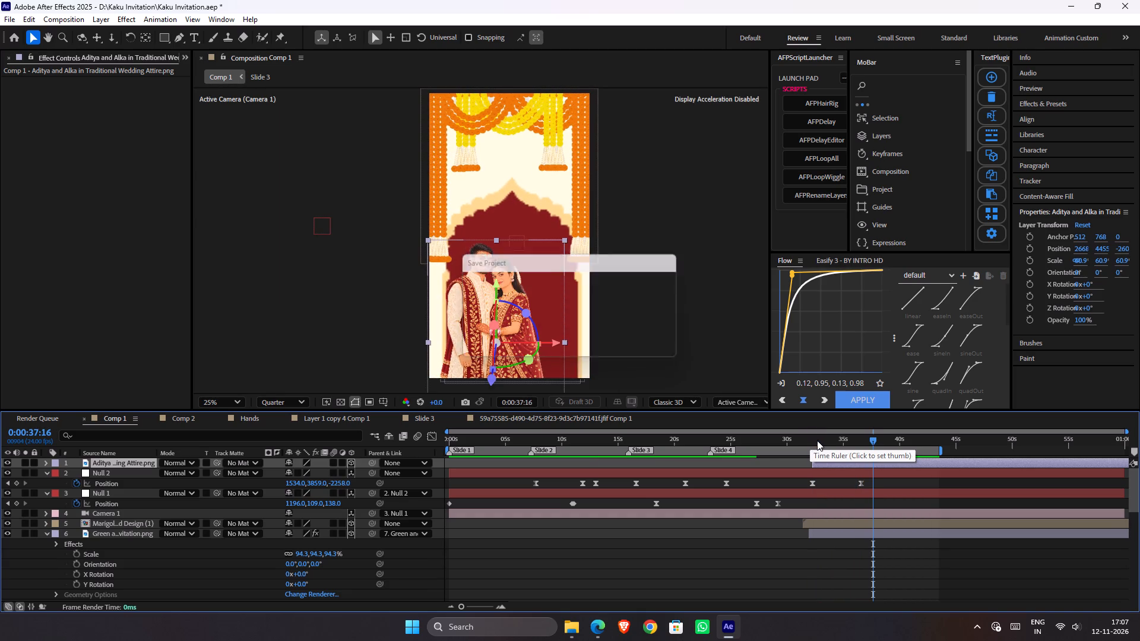
Preview the transition from 0:00:31:06 into the couple and arch scene, and save the project.
drag(817, 440, 801, 443)
key(space)
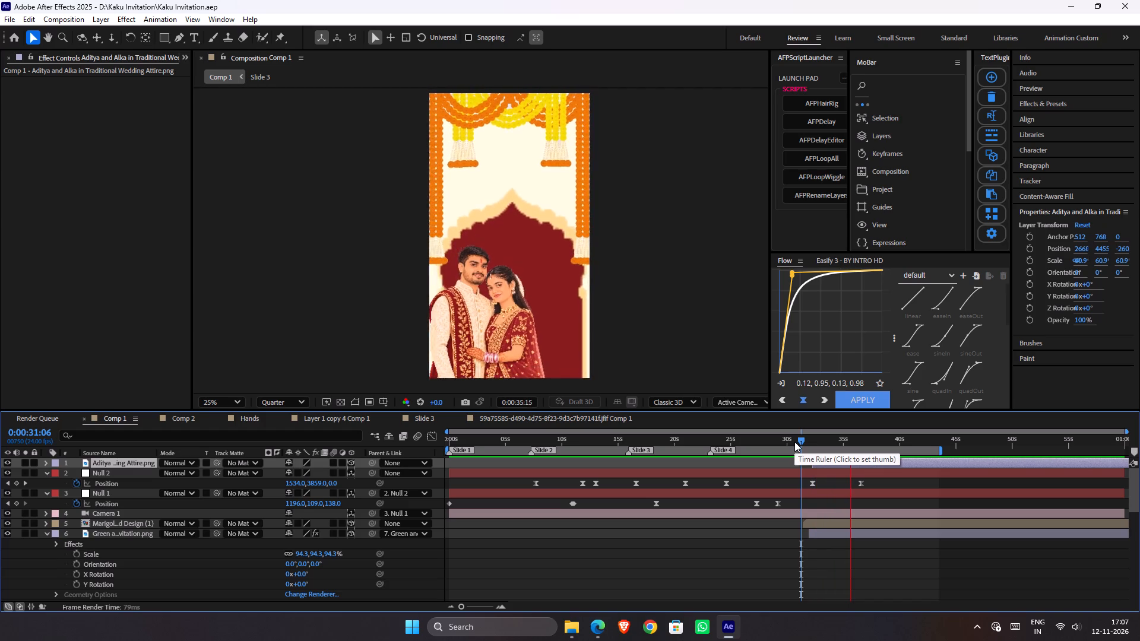
key(space)
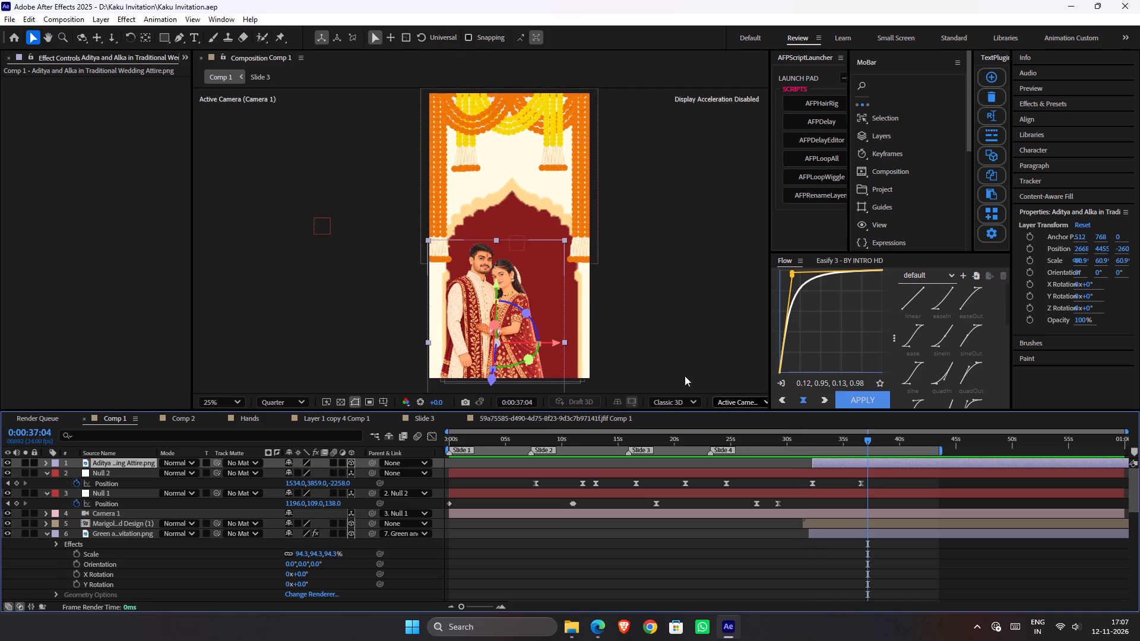
key(ctrl+s)
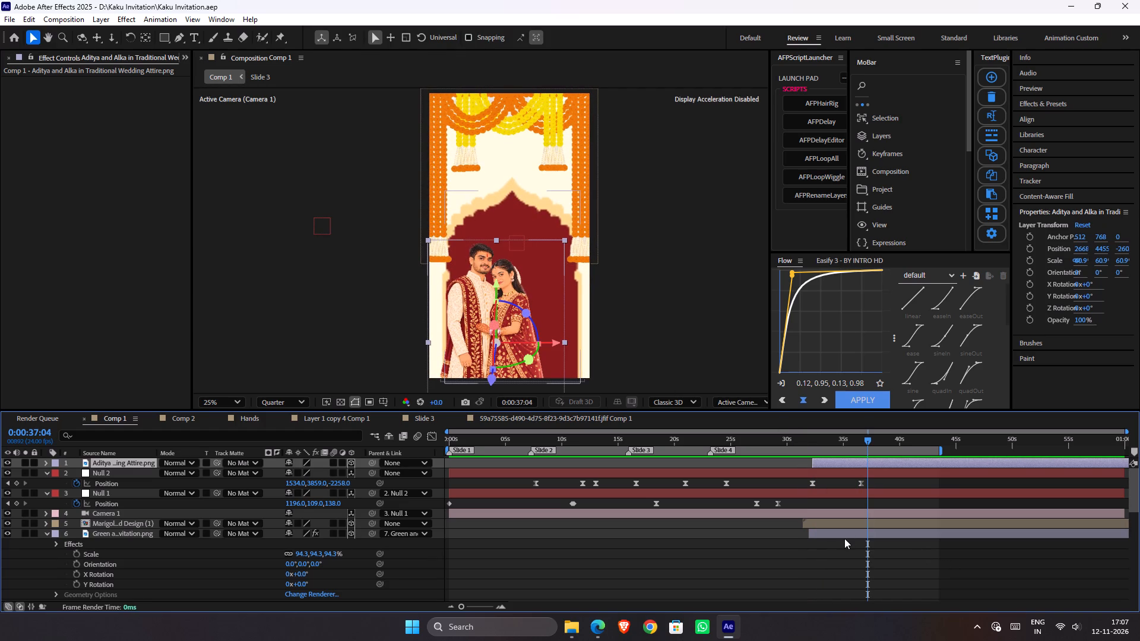
Collapse the expanded properties of the red inner arch layer and select that layer.
click(844, 538)
click(45, 535)
click(98, 535)
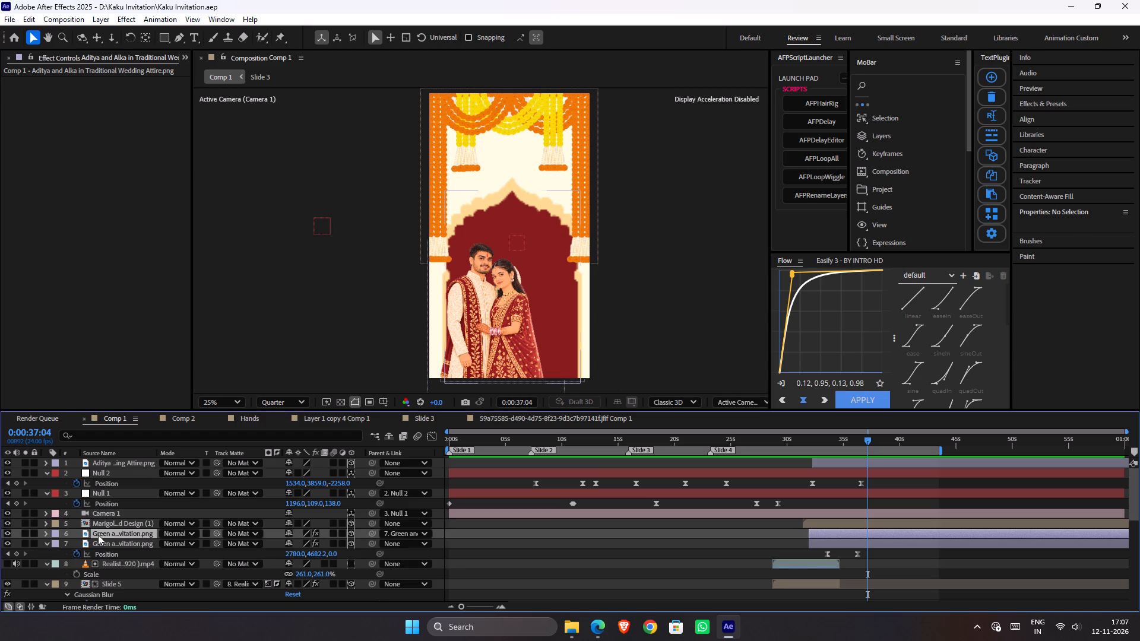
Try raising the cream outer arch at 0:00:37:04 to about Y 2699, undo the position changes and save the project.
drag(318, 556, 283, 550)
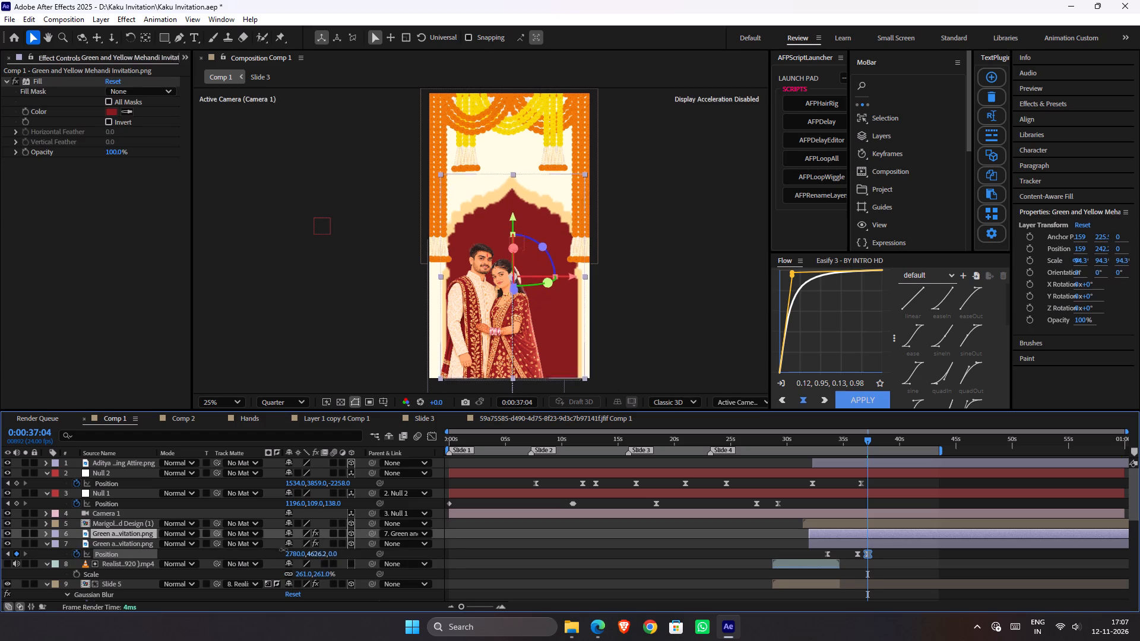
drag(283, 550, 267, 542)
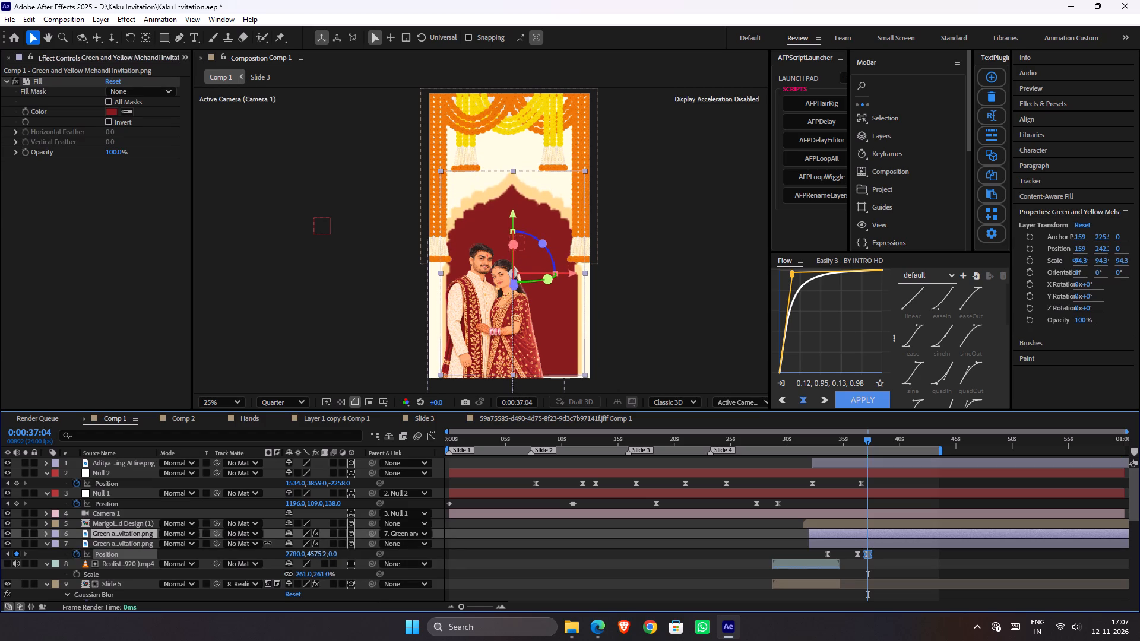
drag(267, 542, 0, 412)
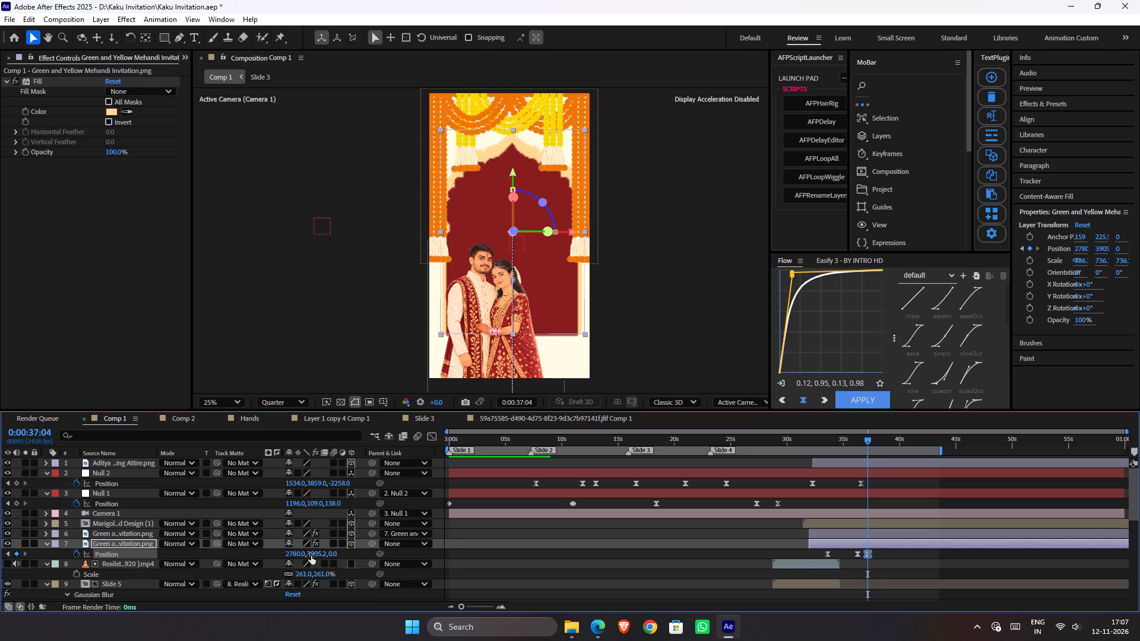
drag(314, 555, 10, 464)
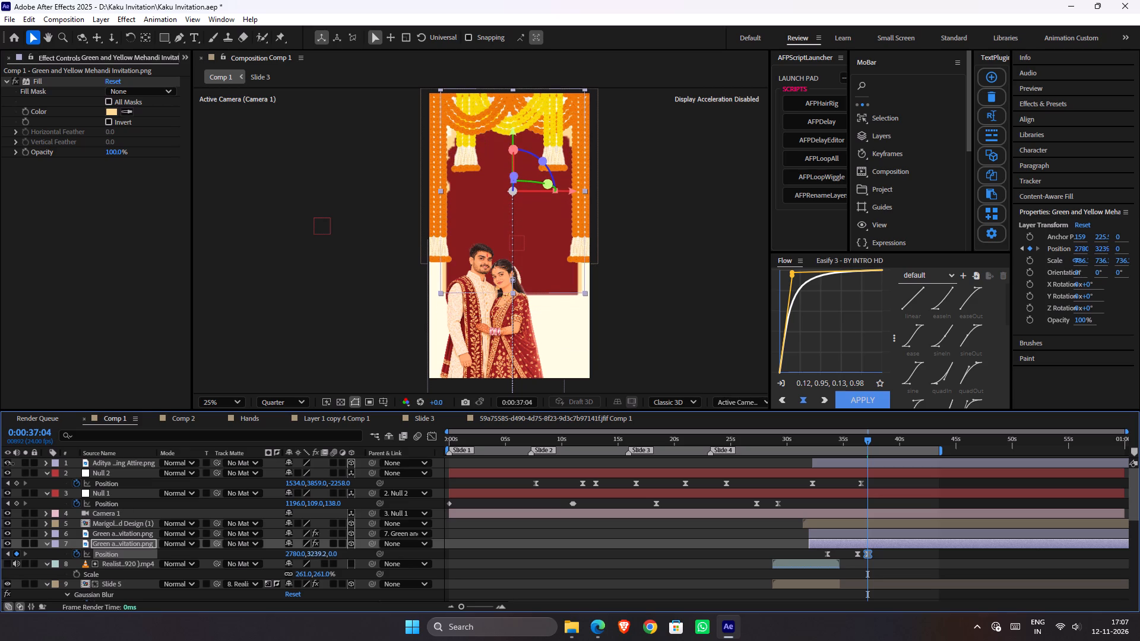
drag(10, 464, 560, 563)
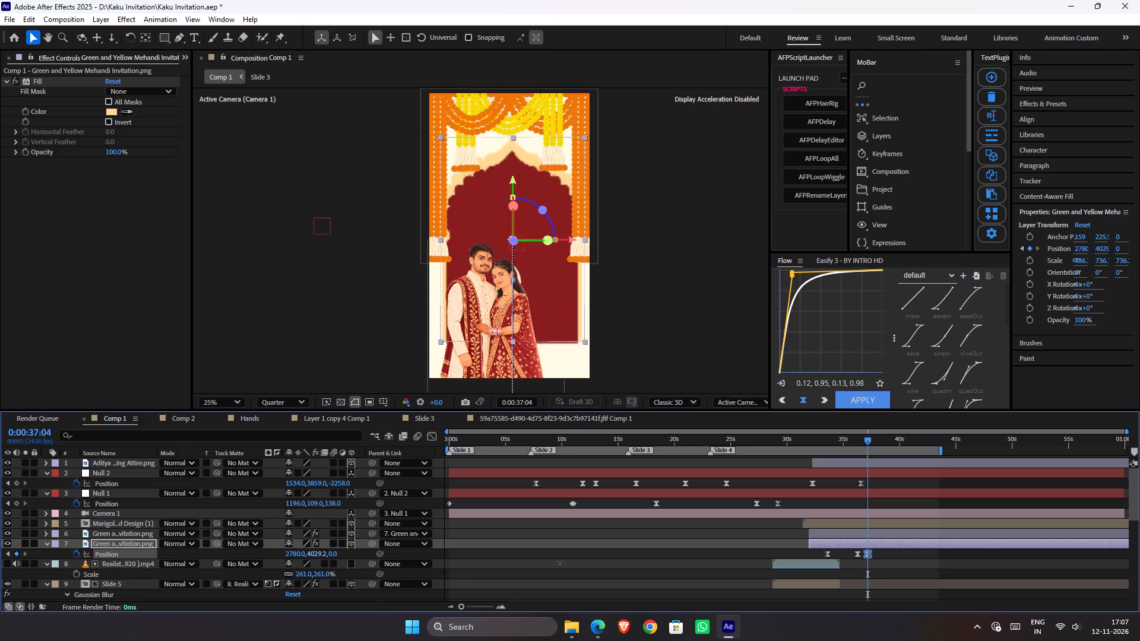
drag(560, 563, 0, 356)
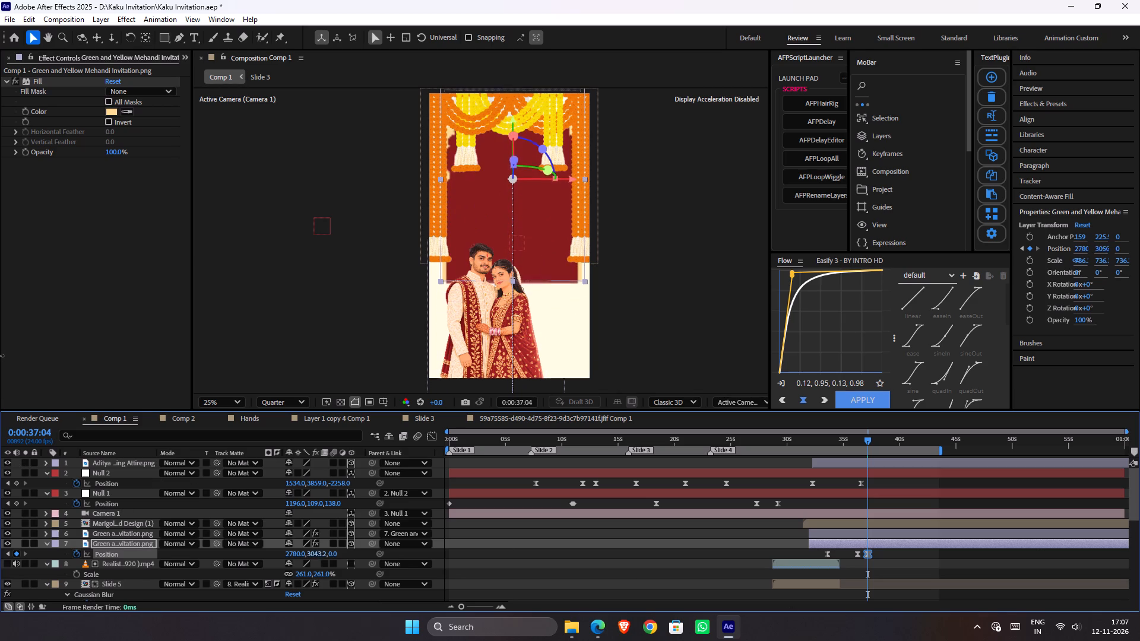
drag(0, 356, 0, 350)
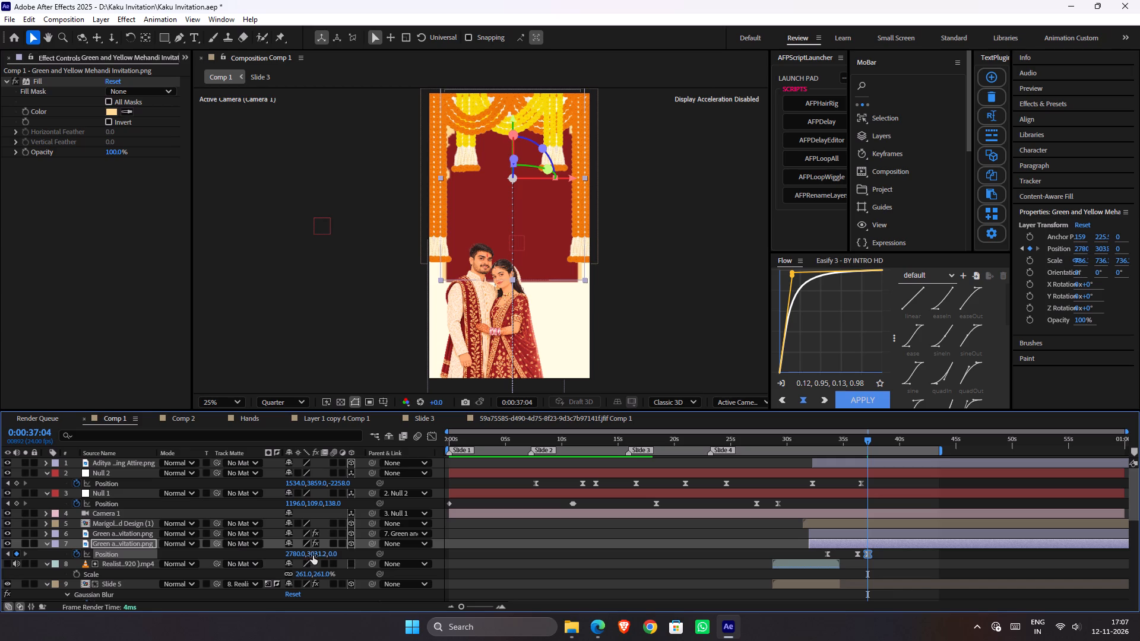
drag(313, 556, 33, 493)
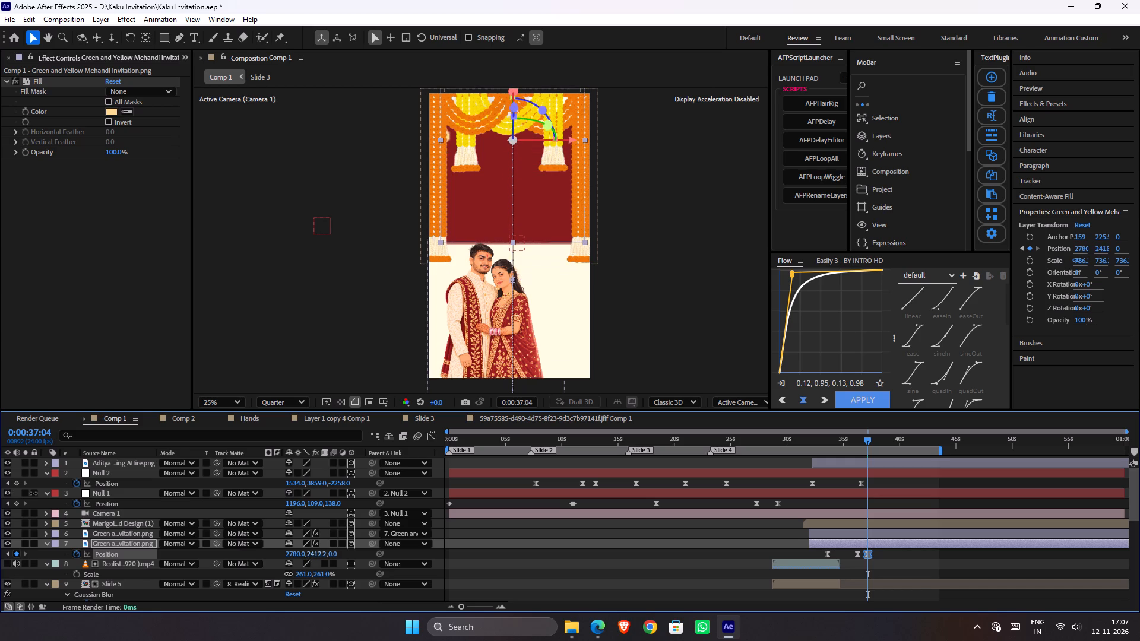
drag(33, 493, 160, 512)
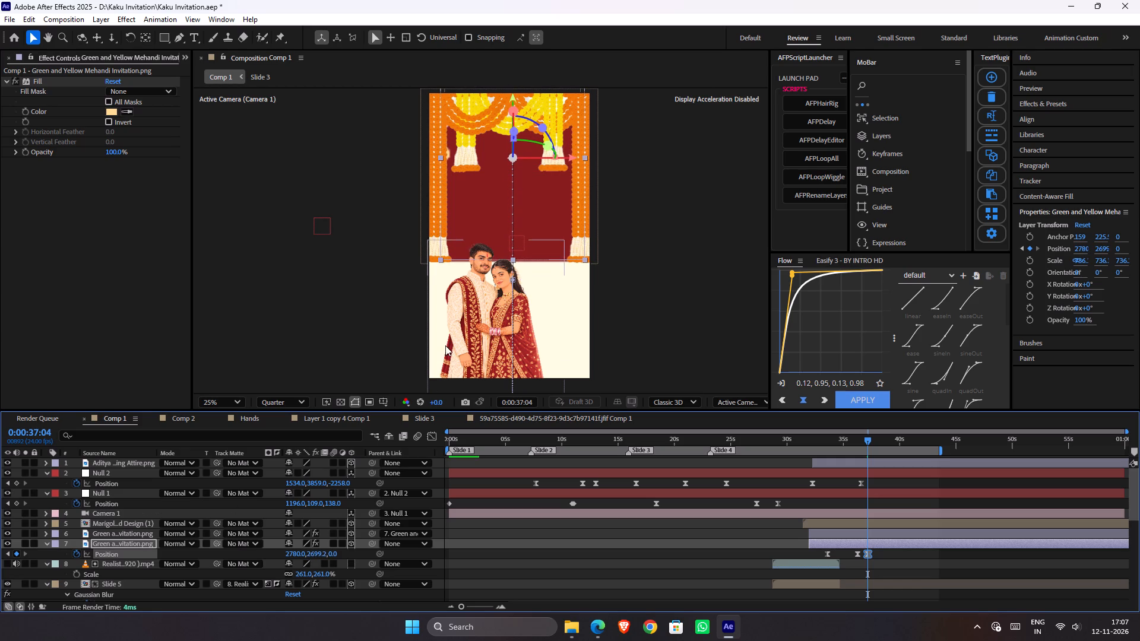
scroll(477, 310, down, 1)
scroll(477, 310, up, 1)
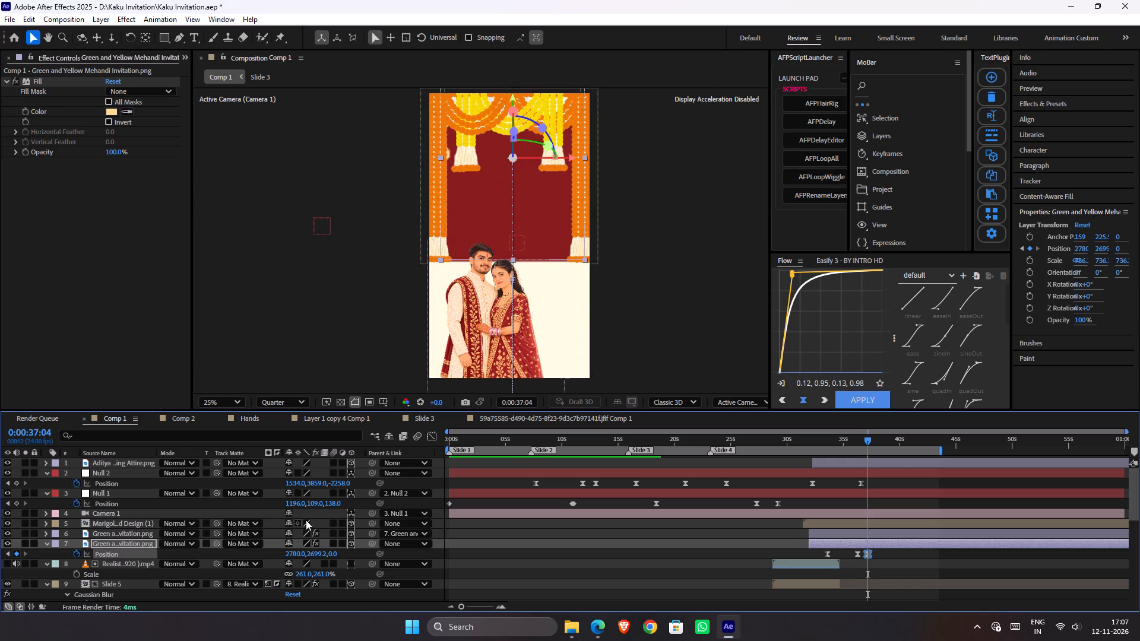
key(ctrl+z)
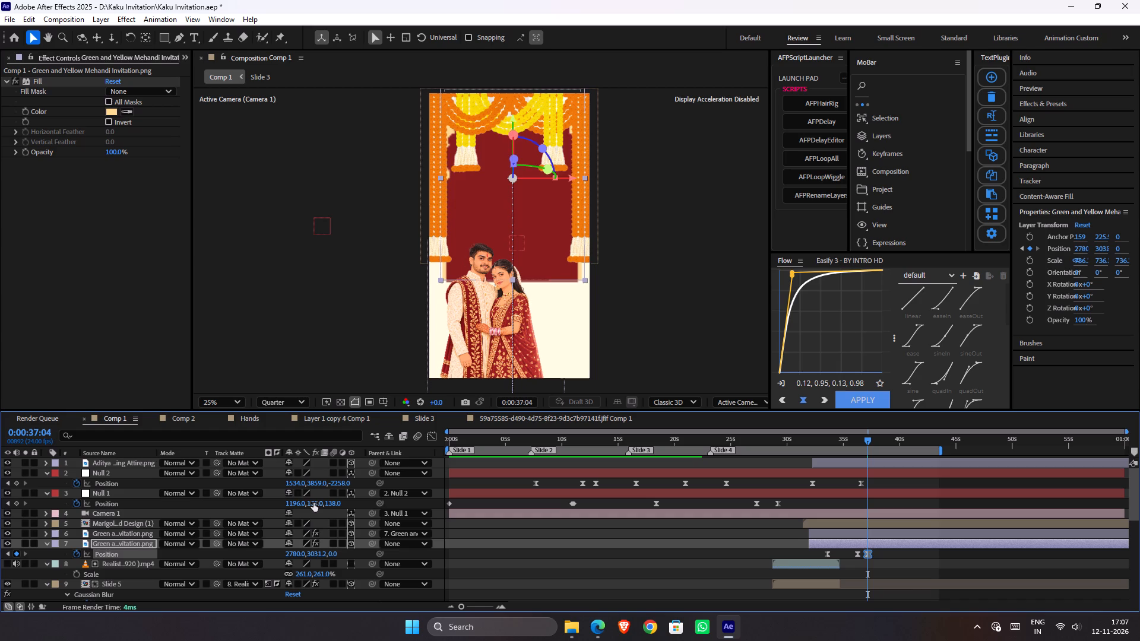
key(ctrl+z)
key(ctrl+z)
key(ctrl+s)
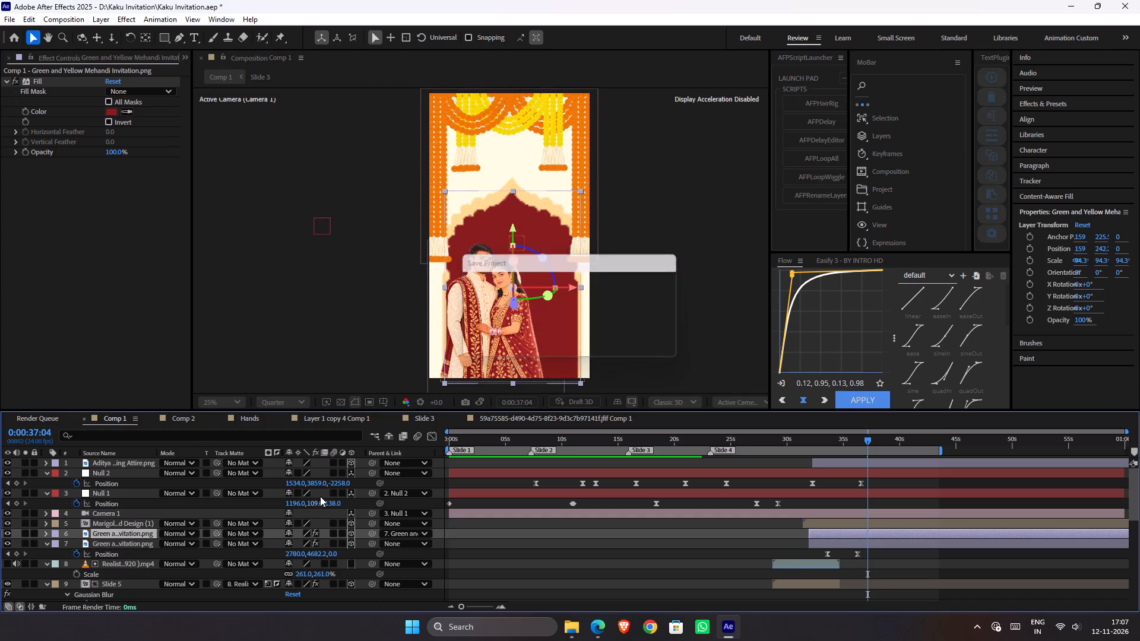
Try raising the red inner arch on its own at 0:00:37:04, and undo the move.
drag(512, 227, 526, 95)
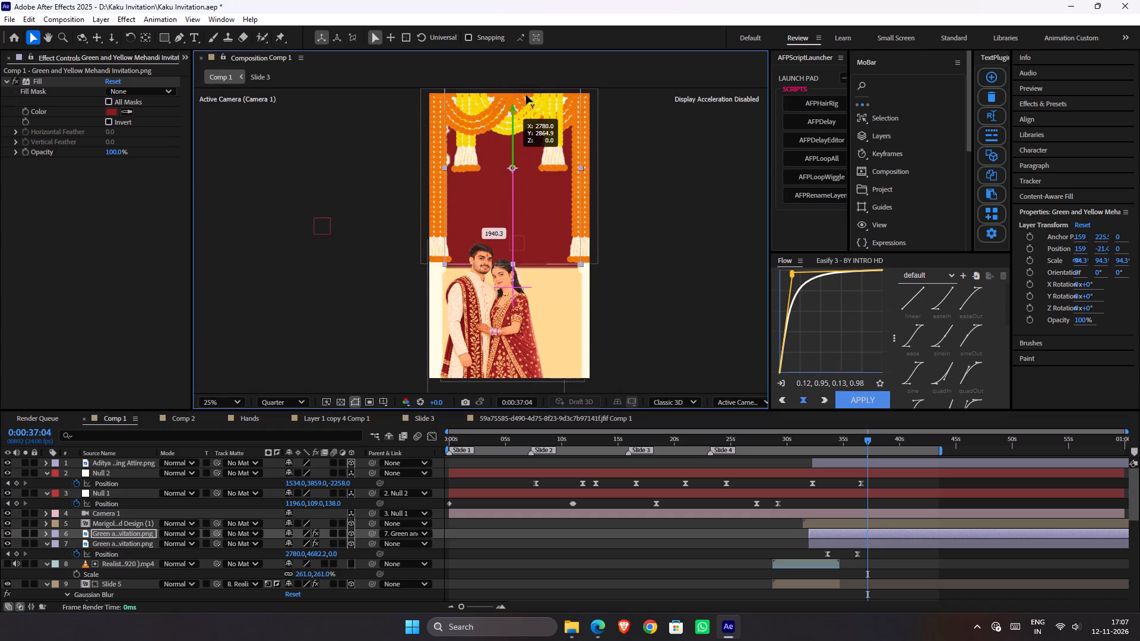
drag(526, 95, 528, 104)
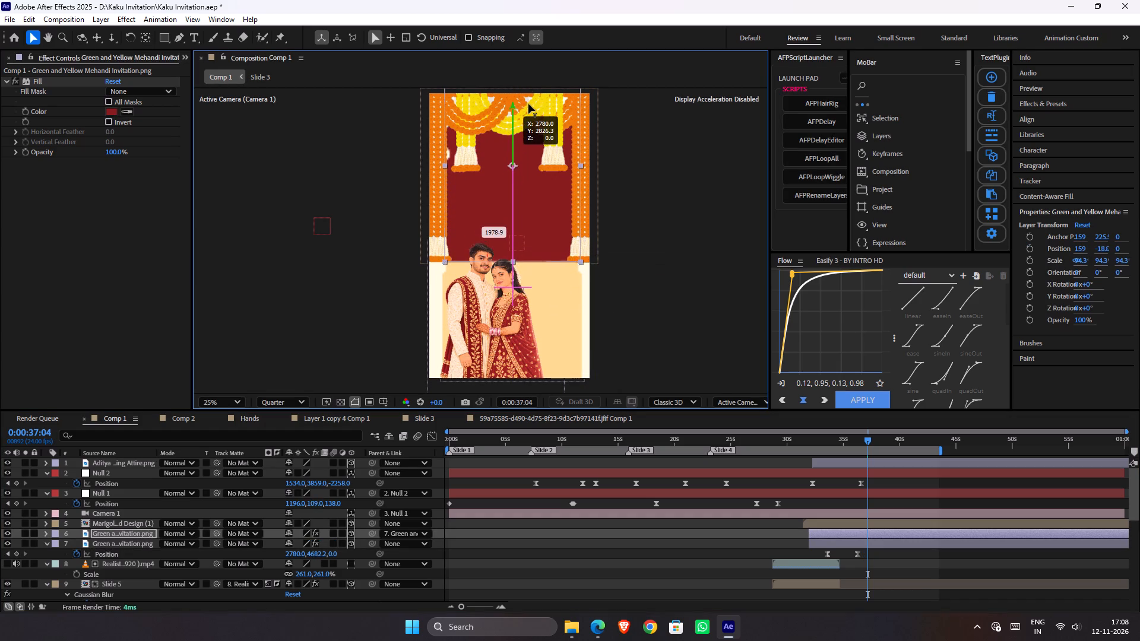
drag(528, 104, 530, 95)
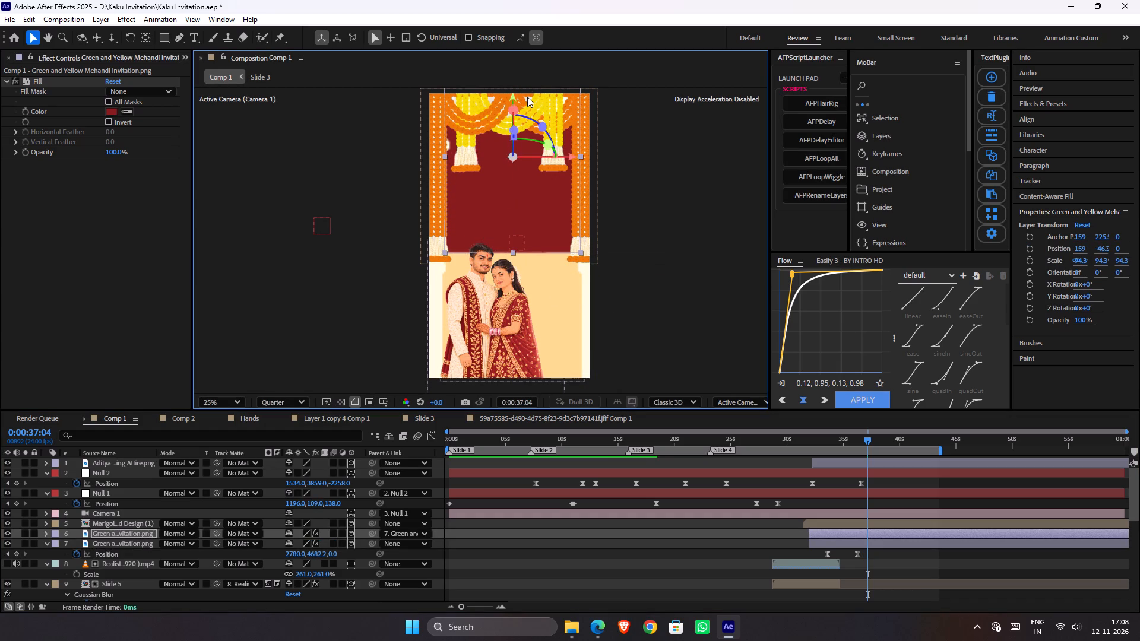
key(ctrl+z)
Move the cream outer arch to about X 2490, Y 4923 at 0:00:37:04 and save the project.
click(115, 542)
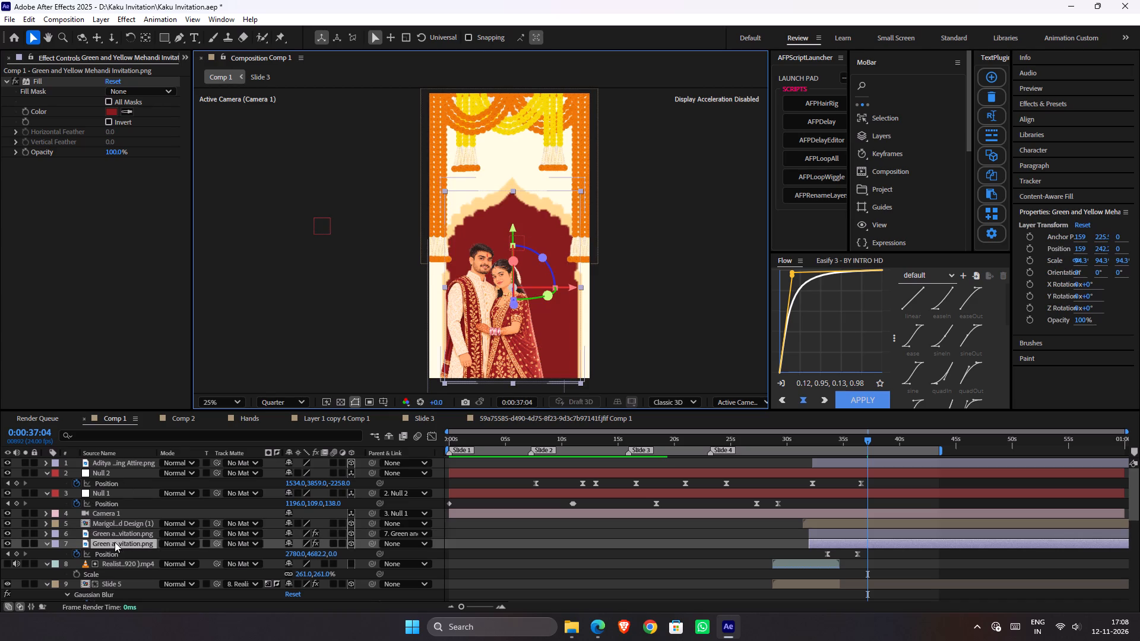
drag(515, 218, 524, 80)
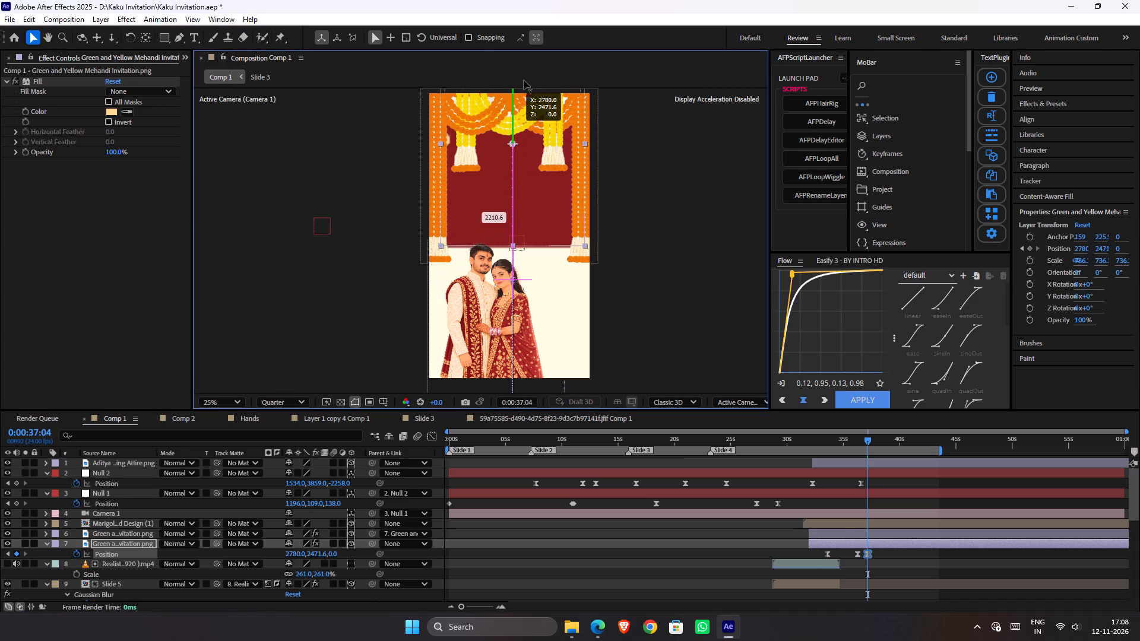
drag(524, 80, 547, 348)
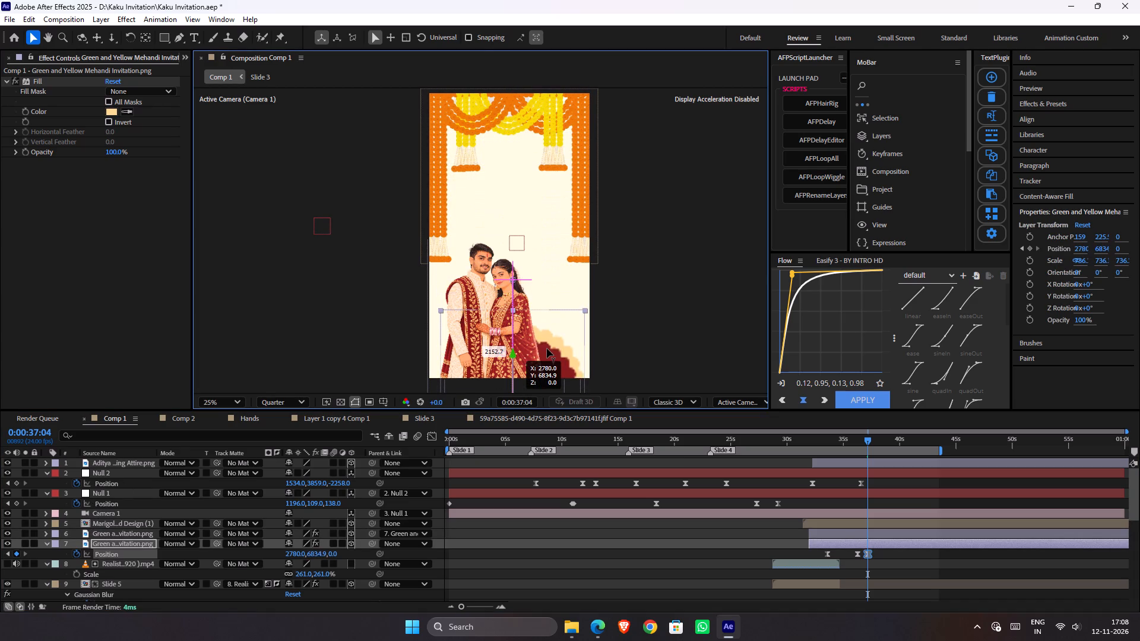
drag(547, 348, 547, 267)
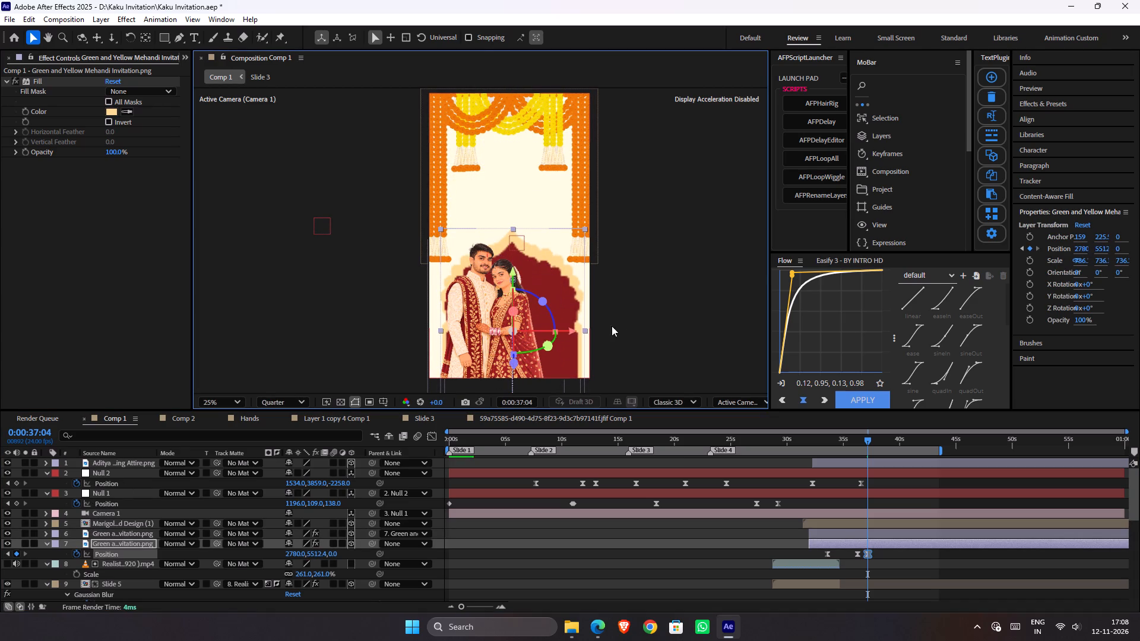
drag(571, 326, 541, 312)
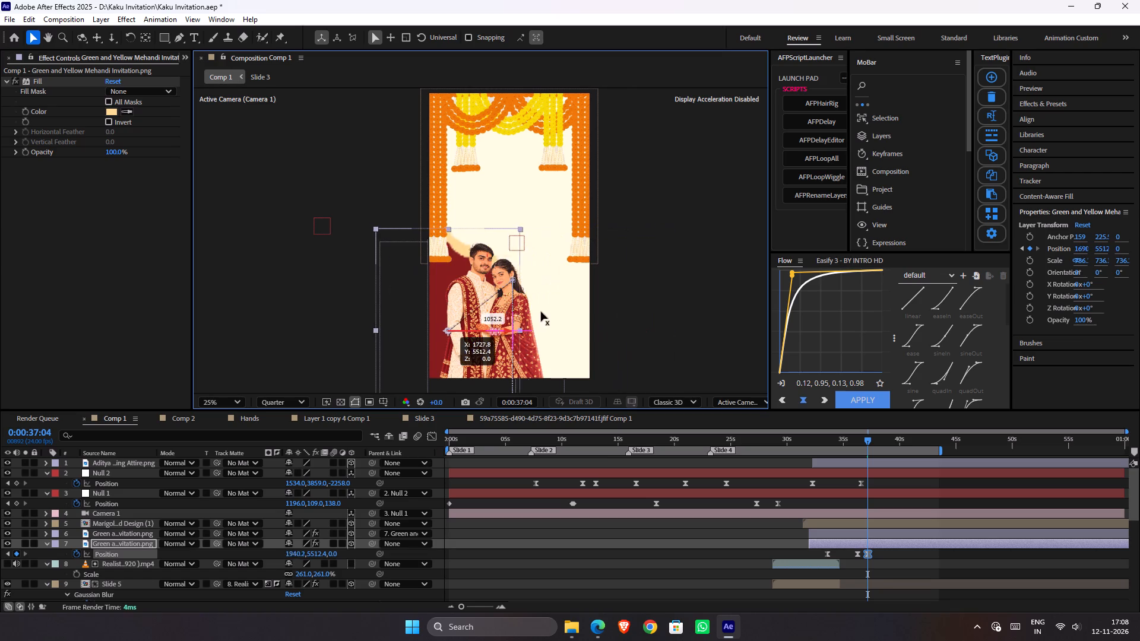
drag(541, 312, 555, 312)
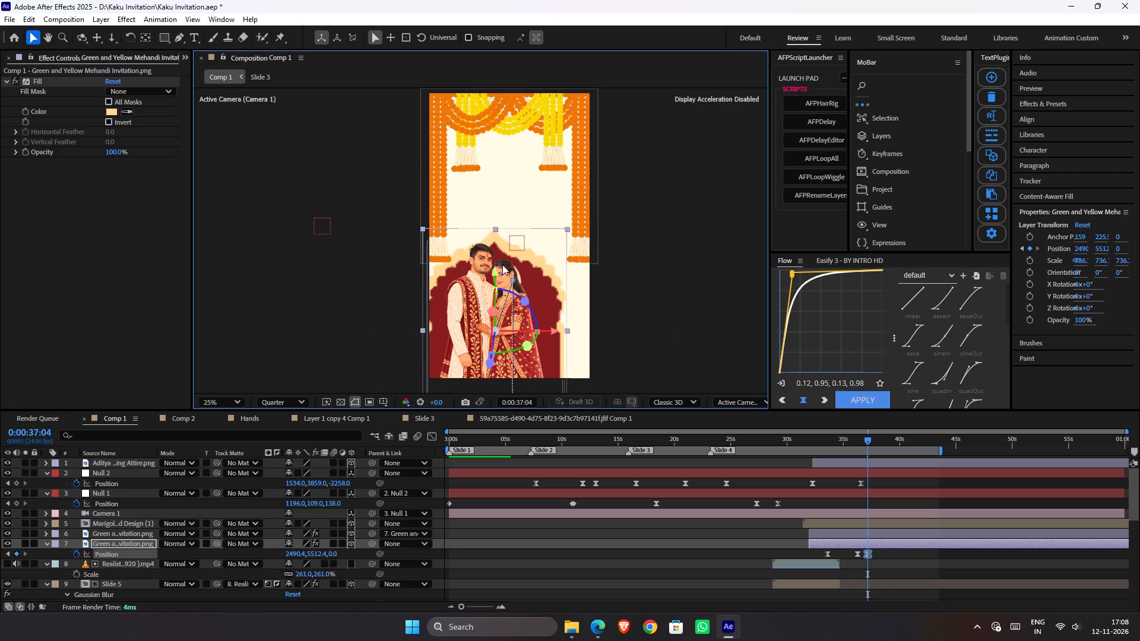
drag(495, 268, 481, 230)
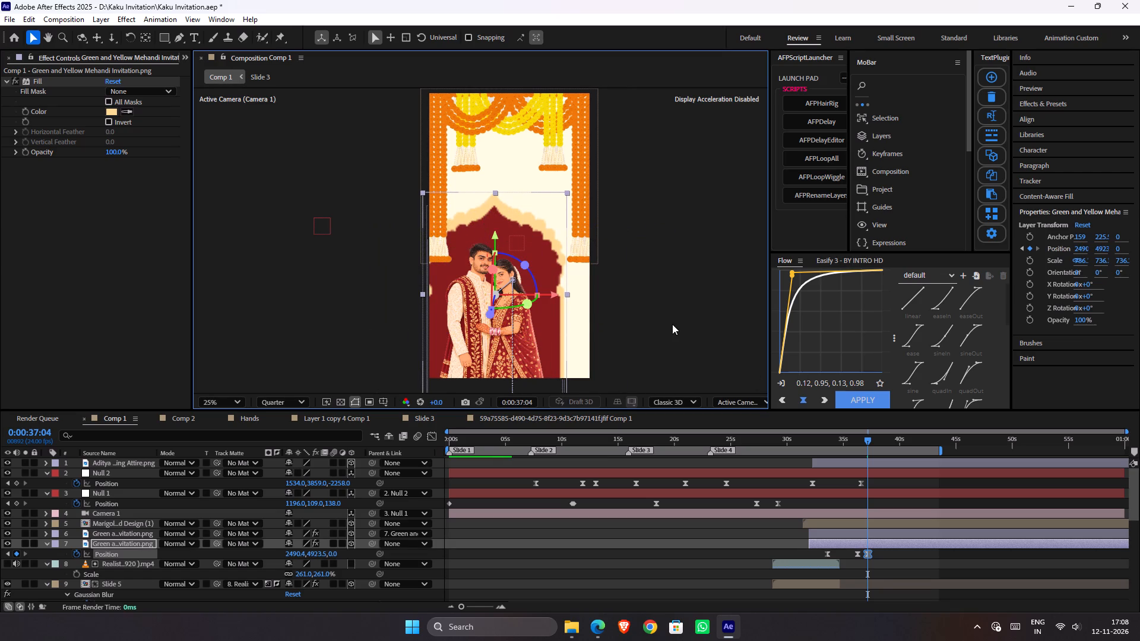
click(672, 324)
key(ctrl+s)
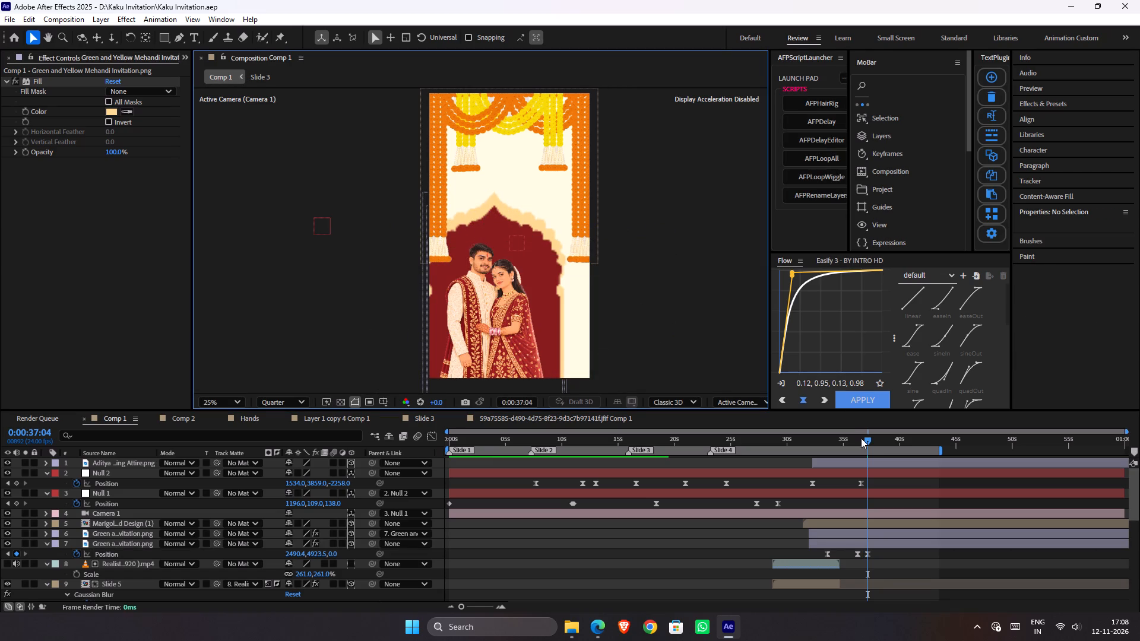
Preview the arch and couple animation from 0:00:31:13 to about 0:00:37:17.
drag(841, 442, 804, 442)
key(space)
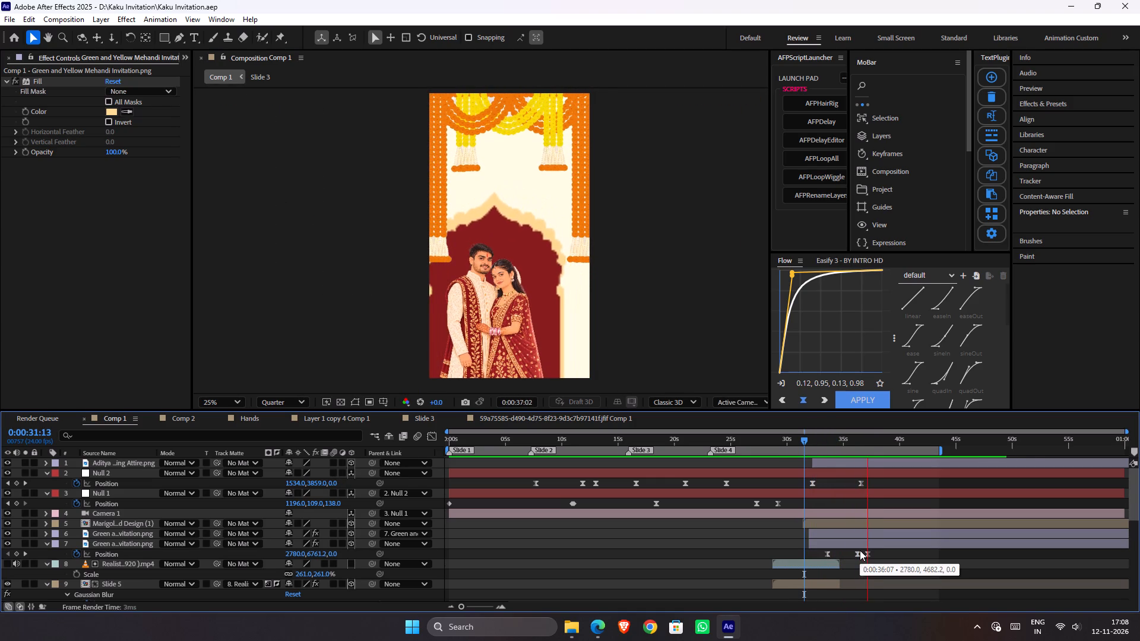
key(space)
Delete all Position keyframes of the cream outer arch, leaving it static at Y 4682.2, and save the project.
drag(876, 556, 857, 556)
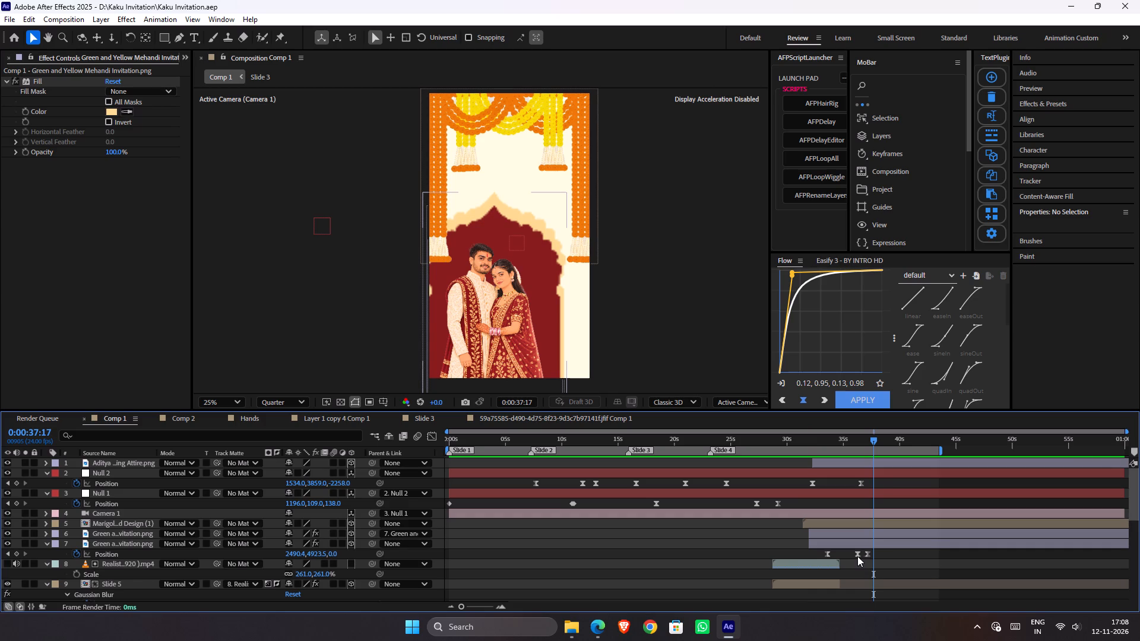
drag(857, 556, 867, 554)
click(866, 554)
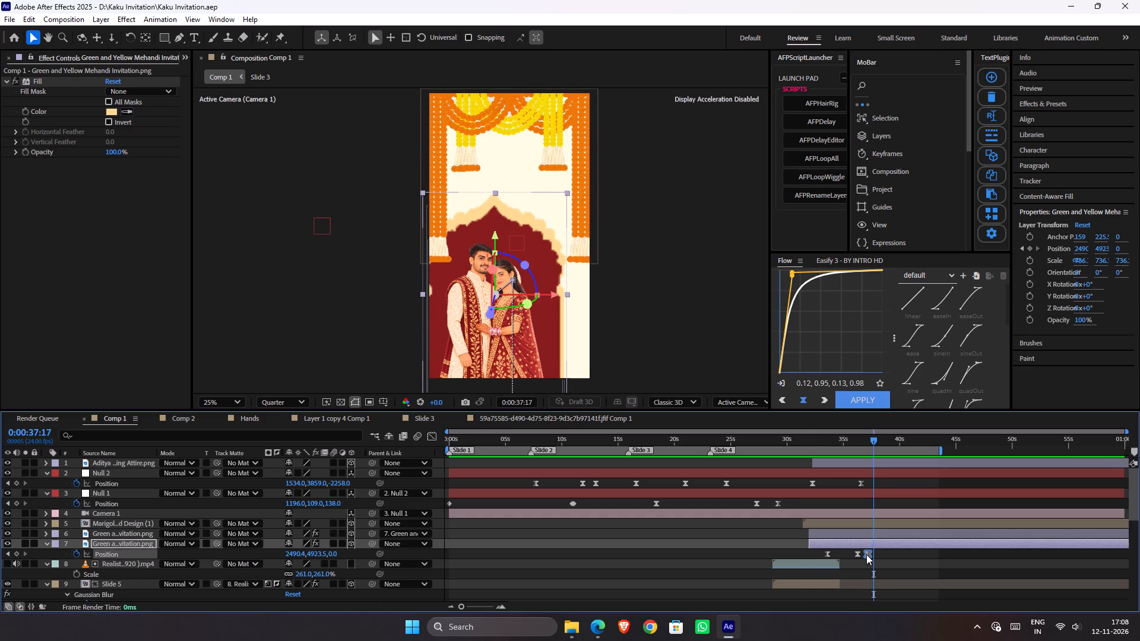
key(Delete)
click(857, 555)
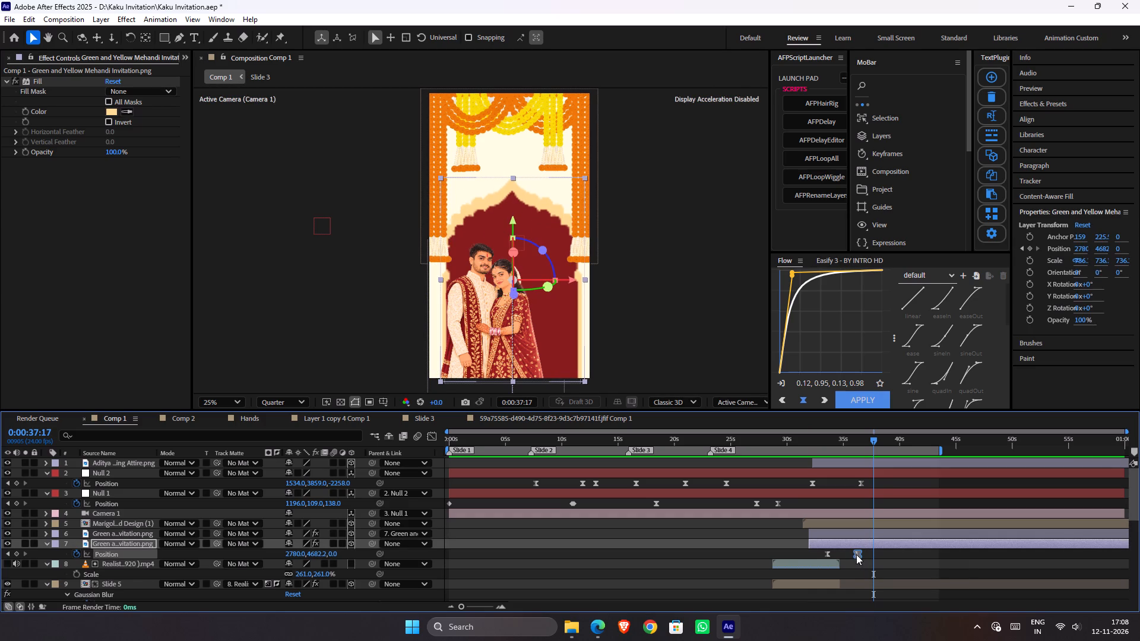
drag(875, 556, 815, 560)
key(Delete)
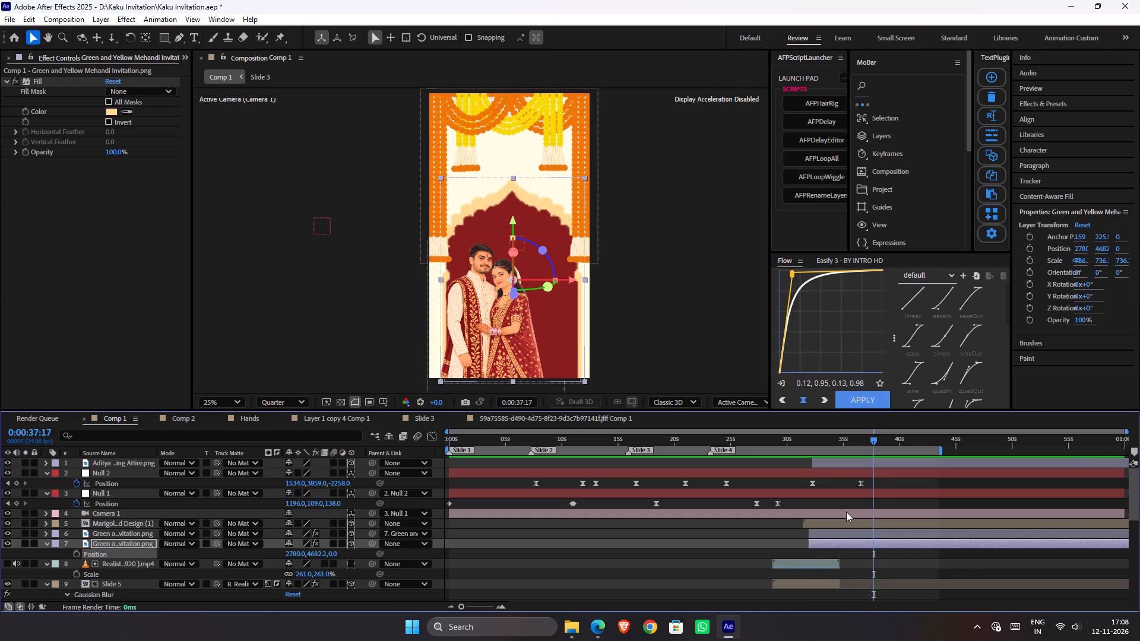
key(ctrl+s)
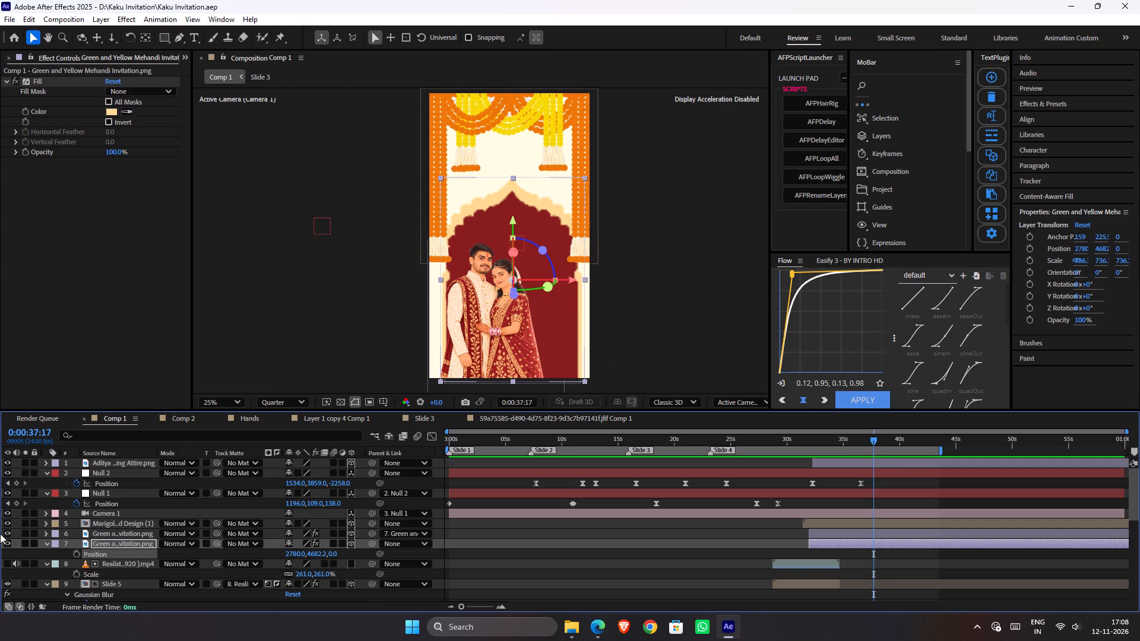
Hide both arch layers in the composition.
drag(6, 535, 8, 541)
Collapse the properties of the outer arch, MP4 footage and Slide 5 layers, and mute the MP4 footage layer's audio.
click(46, 541)
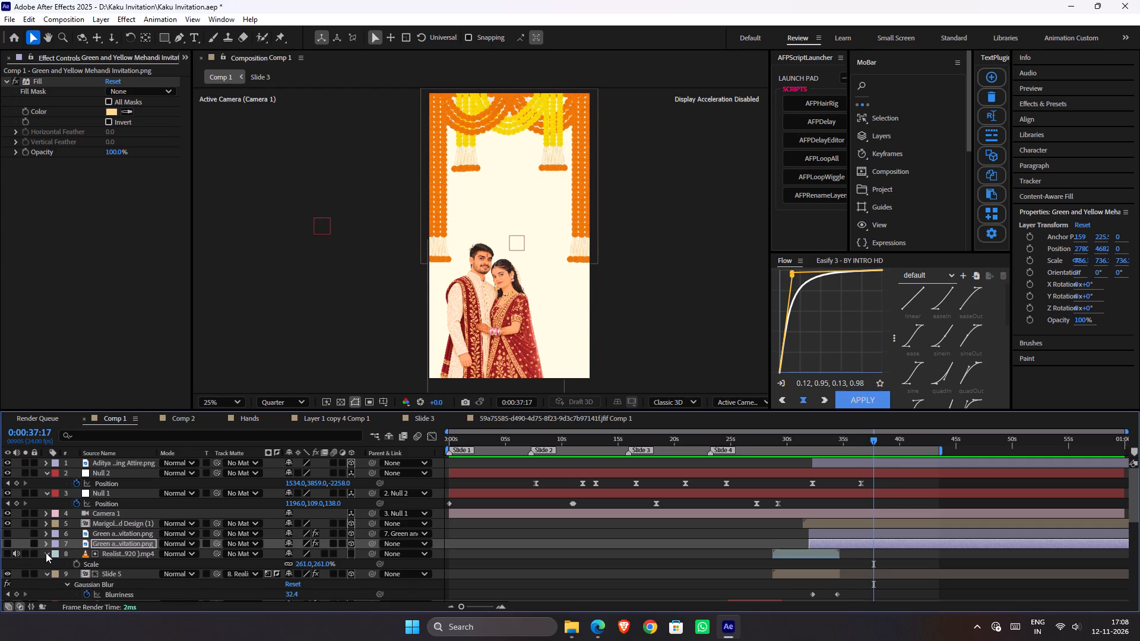
click(46, 553)
click(46, 564)
click(18, 552)
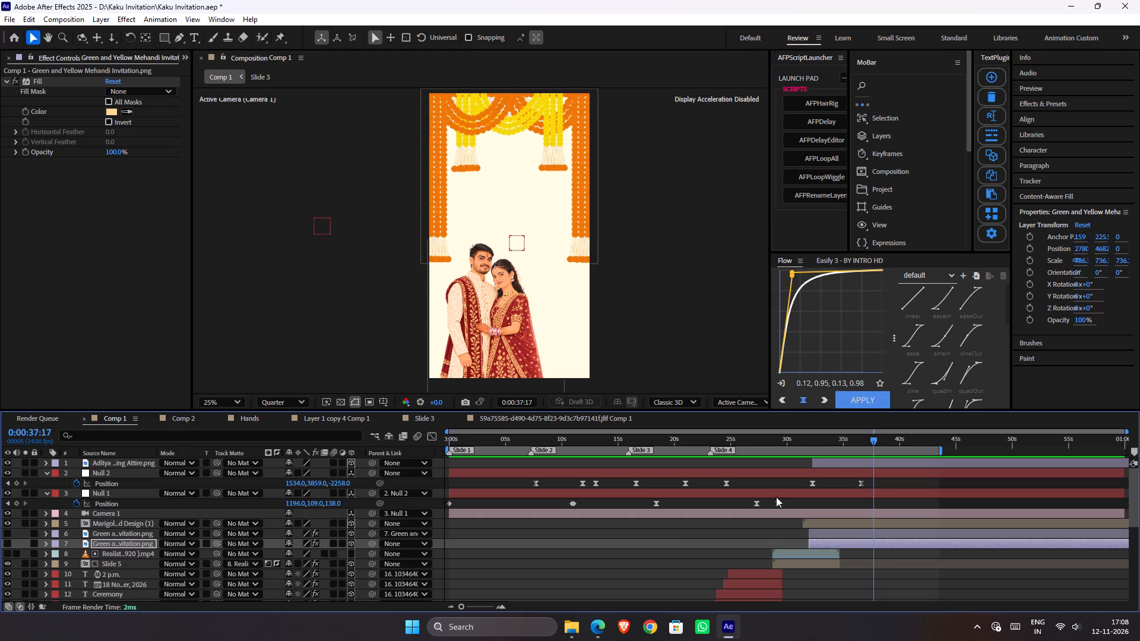
Reorder the couple layer to sit directly below Camera 1 and above the marigold design, save the project and deselect the layer.
click(822, 462)
drag(115, 461, 115, 478)
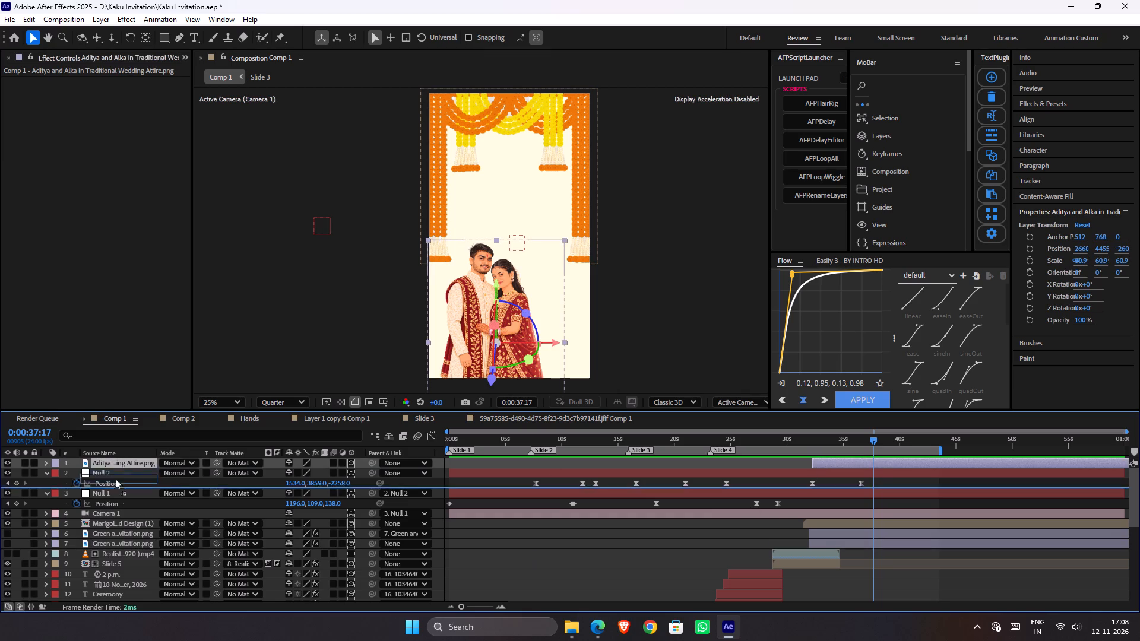
drag(115, 478, 116, 516)
key(ctrl+s)
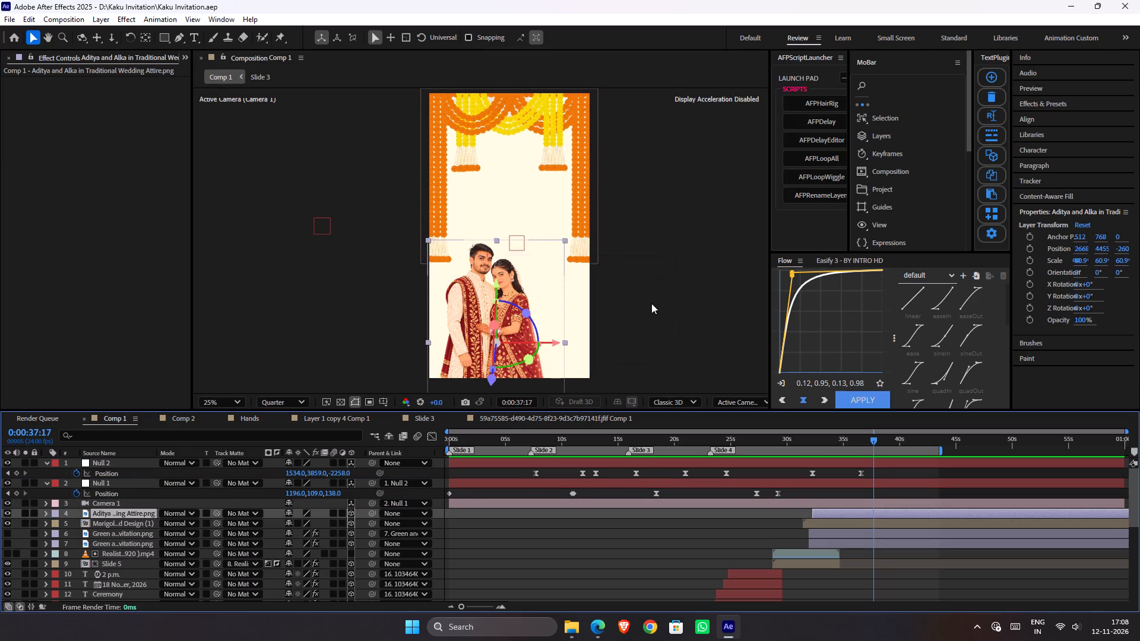
click(654, 309)
scroll(651, 278, down, 1)
scroll(651, 278, up, 1)
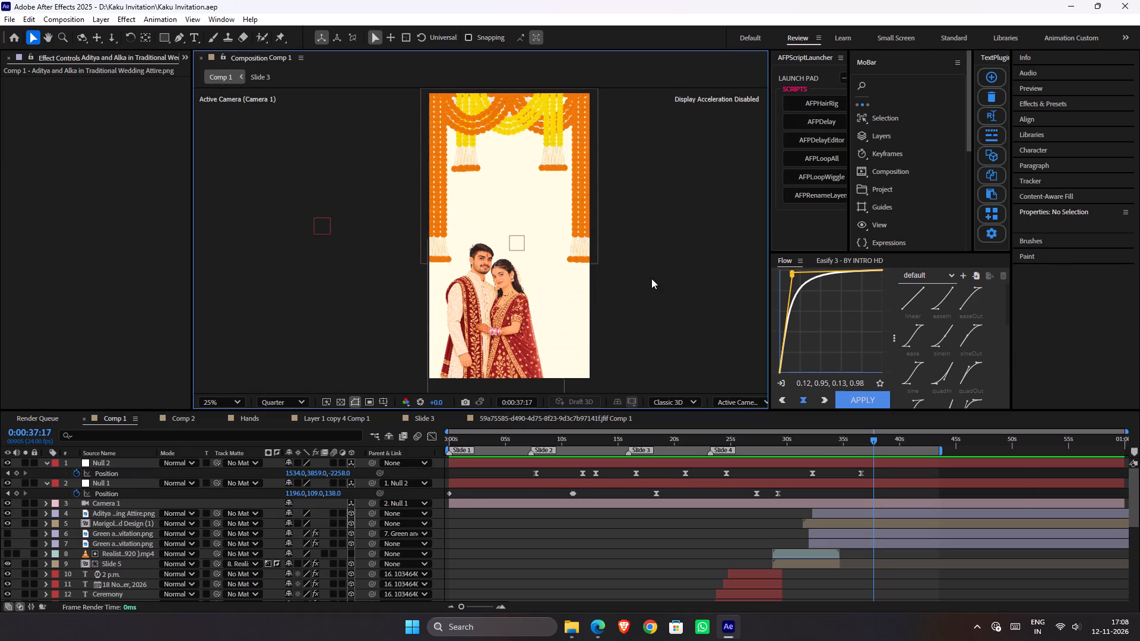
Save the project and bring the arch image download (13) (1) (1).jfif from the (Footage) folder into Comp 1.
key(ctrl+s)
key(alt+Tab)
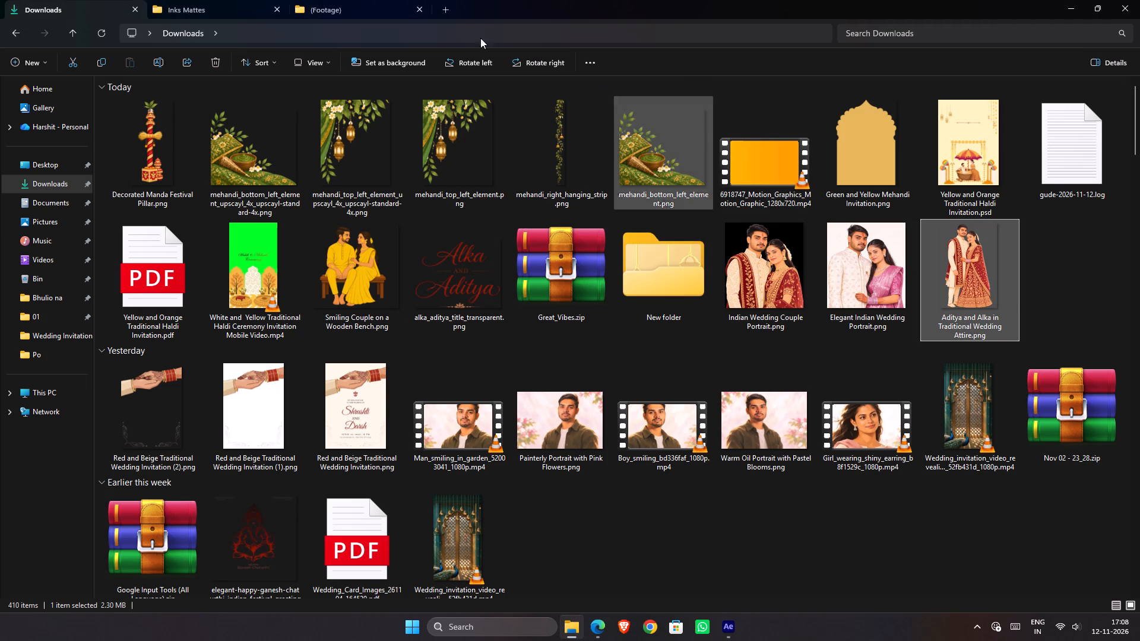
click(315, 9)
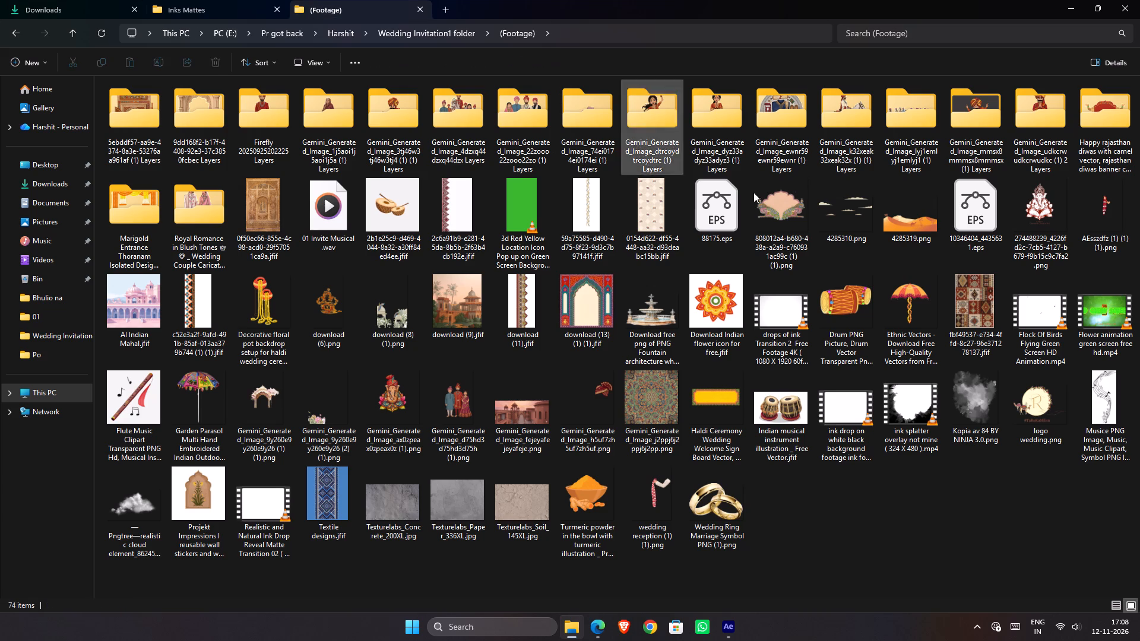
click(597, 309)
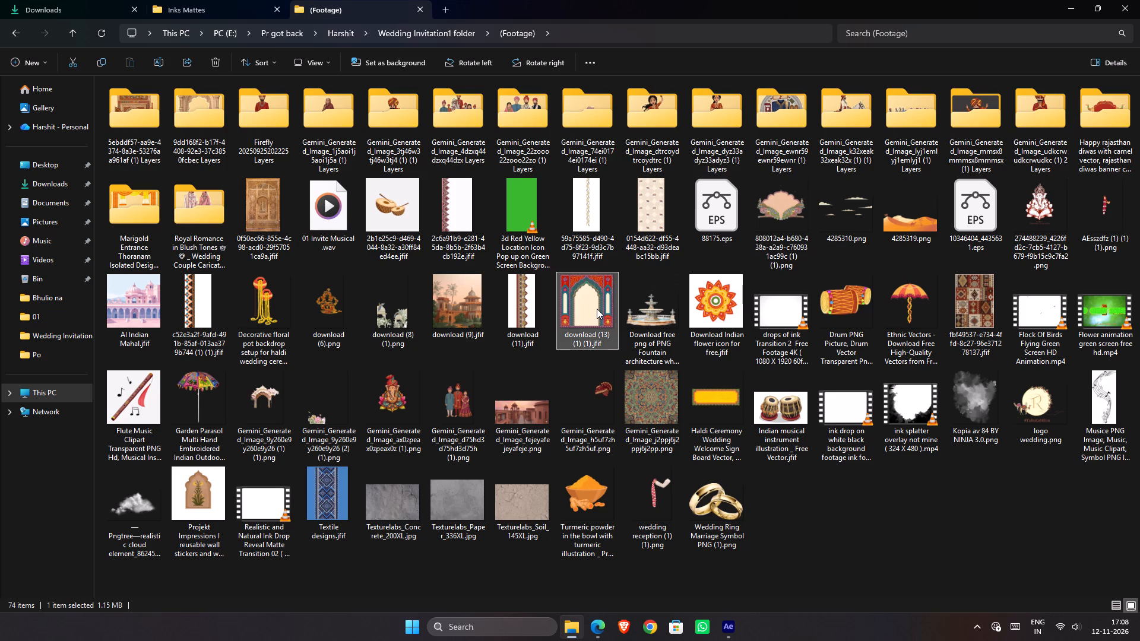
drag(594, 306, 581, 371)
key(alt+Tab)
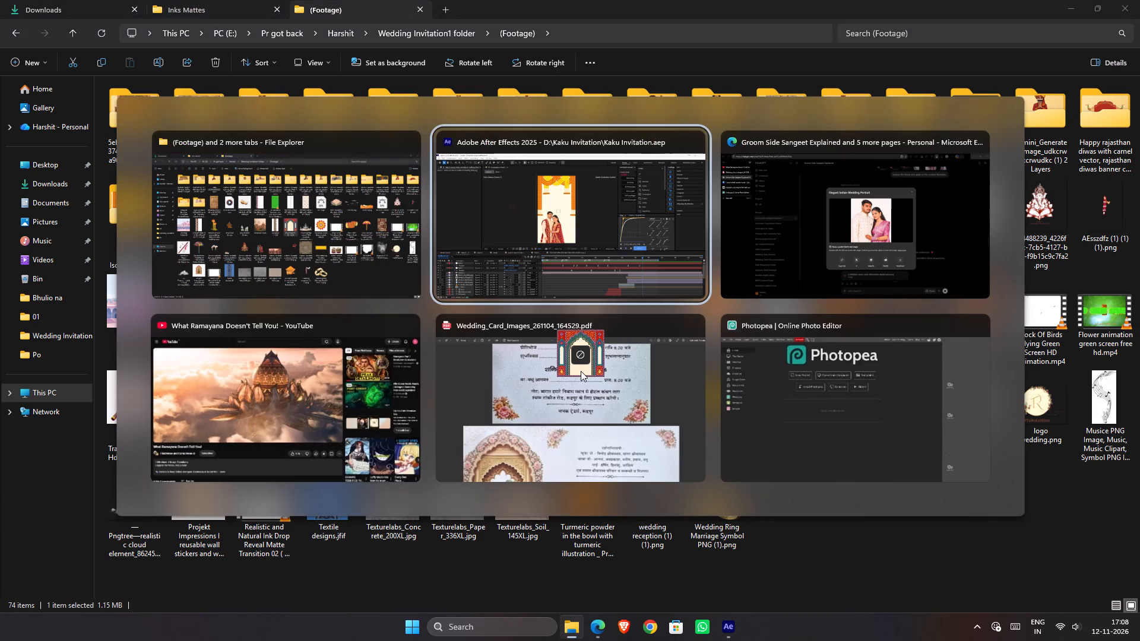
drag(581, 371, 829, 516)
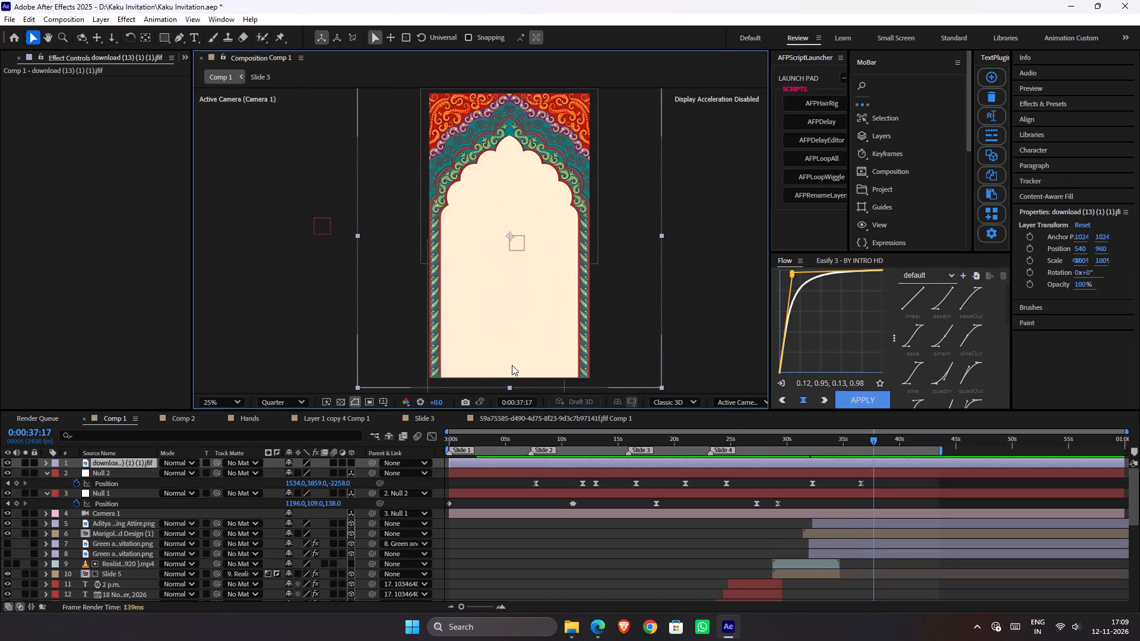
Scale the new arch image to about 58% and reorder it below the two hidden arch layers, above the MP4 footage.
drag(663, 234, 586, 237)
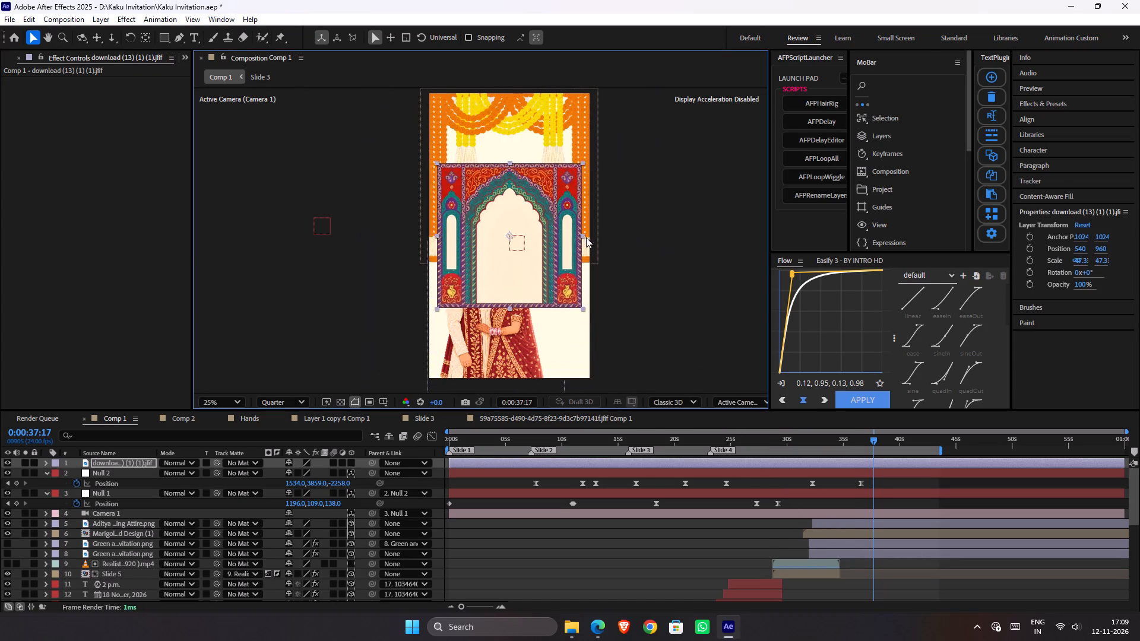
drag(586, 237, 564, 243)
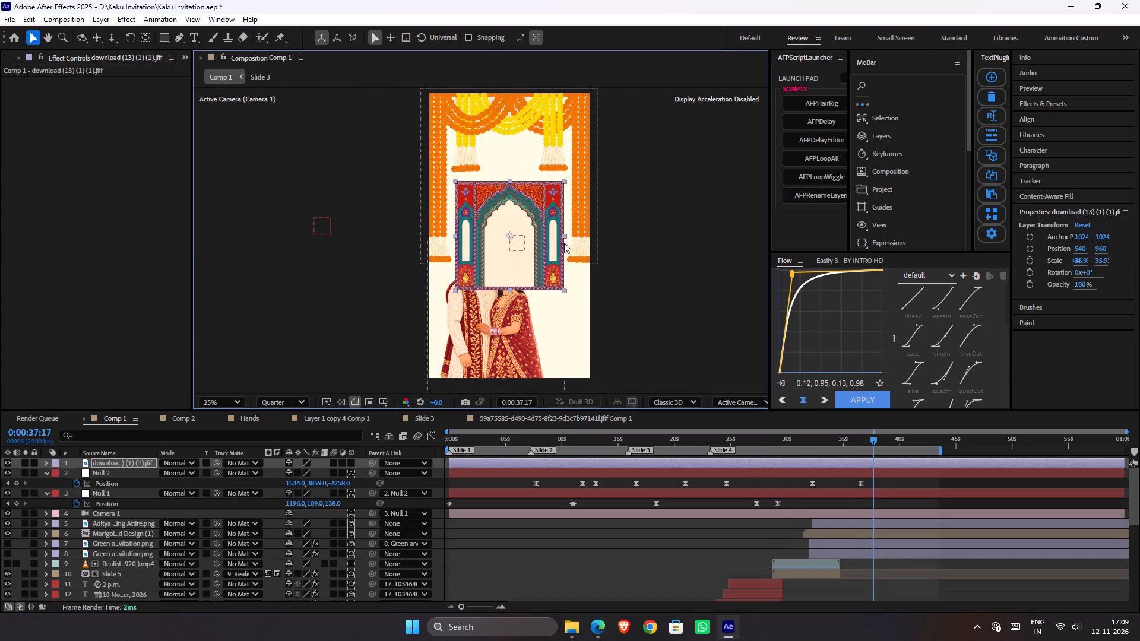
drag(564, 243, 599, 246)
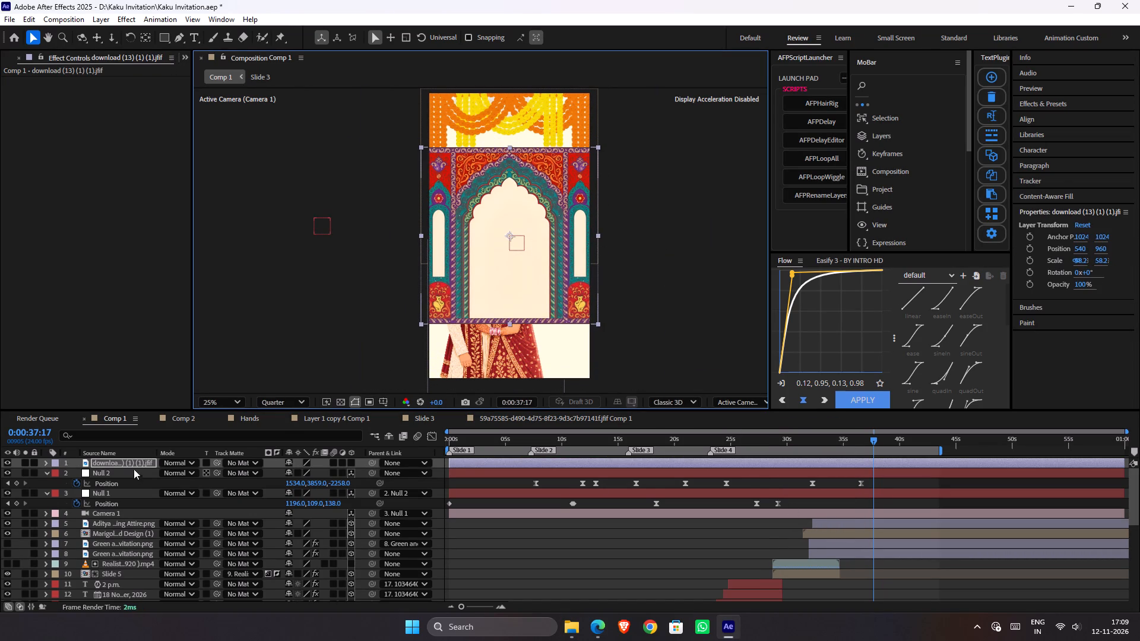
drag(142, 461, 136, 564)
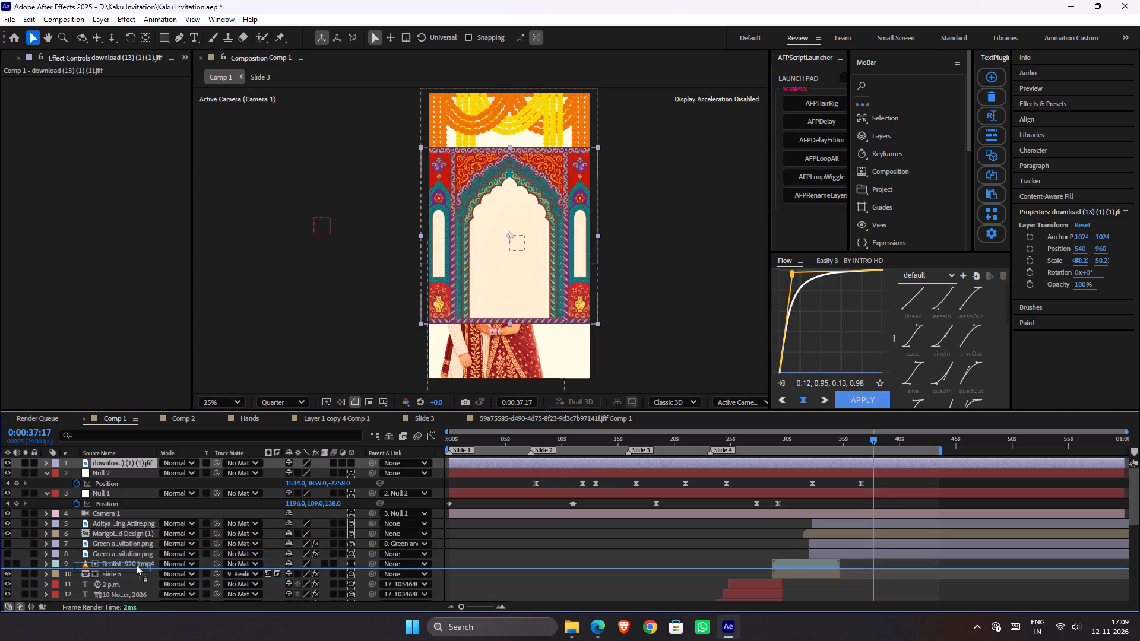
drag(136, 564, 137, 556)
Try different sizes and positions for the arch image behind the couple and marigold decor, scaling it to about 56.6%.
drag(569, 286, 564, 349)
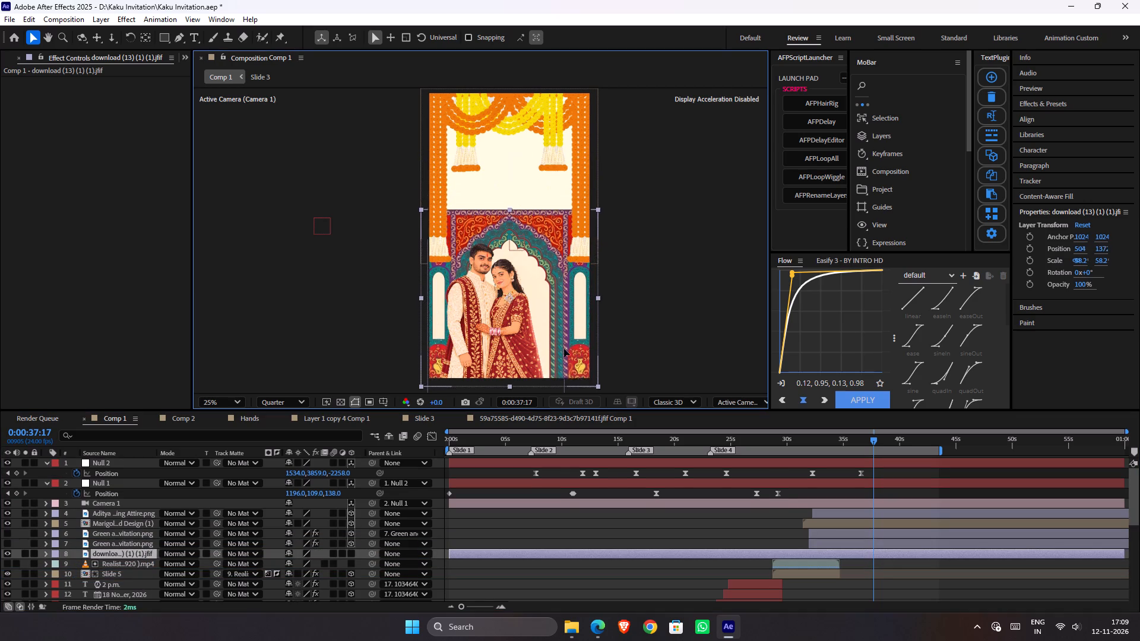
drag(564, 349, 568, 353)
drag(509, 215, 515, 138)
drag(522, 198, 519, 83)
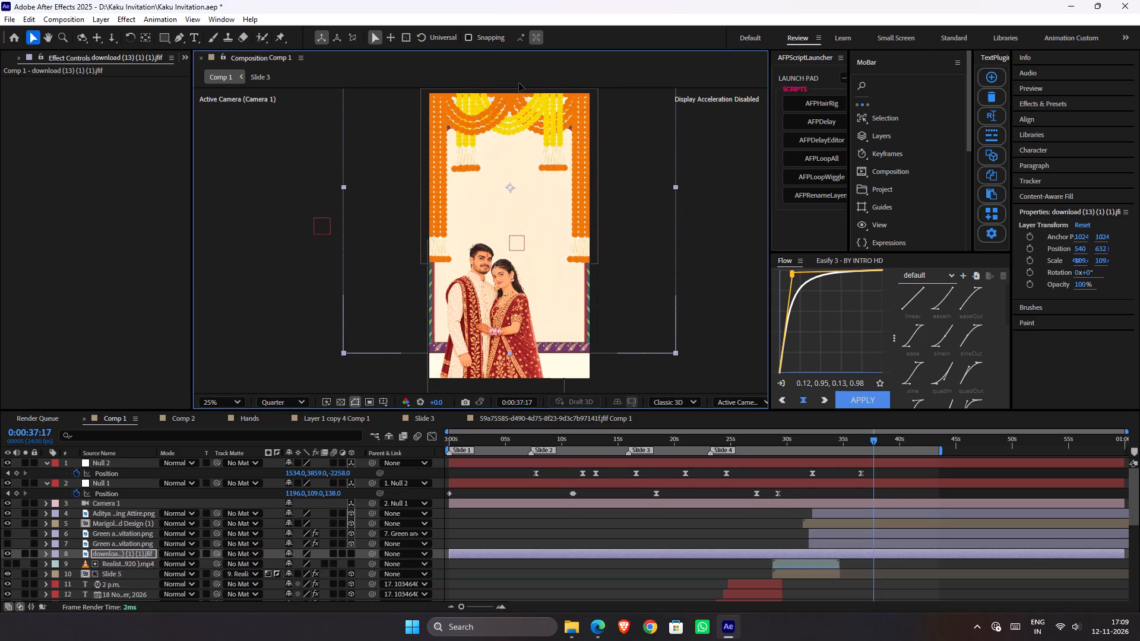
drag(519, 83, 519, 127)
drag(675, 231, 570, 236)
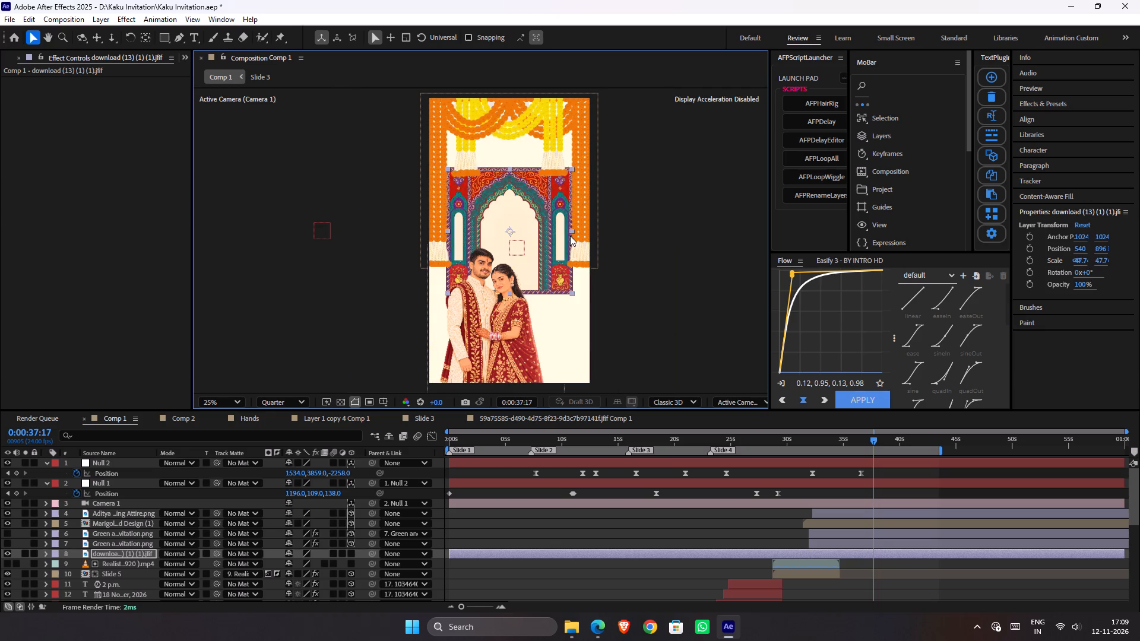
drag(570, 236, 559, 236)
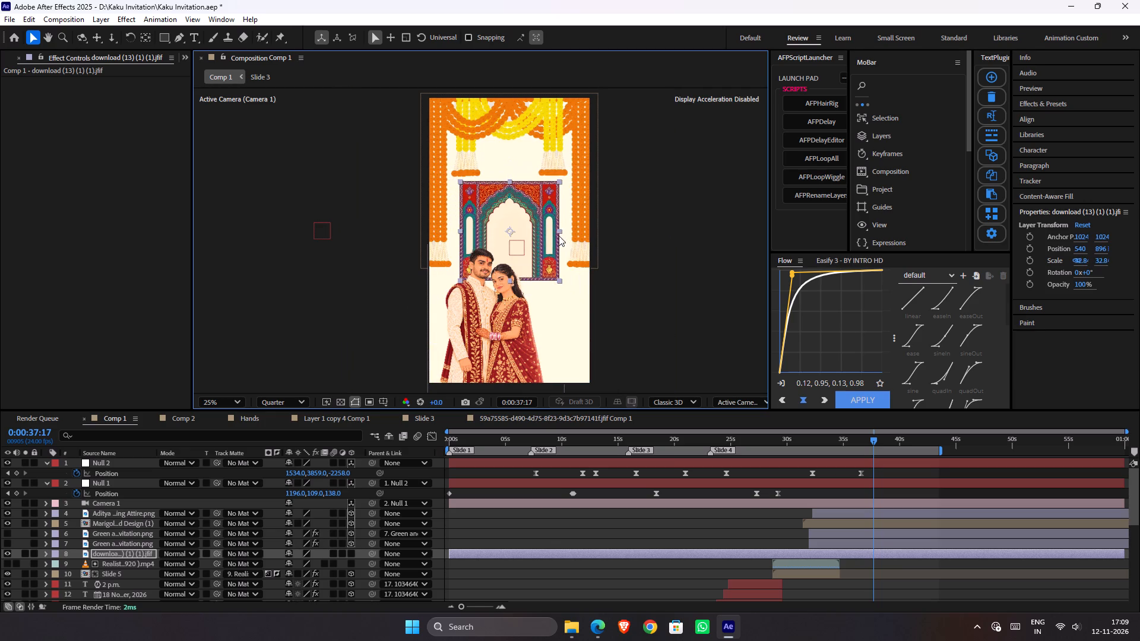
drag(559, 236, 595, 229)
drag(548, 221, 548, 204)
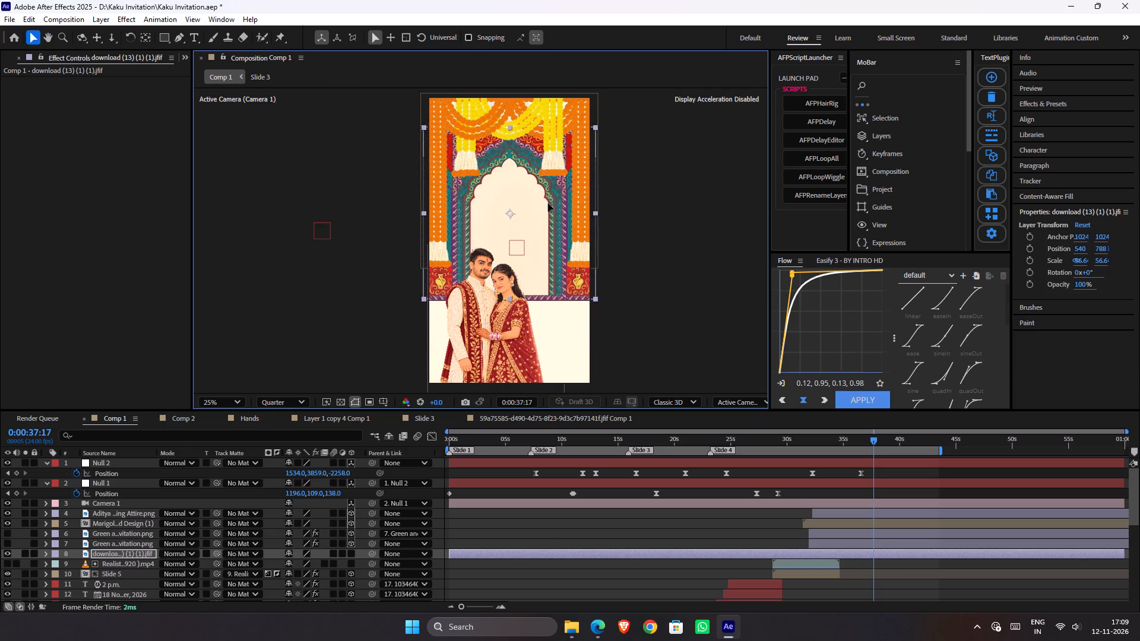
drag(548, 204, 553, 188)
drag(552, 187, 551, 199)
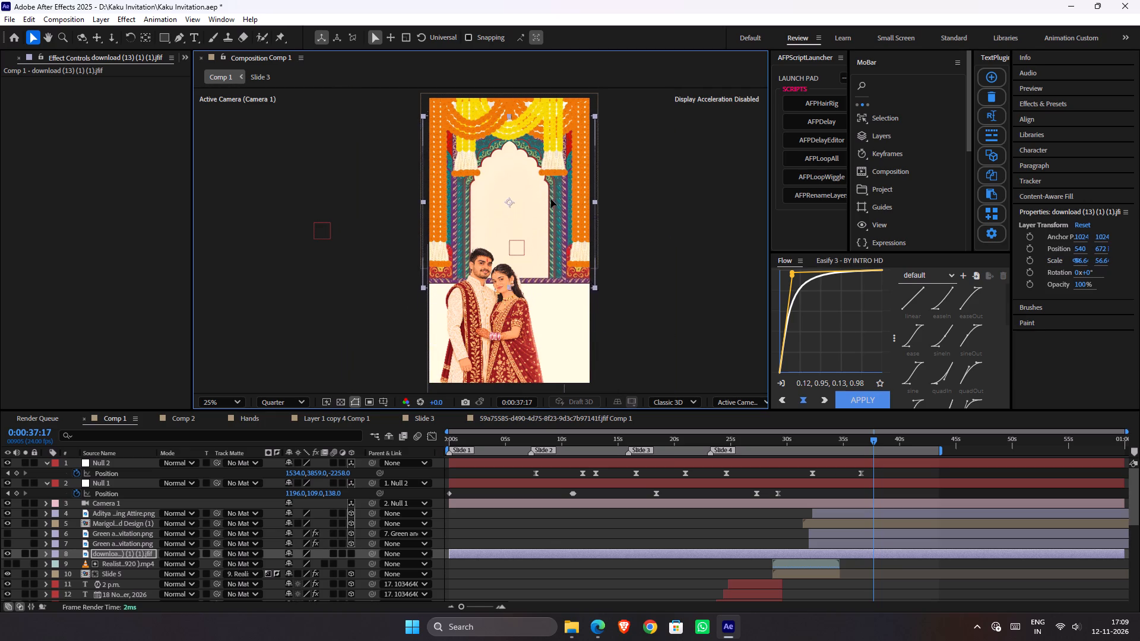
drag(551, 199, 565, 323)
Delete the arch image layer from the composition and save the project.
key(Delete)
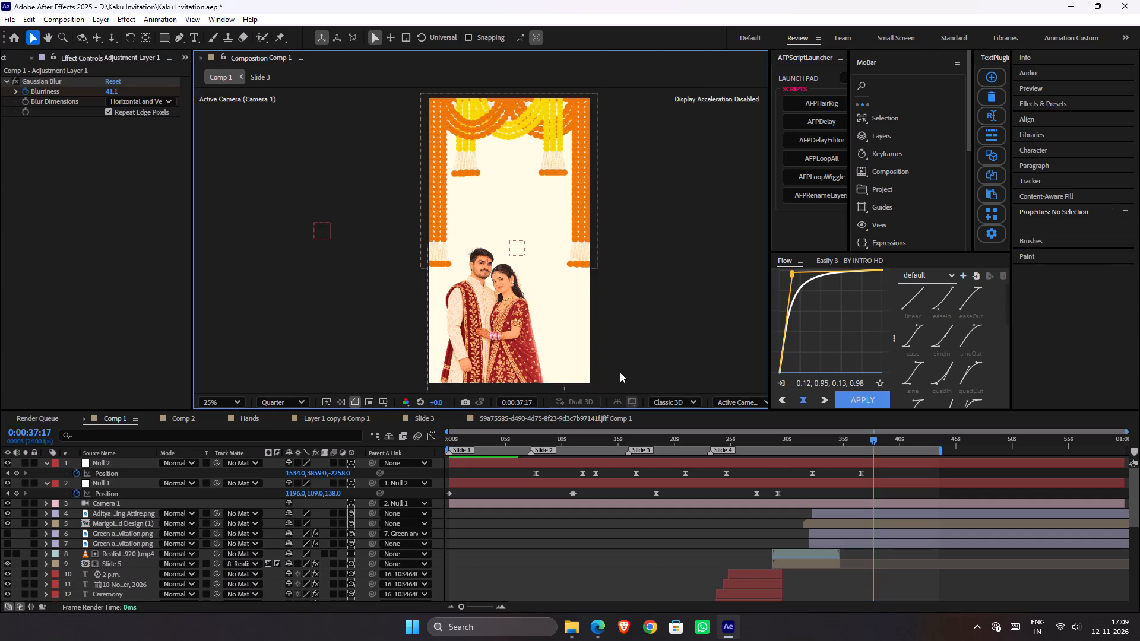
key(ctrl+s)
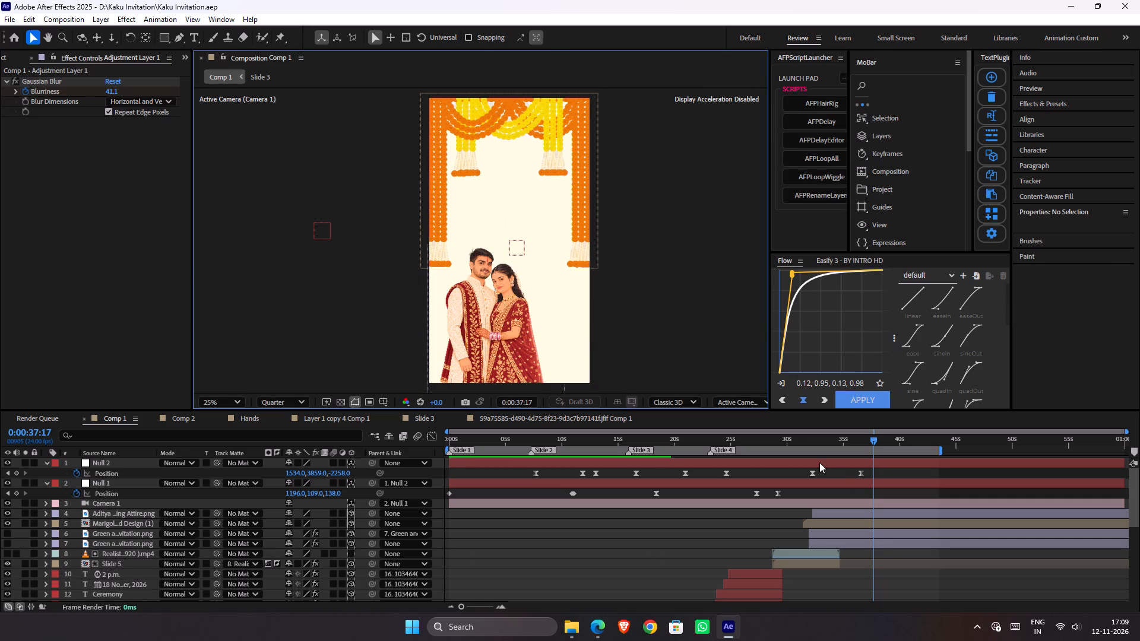
Raise the couple layer vertically to about Y 4345, keeping its X and Z position.
click(837, 513)
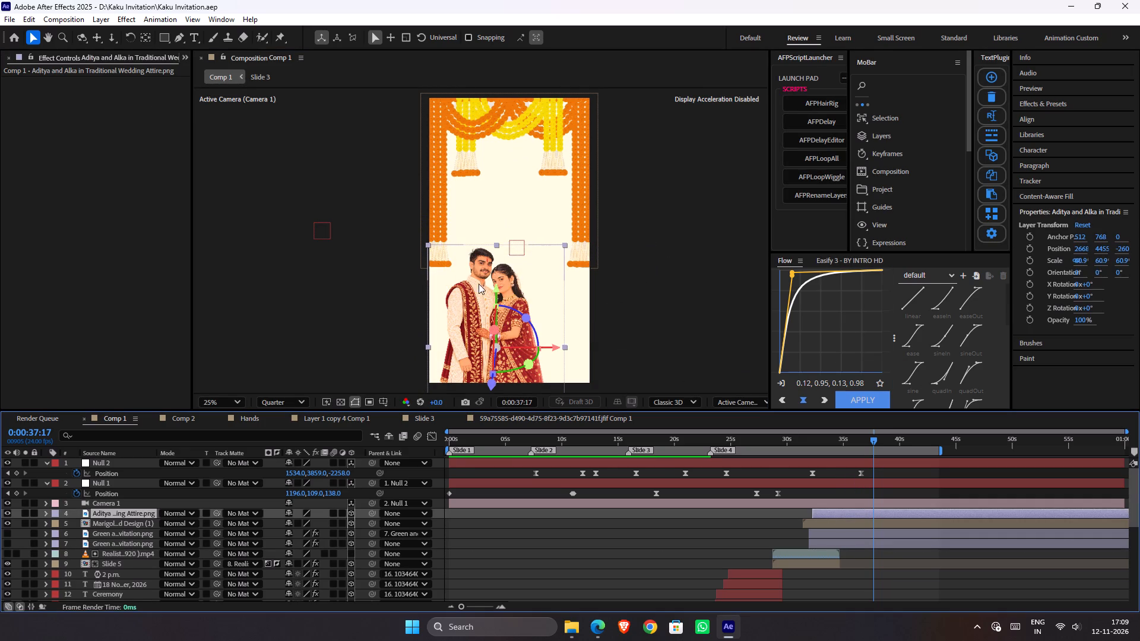
drag(497, 293, 492, 182)
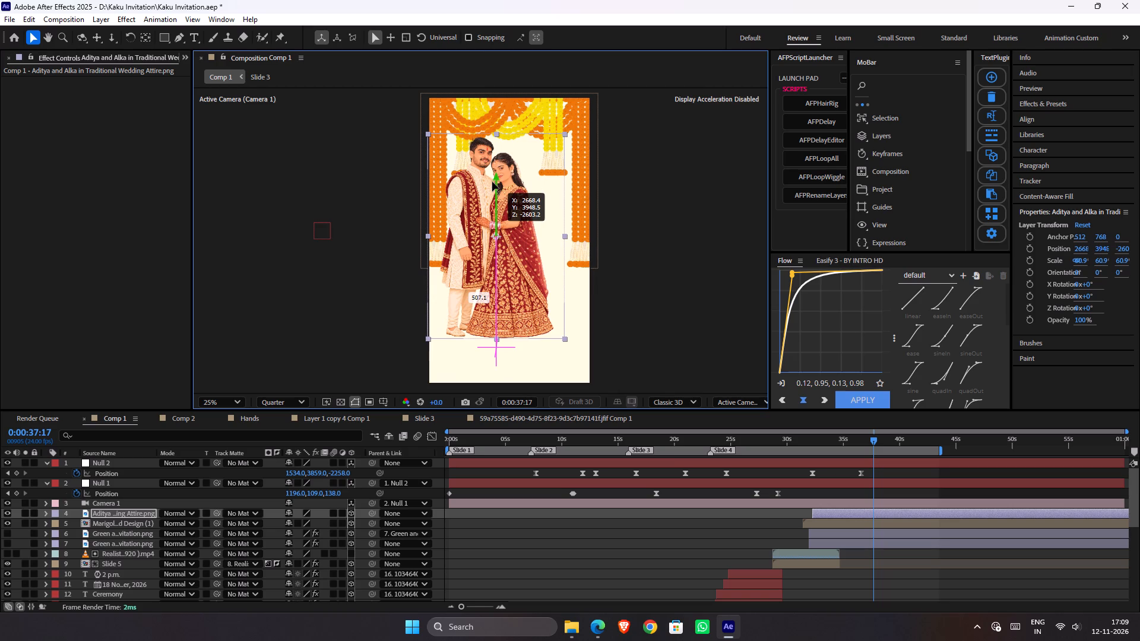
drag(492, 182, 484, 276)
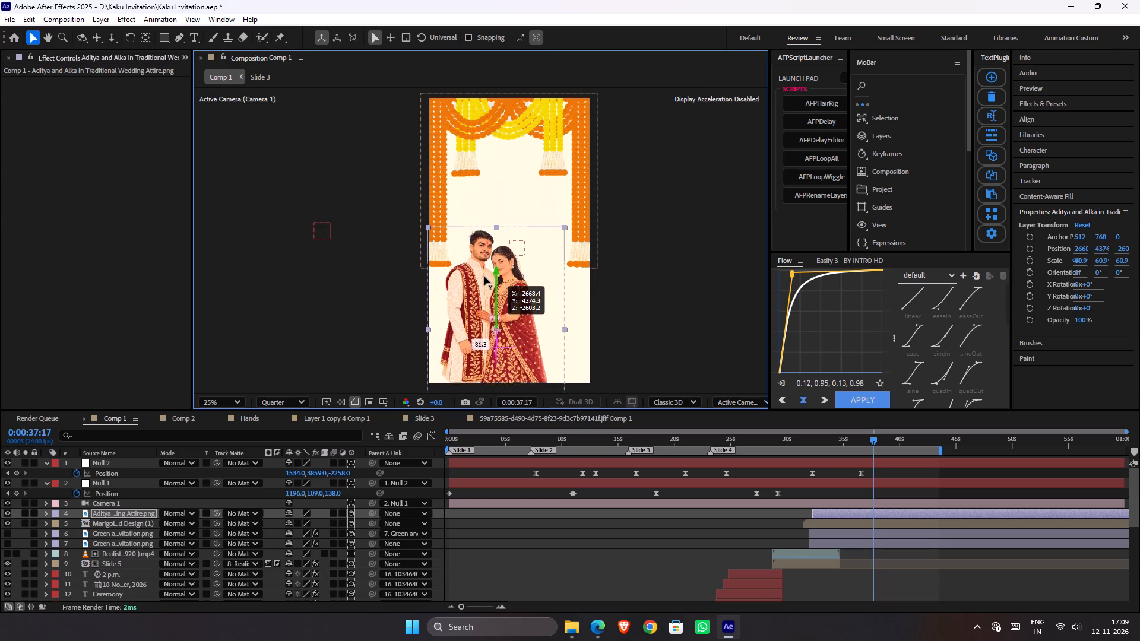
drag(484, 276, 484, 269)
Apply the Liquify effect to the couple layer, reduce the brush size slightly and warp around the groom's shoulder and upper arm.
key(ctrl+space)
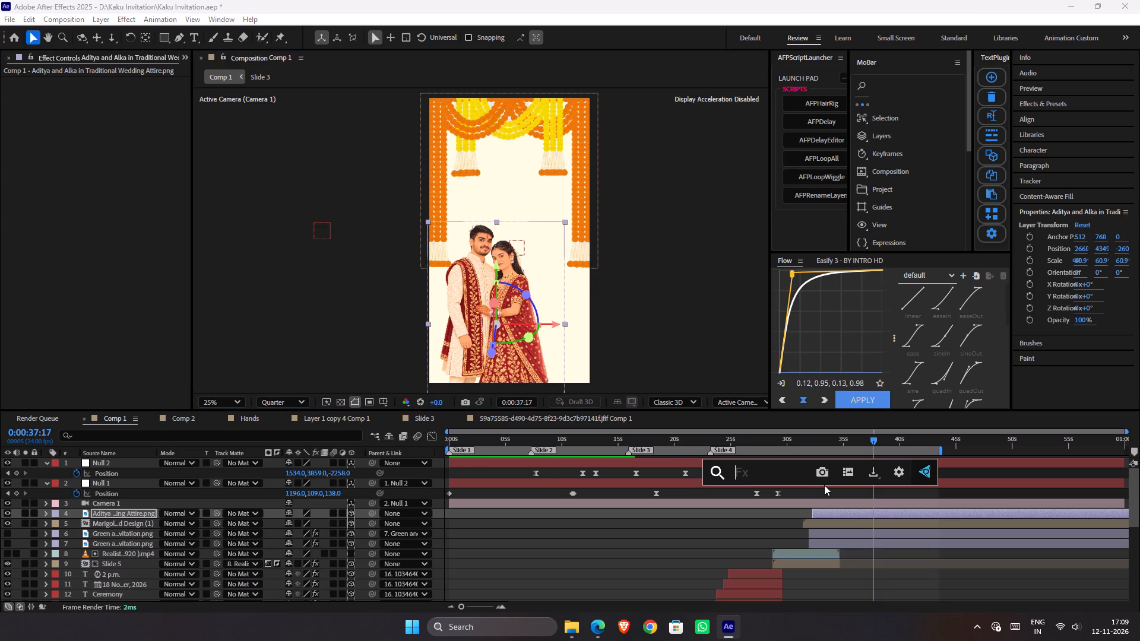
text(liq)
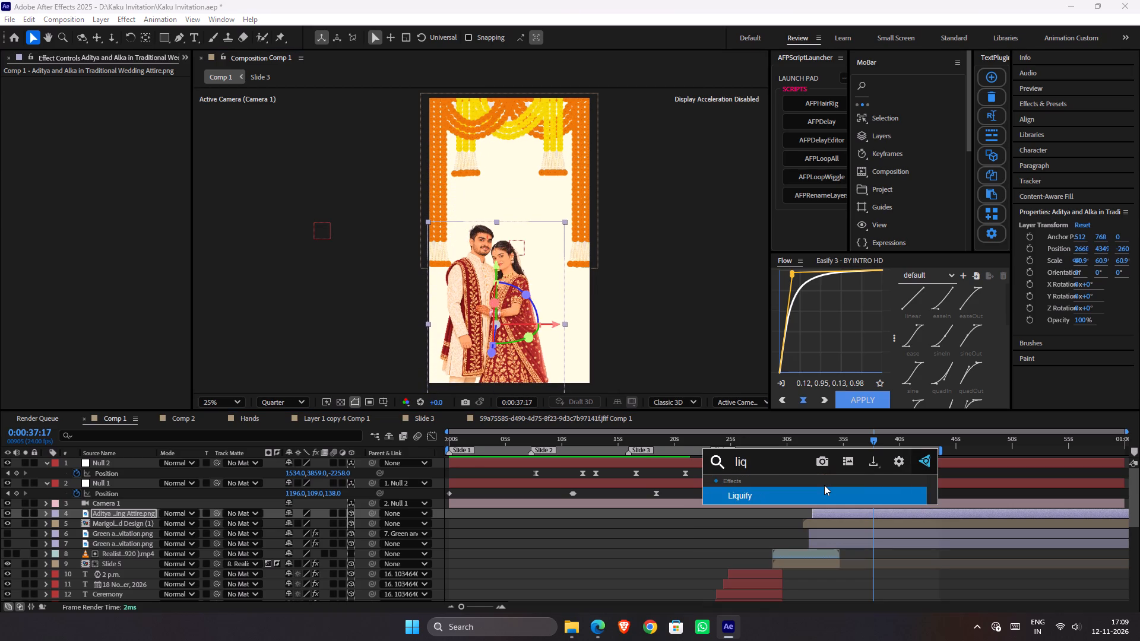
key(Return)
ctrl+drag(490, 266, 530, 269)
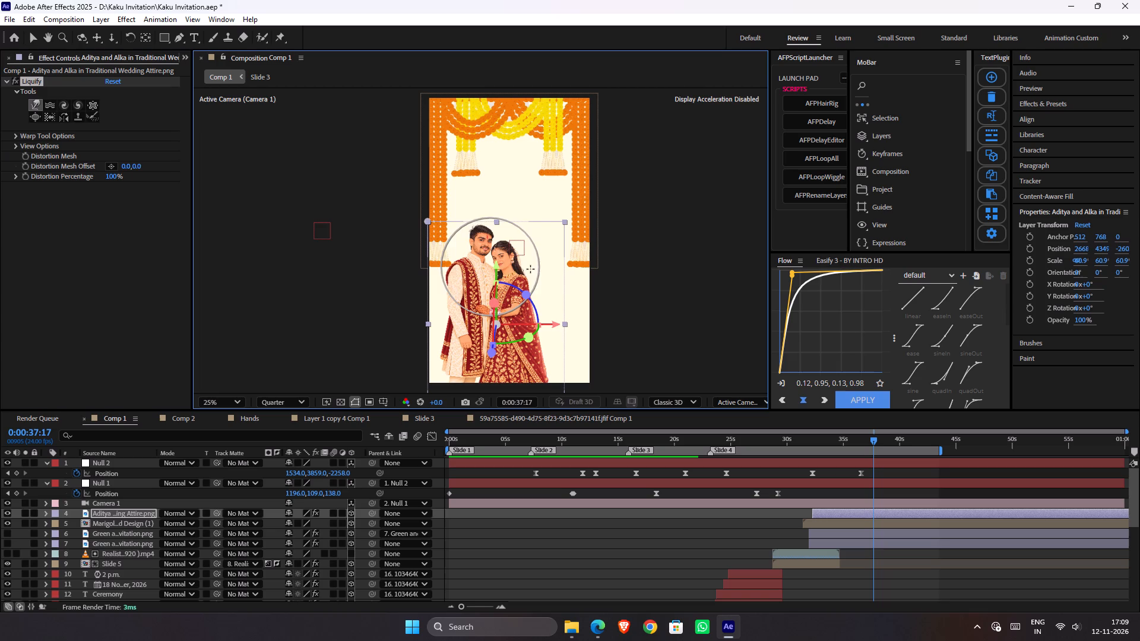
ctrl+drag(530, 269, 520, 269)
ctrl+click(456, 300)
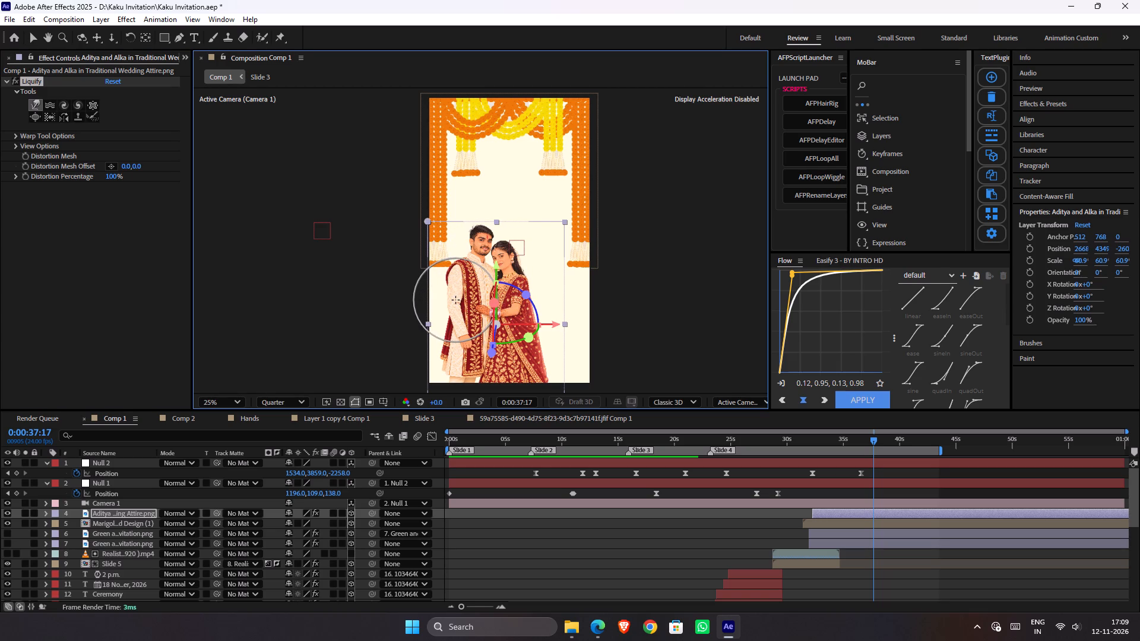
click(455, 300)
click(451, 296)
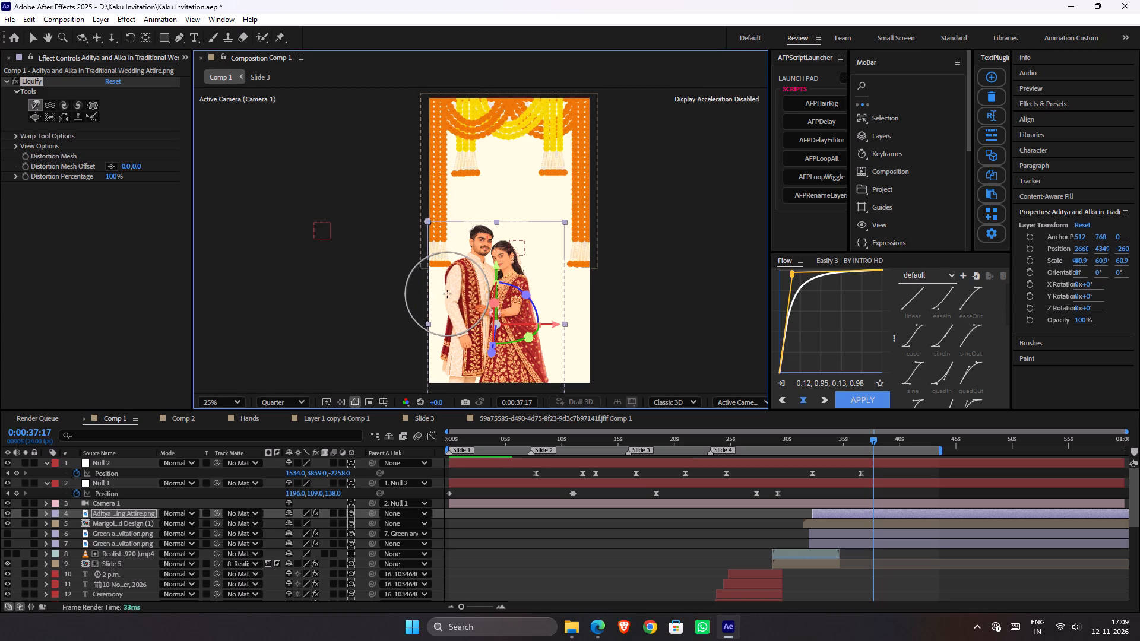
click(458, 275)
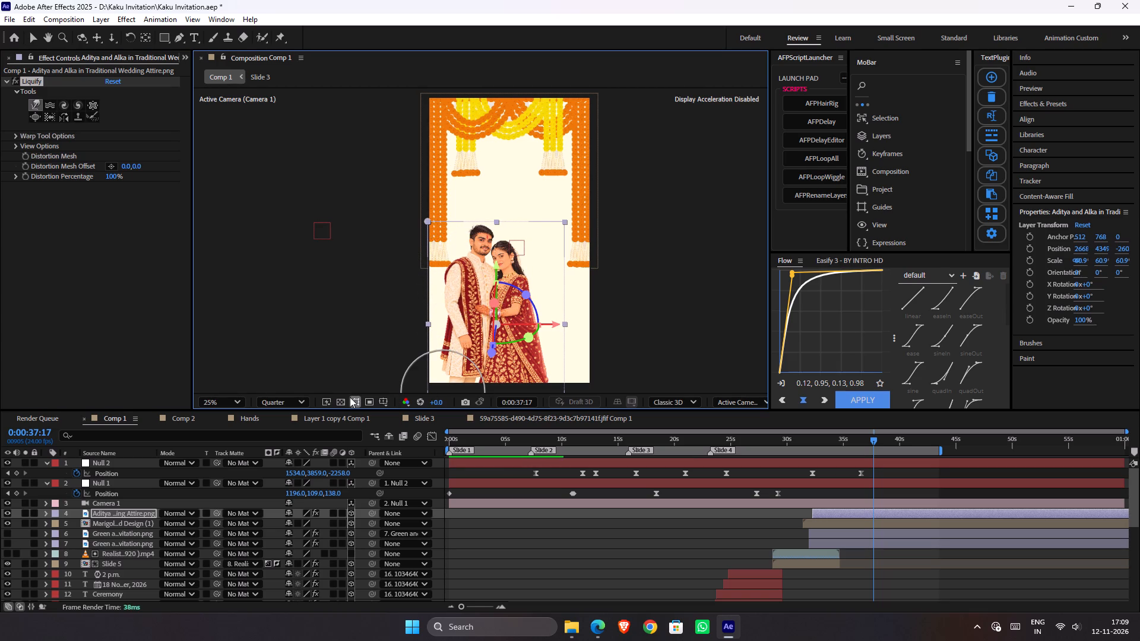
Warp the lower edge of the groom's shawl and outfit with Liquify, undoing the unwanted strokes.
drag(446, 360, 435, 361)
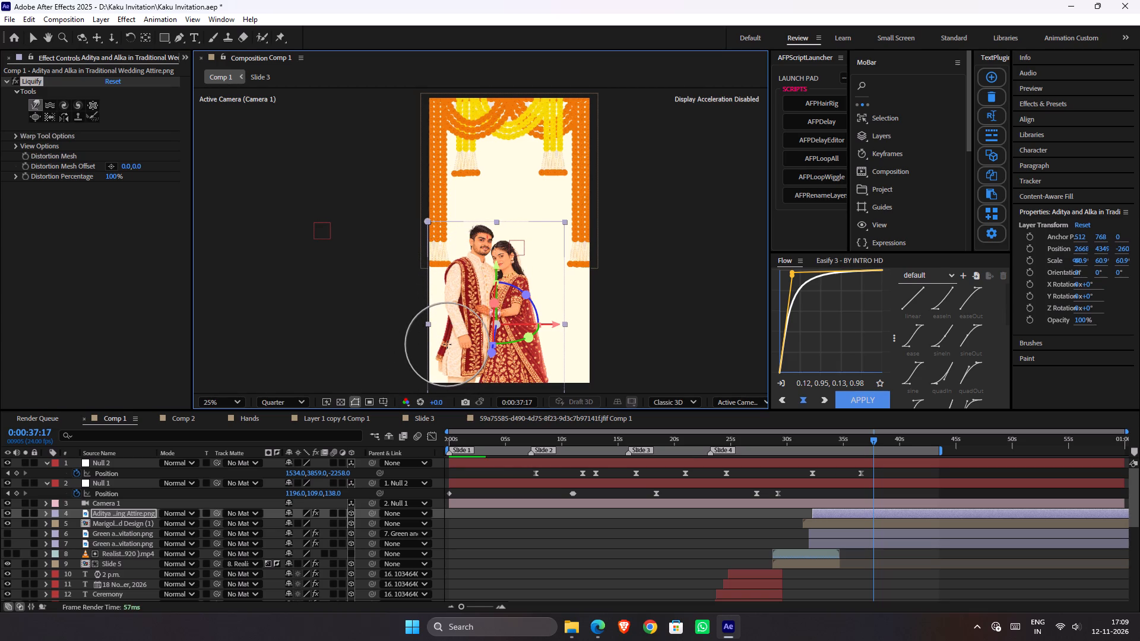
key(ctrl+z)
click(449, 342)
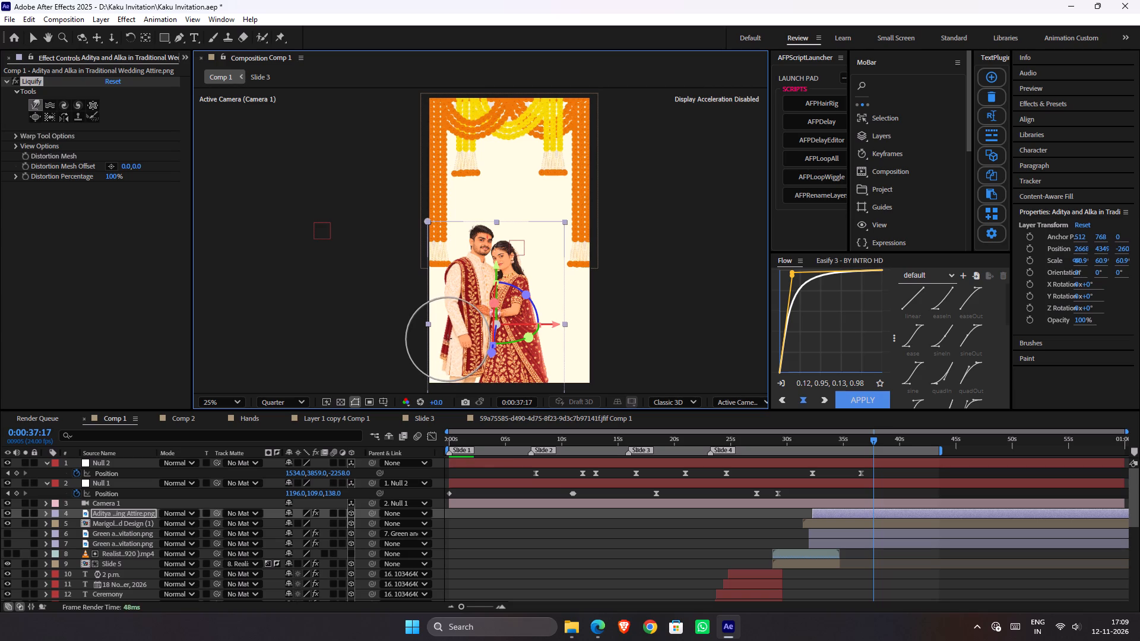
drag(448, 334, 443, 328)
key(ctrl+z)
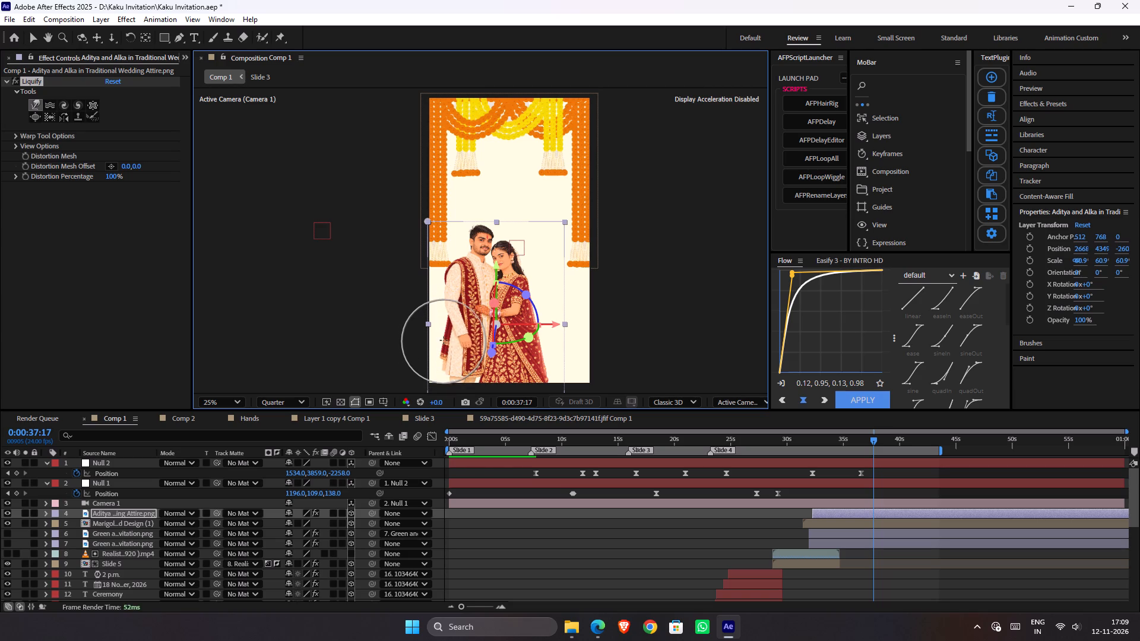
click(444, 340)
click(444, 372)
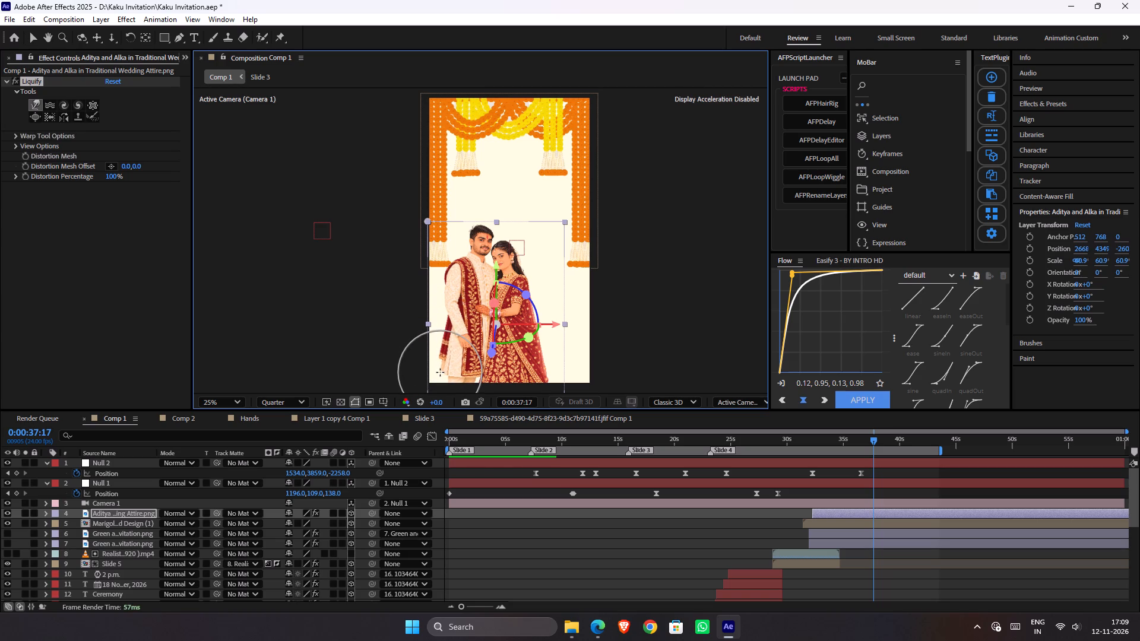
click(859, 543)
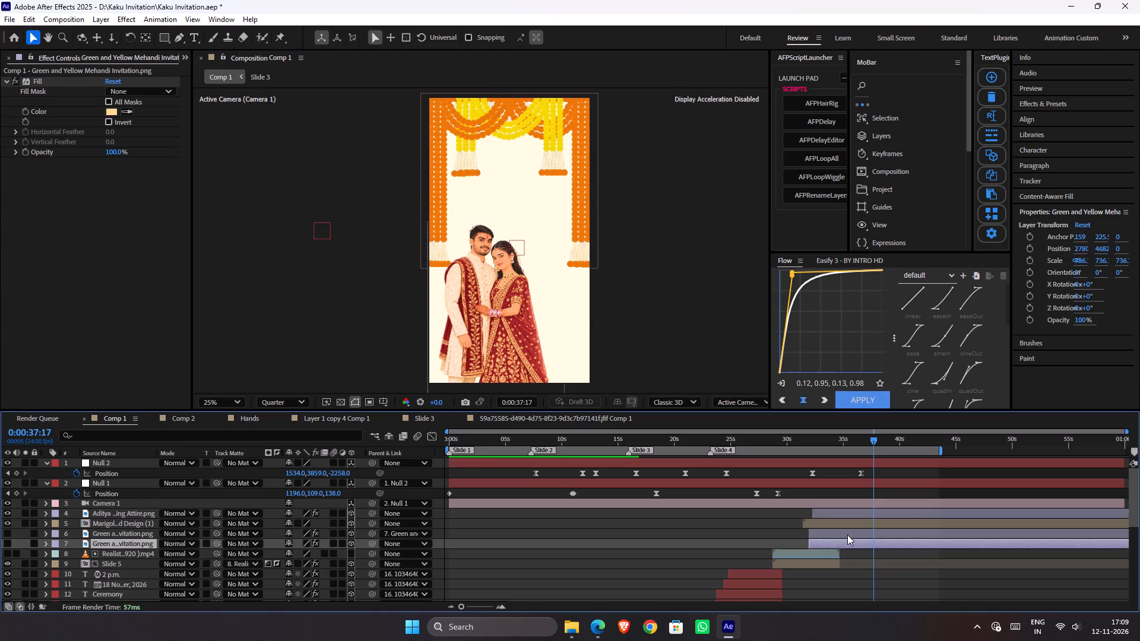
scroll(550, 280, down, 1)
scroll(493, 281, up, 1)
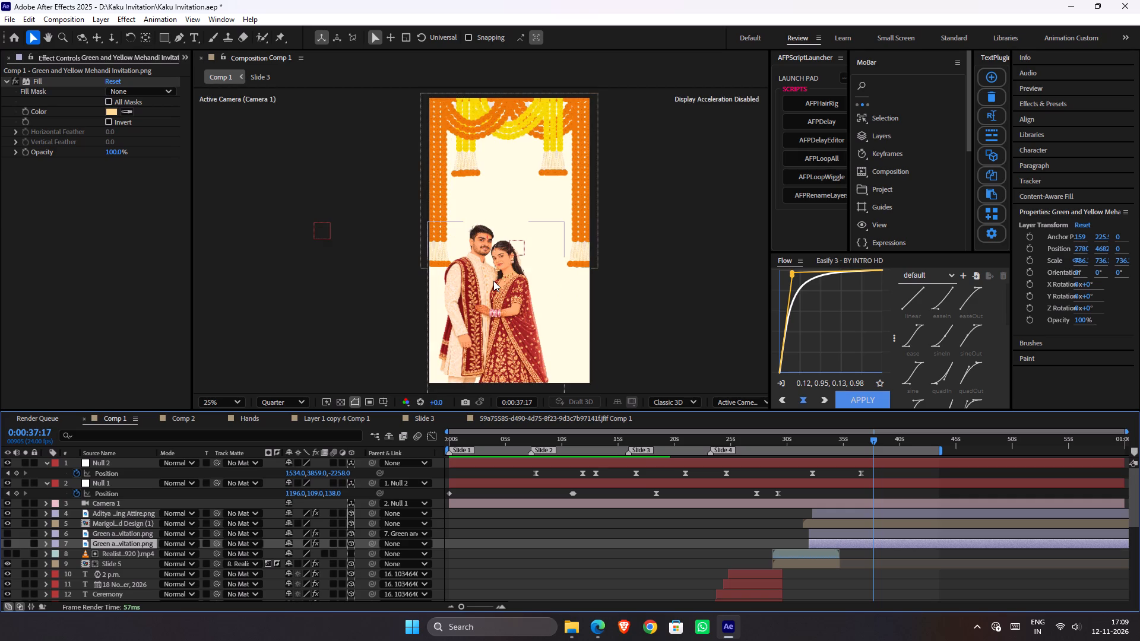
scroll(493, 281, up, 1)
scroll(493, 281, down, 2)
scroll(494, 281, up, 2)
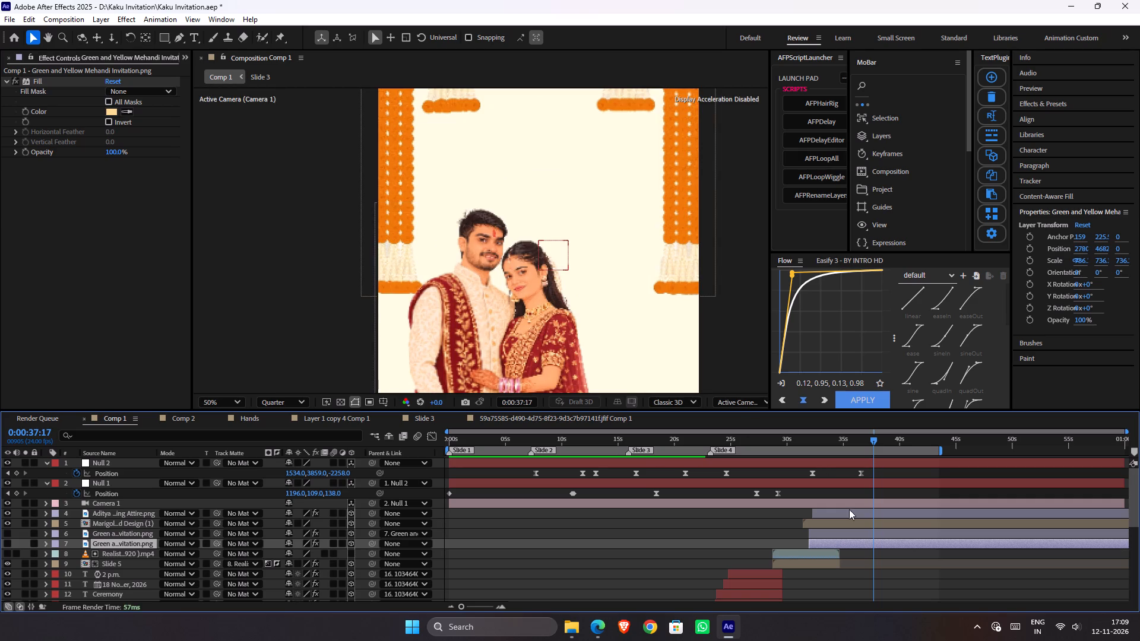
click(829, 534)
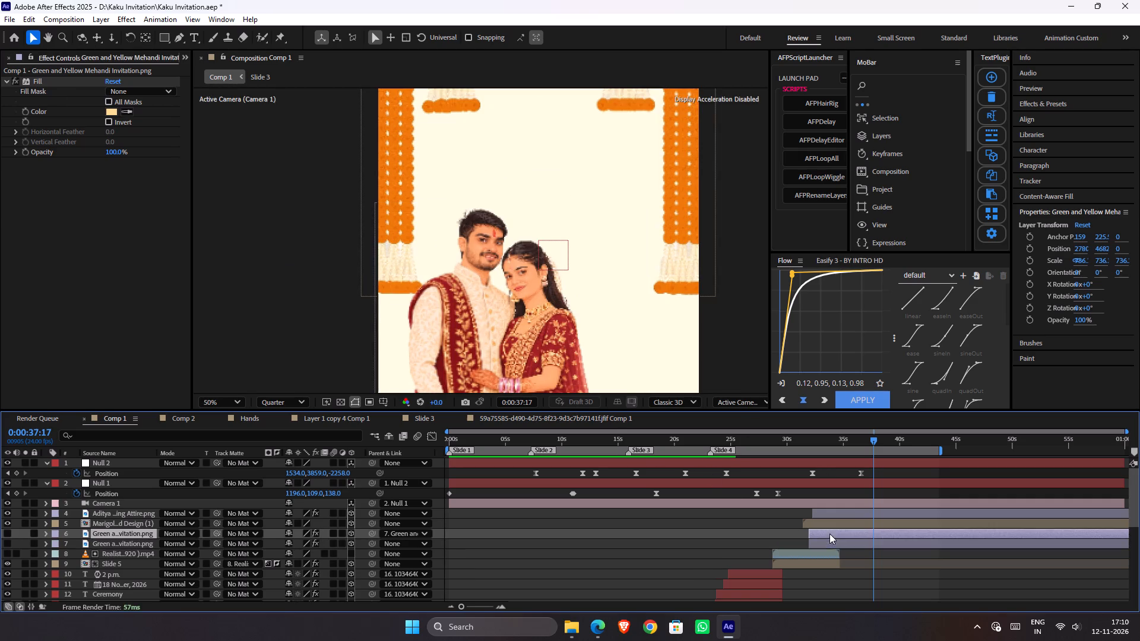
Warp the bride's arm, side and lower lehenga edge on the couple layer with the Liquify warp tool.
click(829, 513)
click(26, 83)
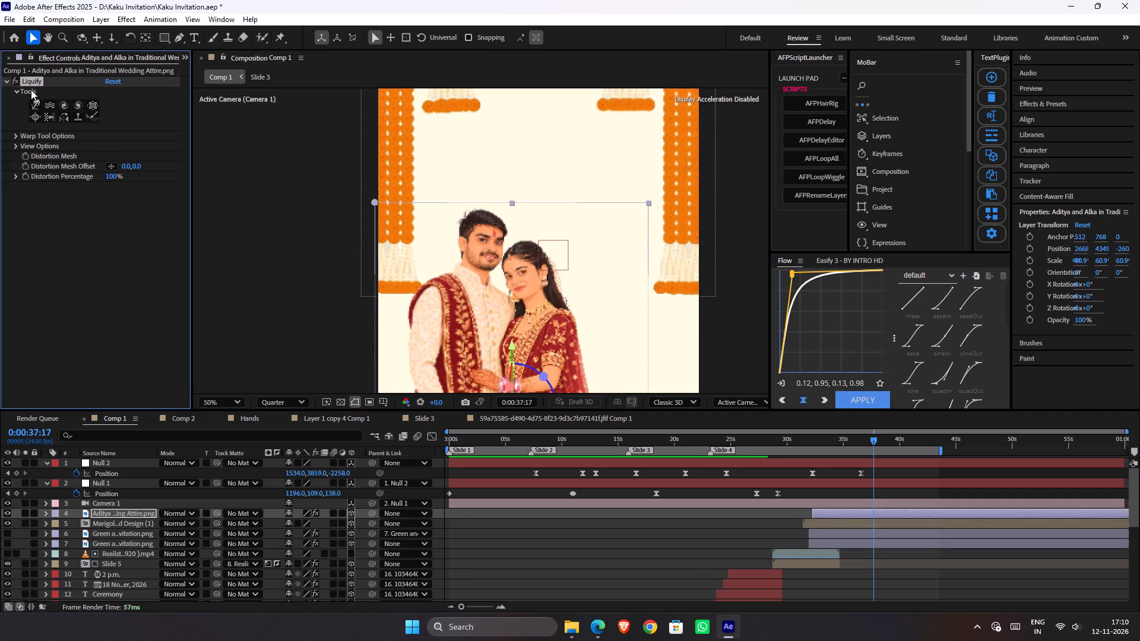
click(34, 106)
scroll(502, 264, down, 1)
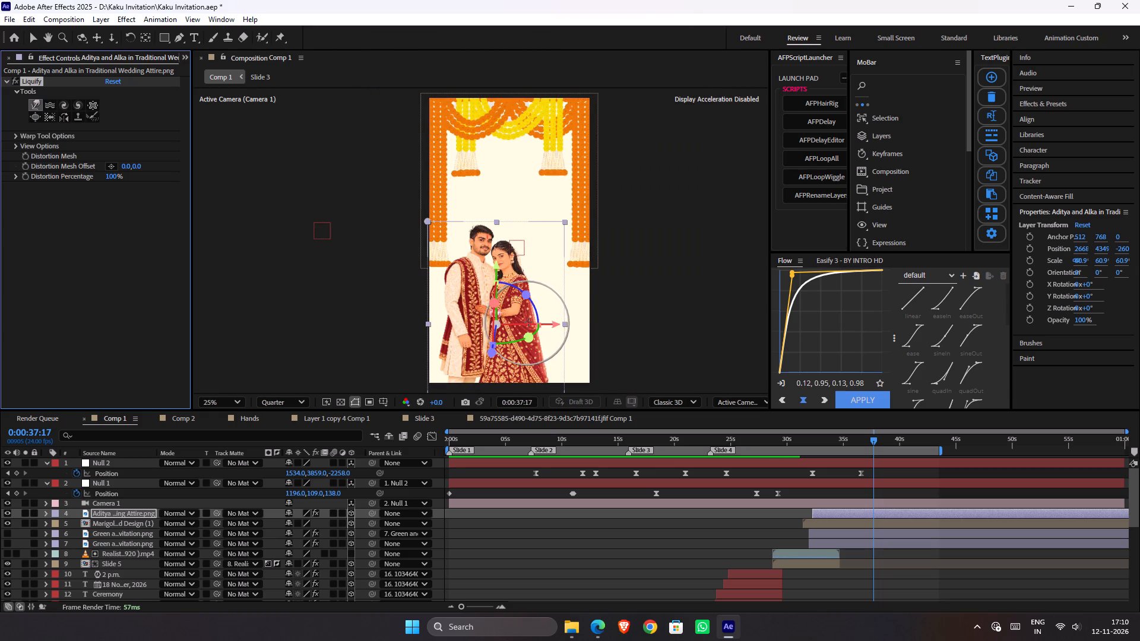
click(528, 319)
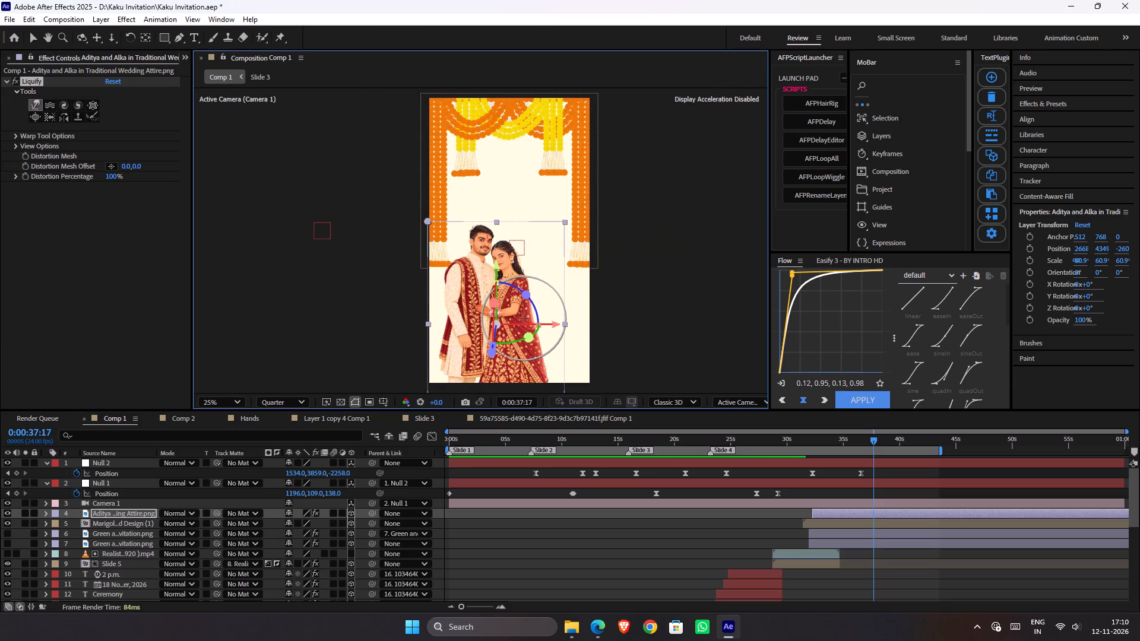
click(528, 320)
click(530, 334)
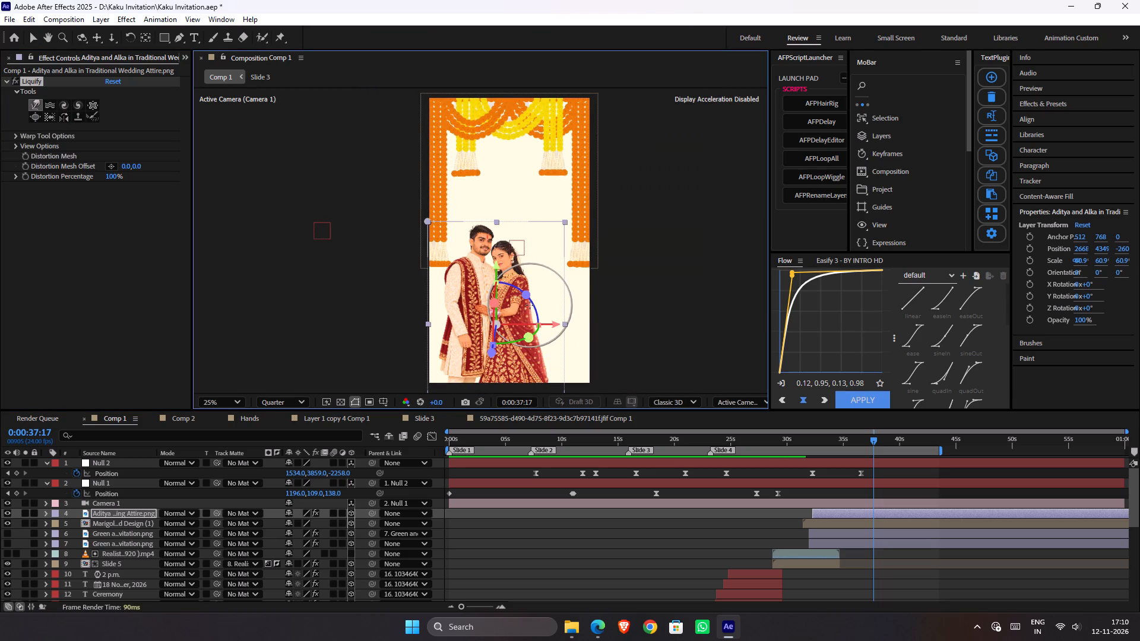
click(528, 308)
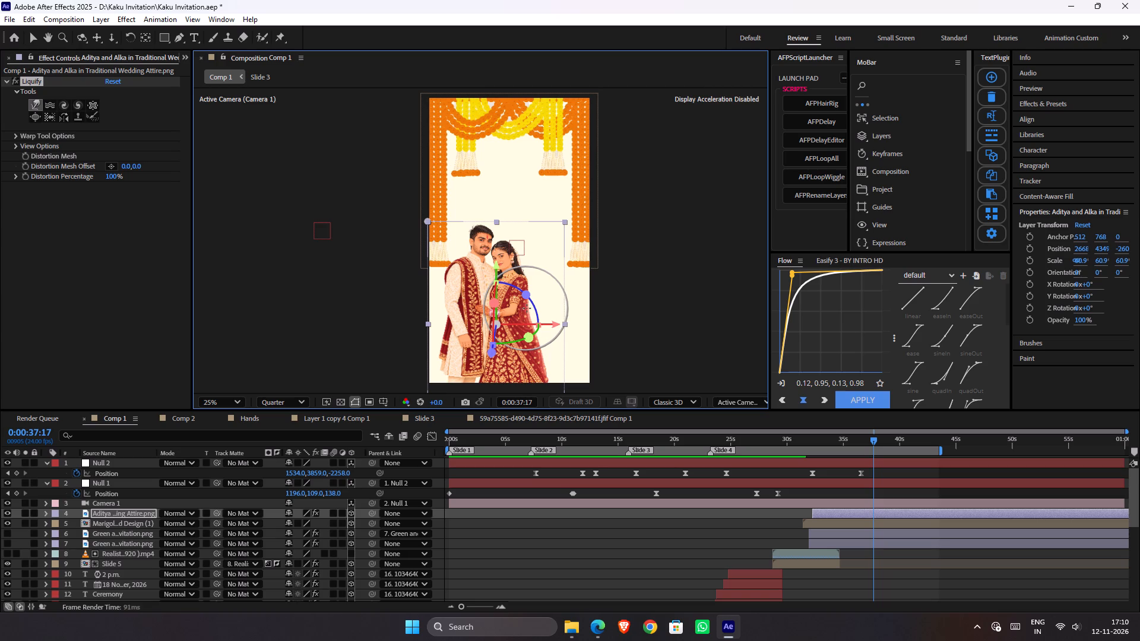
click(524, 282)
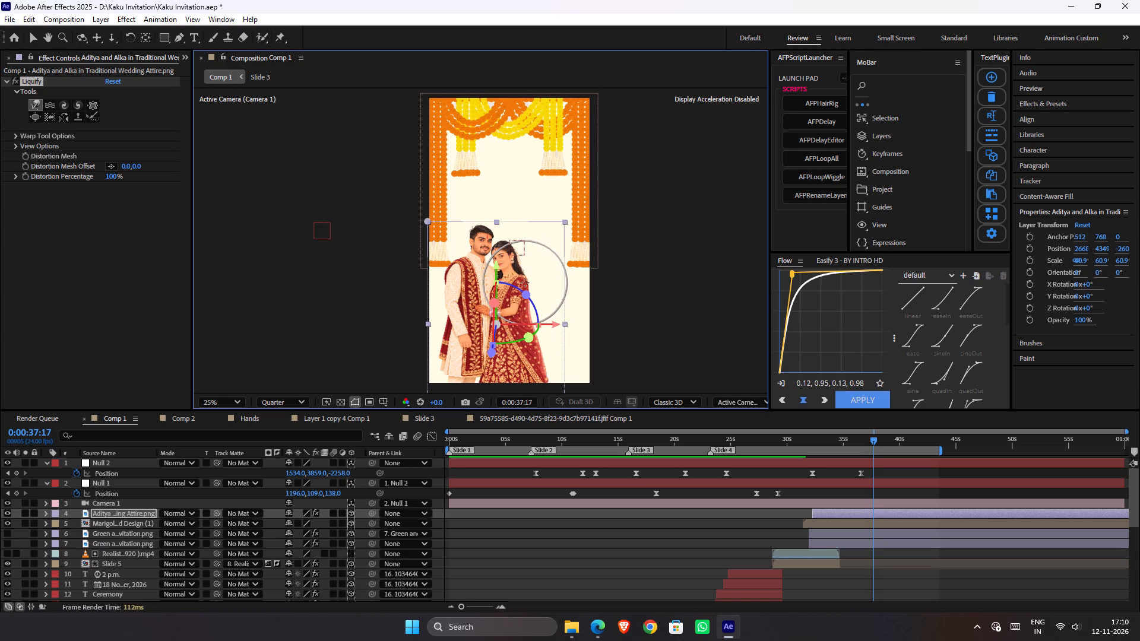
click(530, 325)
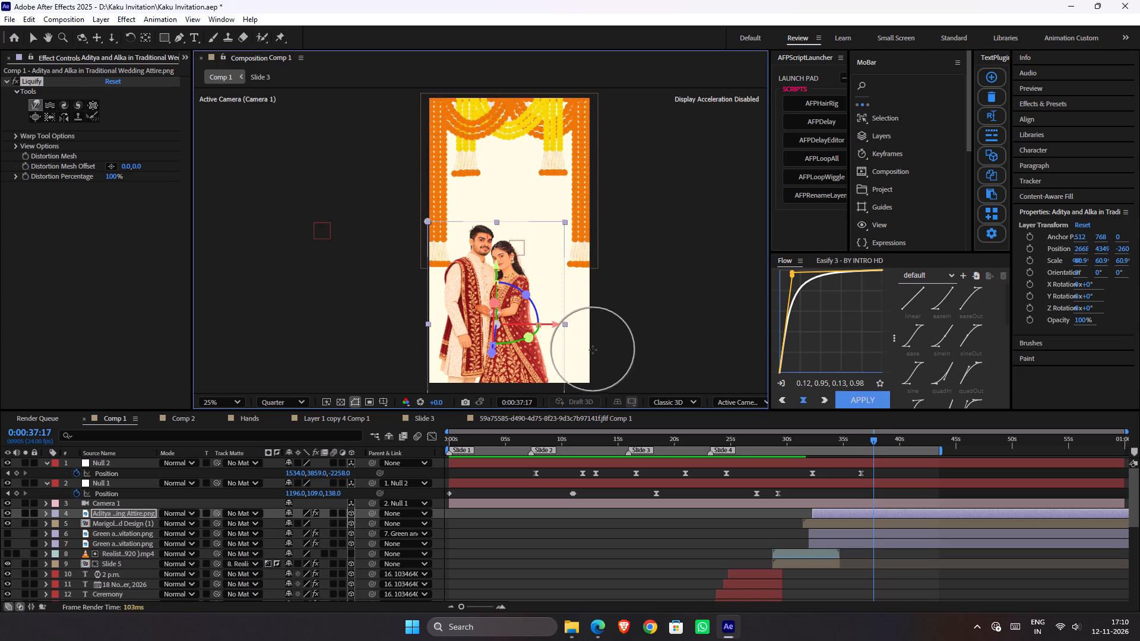
drag(542, 382, 552, 382)
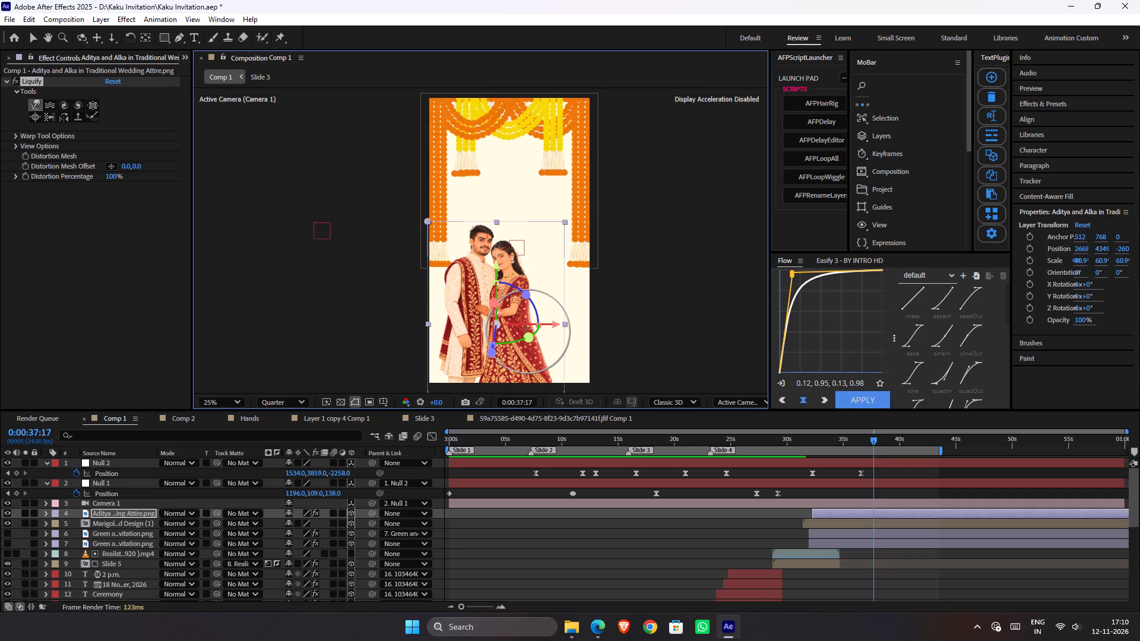
click(525, 326)
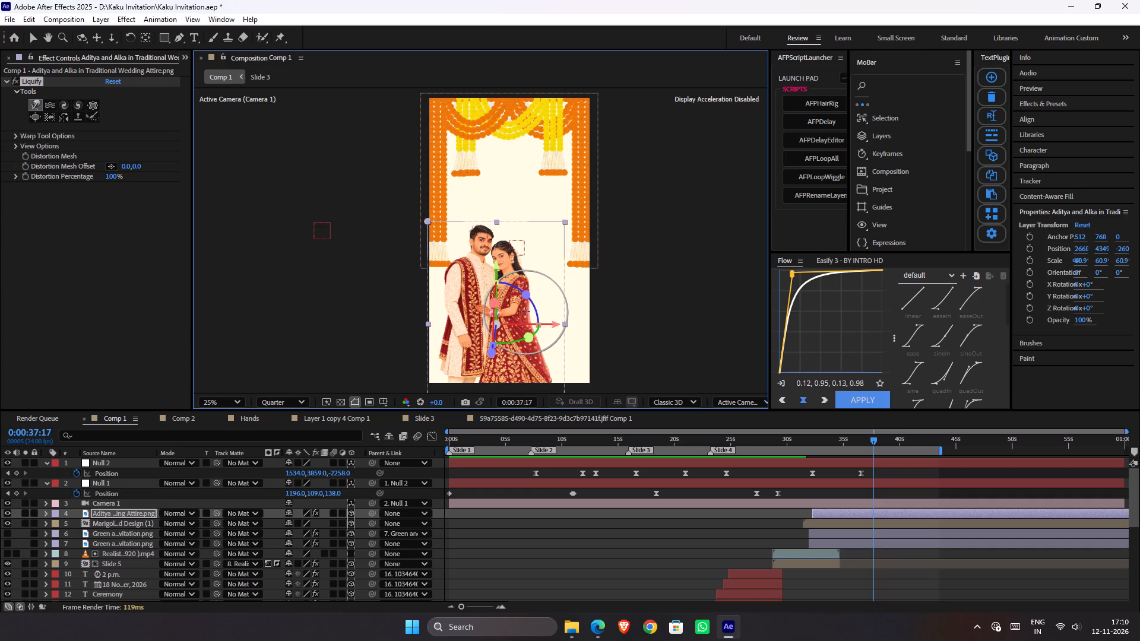
click(525, 311)
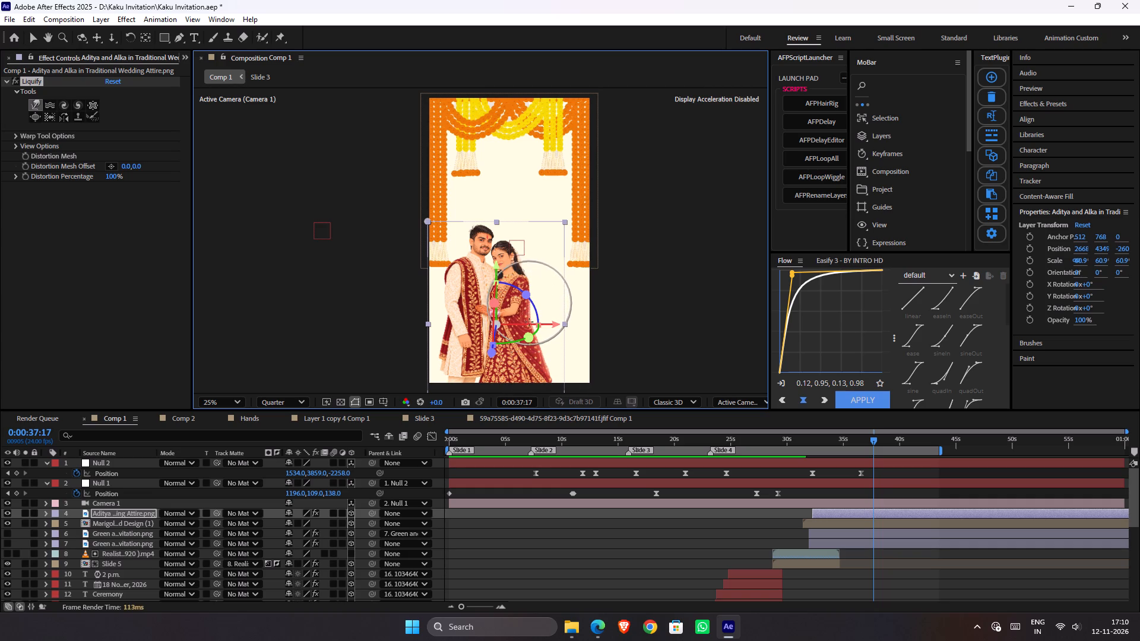
Preview the transition into the couple scene from 0:00:33:05 and save the project.
click(732, 540)
scroll(677, 272, down, 1)
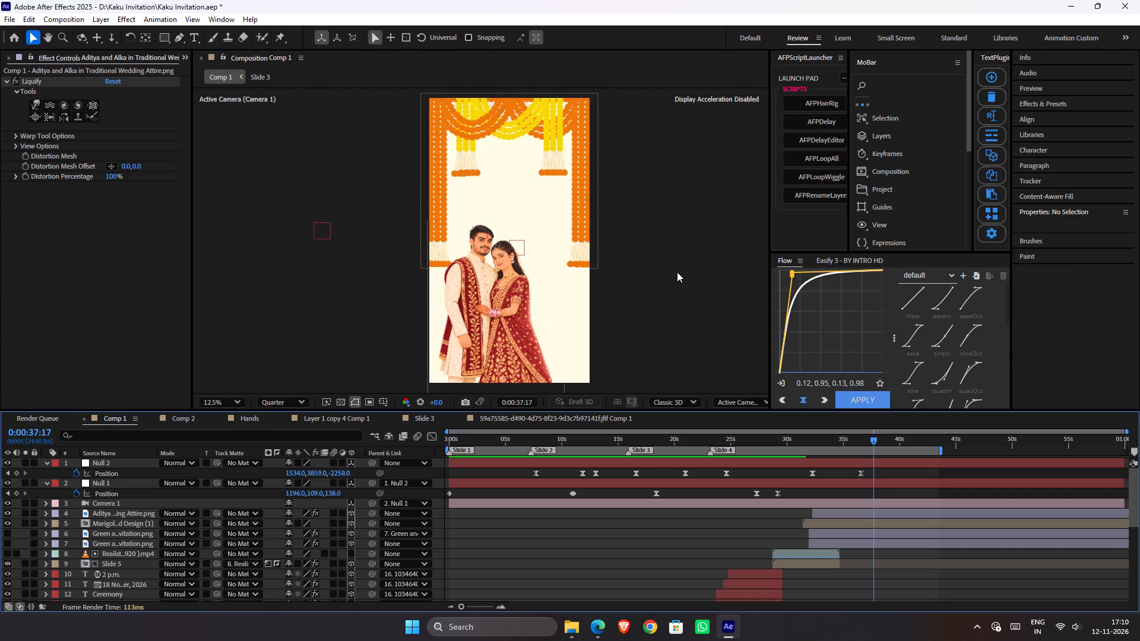
scroll(538, 307, up, 1)
drag(847, 437, 836, 439)
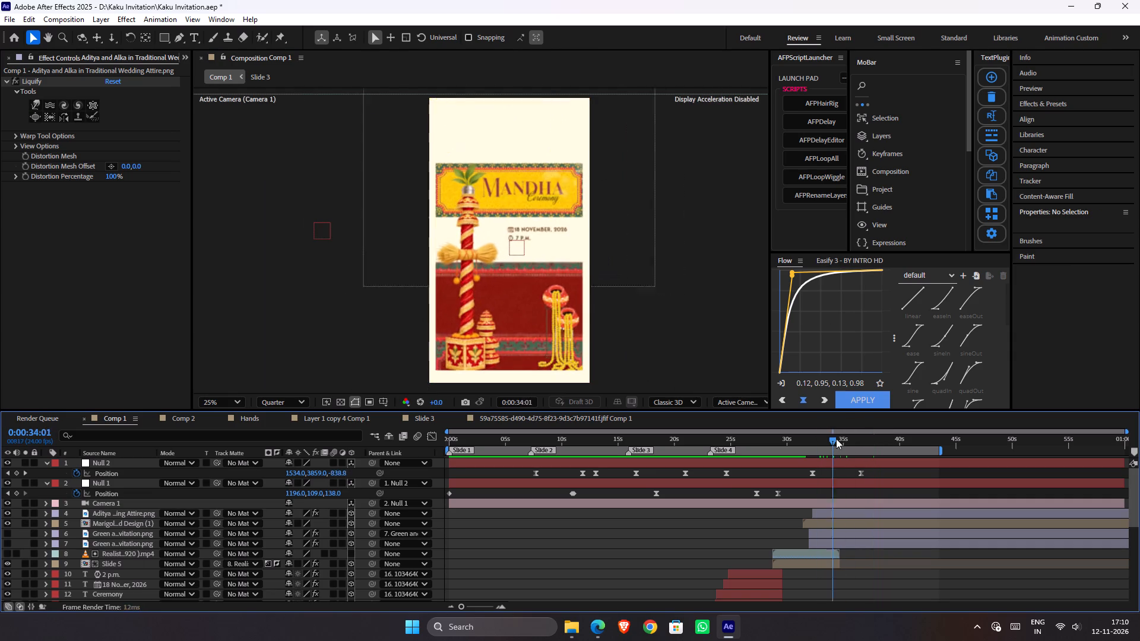
drag(836, 439, 826, 436)
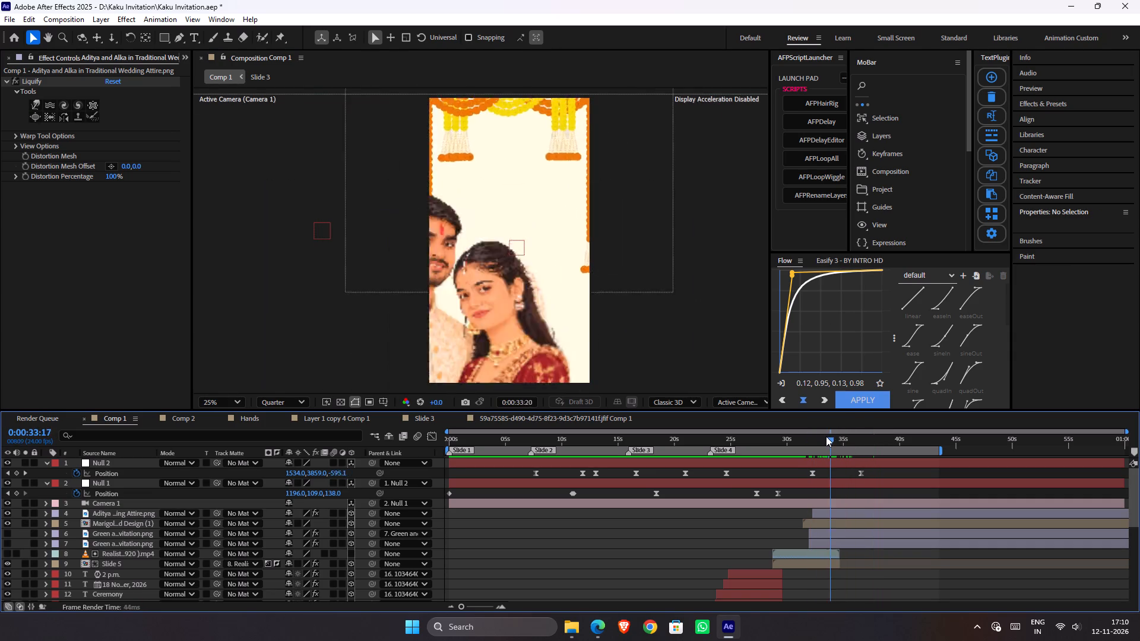
drag(826, 436, 823, 436)
key(space)
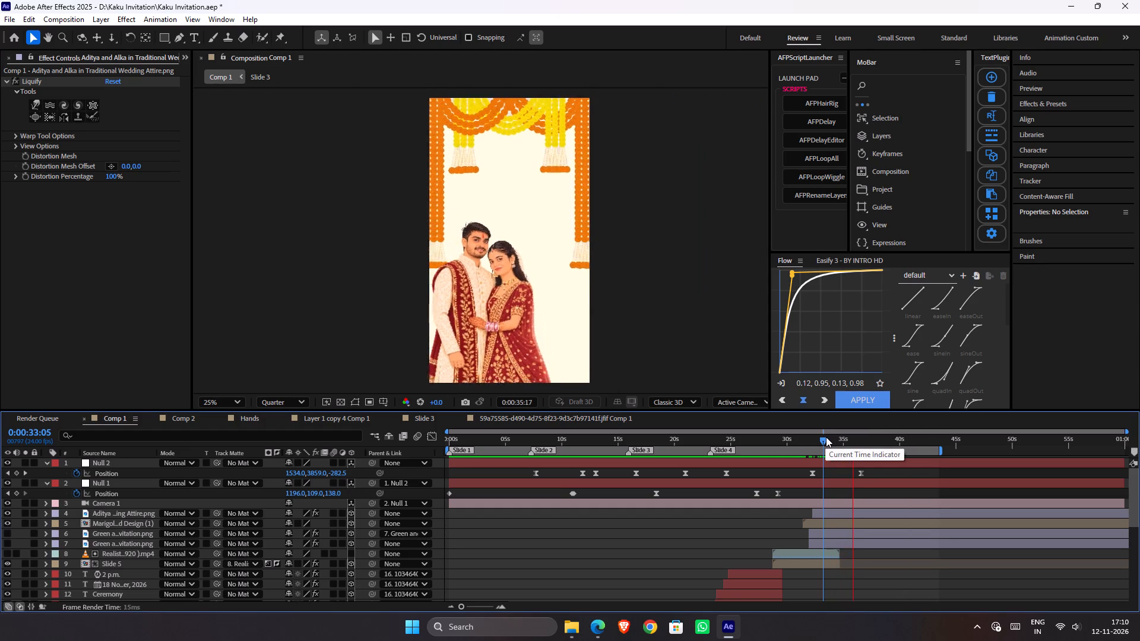
key(space)
key(ctrl+s)
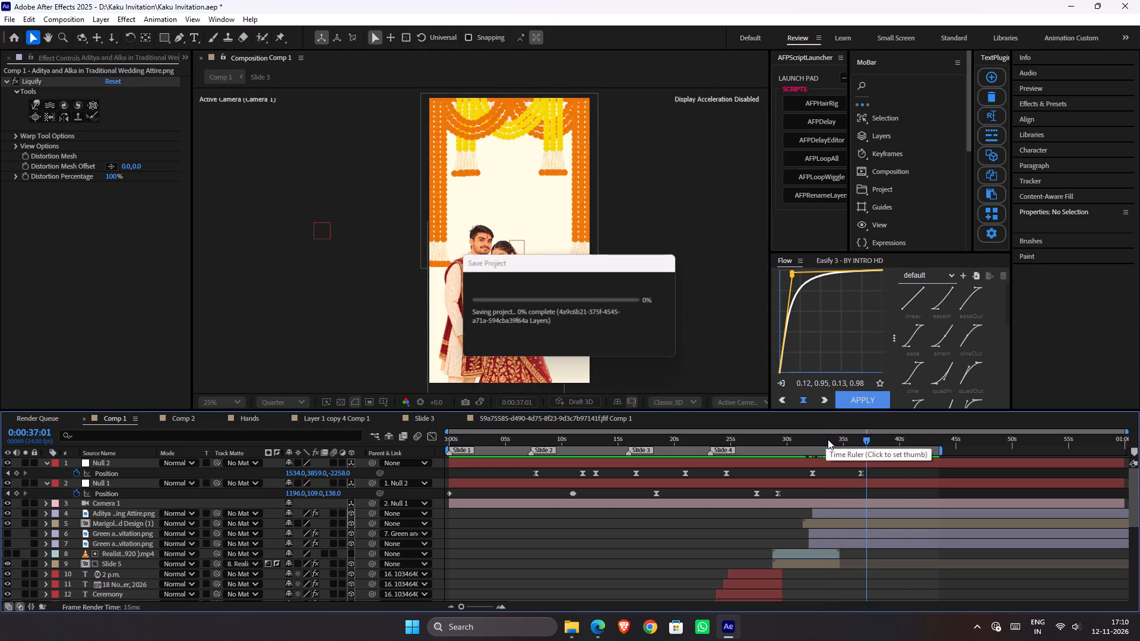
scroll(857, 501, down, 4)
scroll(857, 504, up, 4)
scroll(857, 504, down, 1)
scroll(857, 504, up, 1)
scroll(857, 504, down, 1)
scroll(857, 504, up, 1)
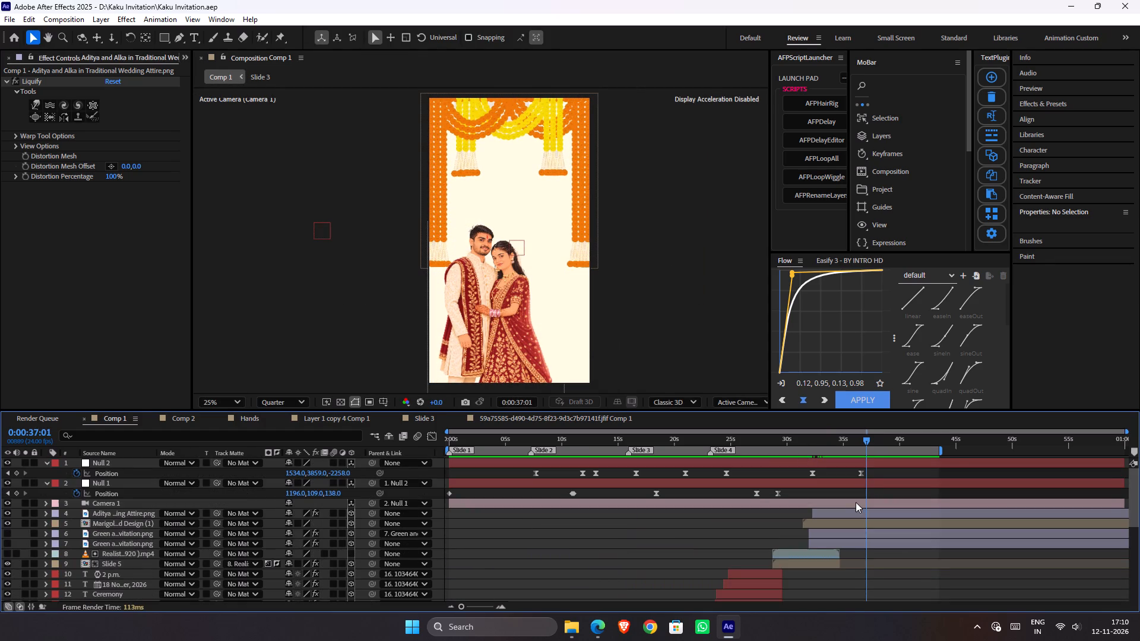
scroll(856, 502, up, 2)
At 0:00:42:04, keyframe Null 1's Position with Z at -111, keeping X and Y.
drag(822, 442, 809, 446)
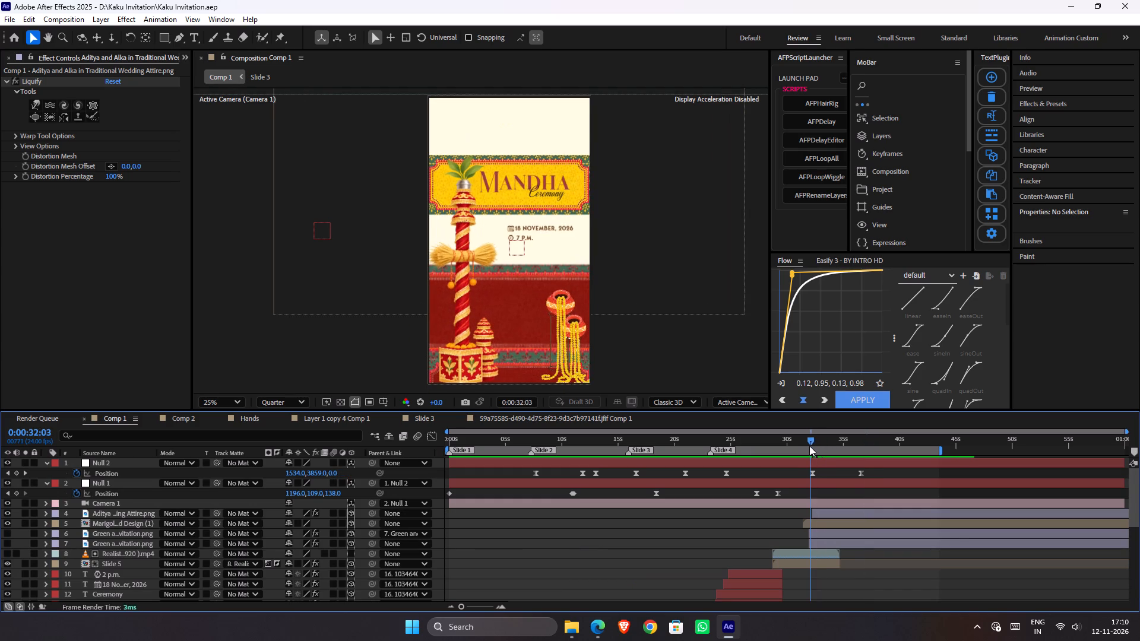
drag(809, 446, 924, 448)
drag(331, 496, 321, 496)
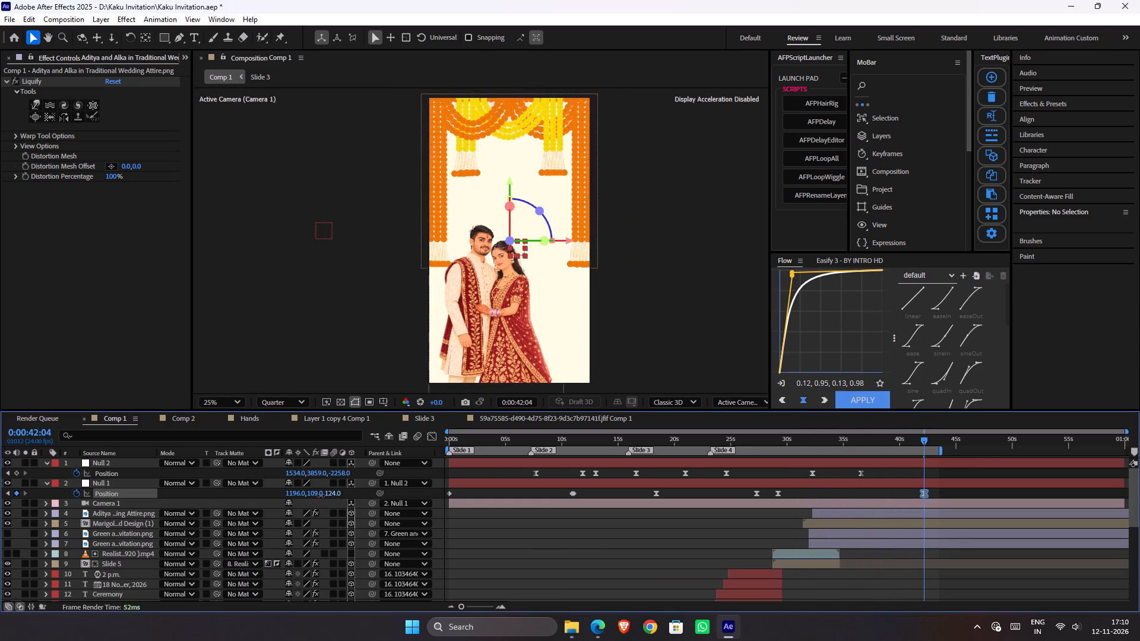
drag(321, 496, 229, 491)
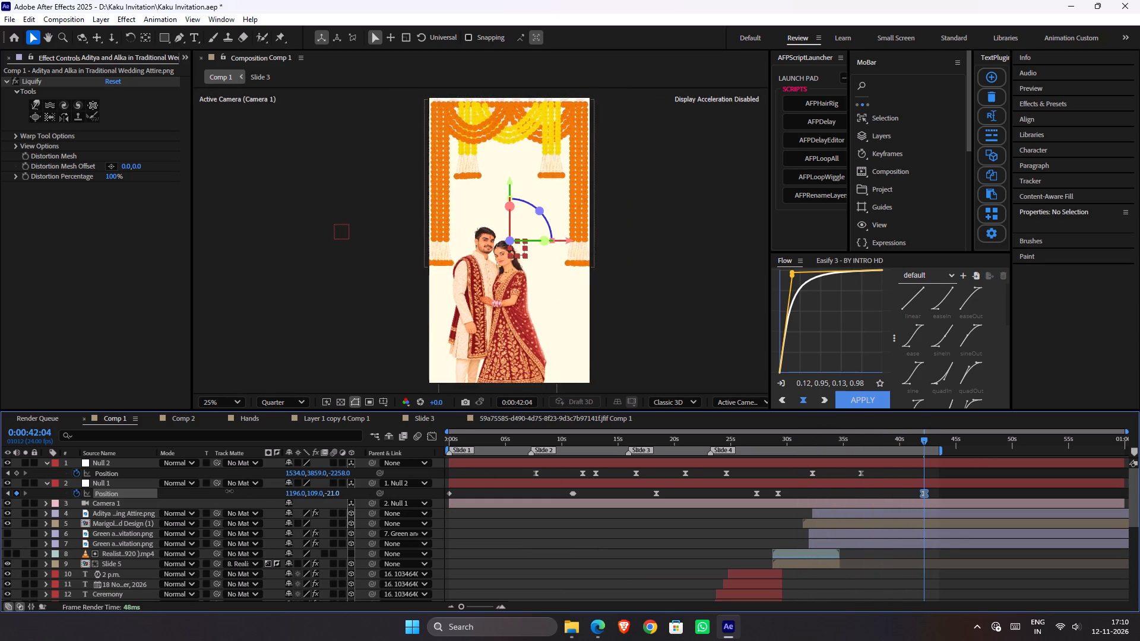
drag(229, 491, 195, 488)
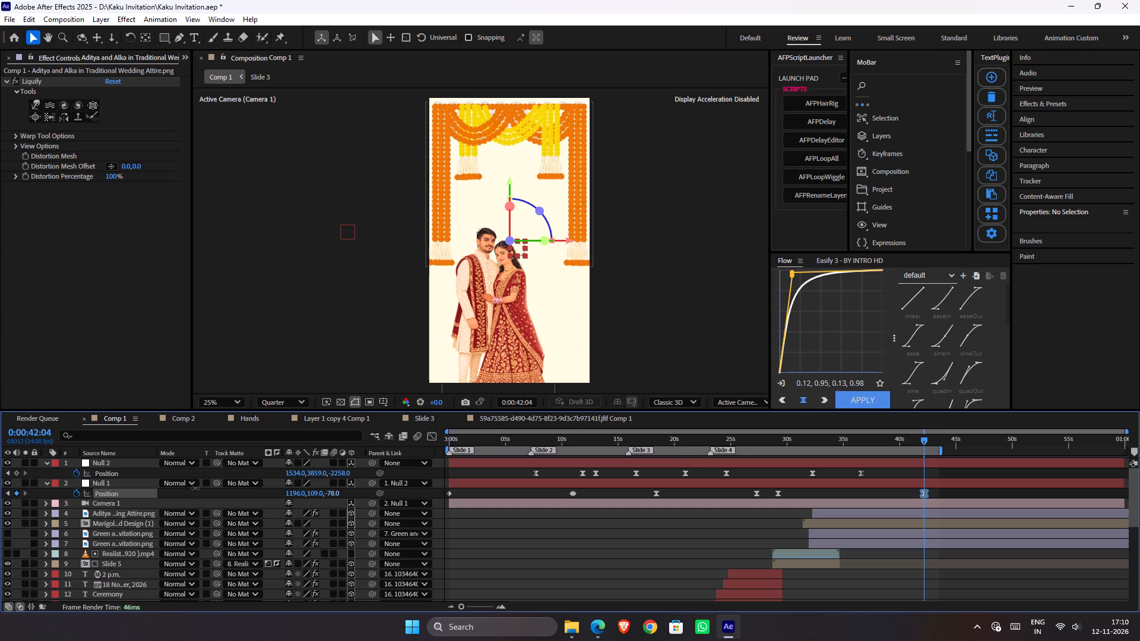
drag(195, 488, 176, 488)
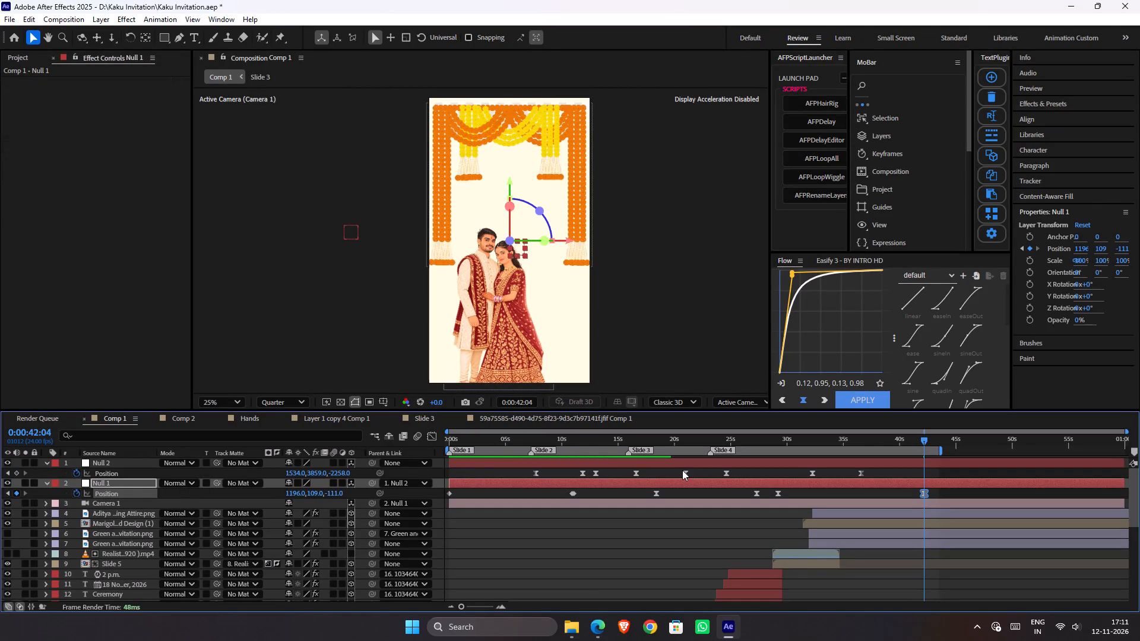
Set Null 1's Position keyframe at 0:00:29:05 to Z 218.
key(j)
text(jj)
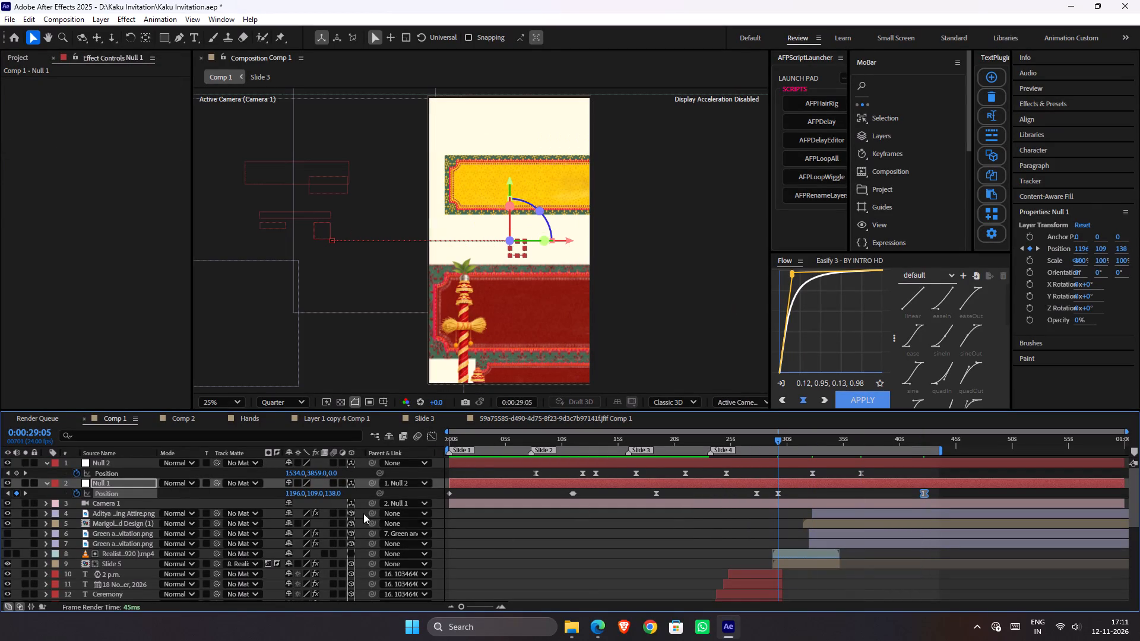
drag(332, 494, 347, 494)
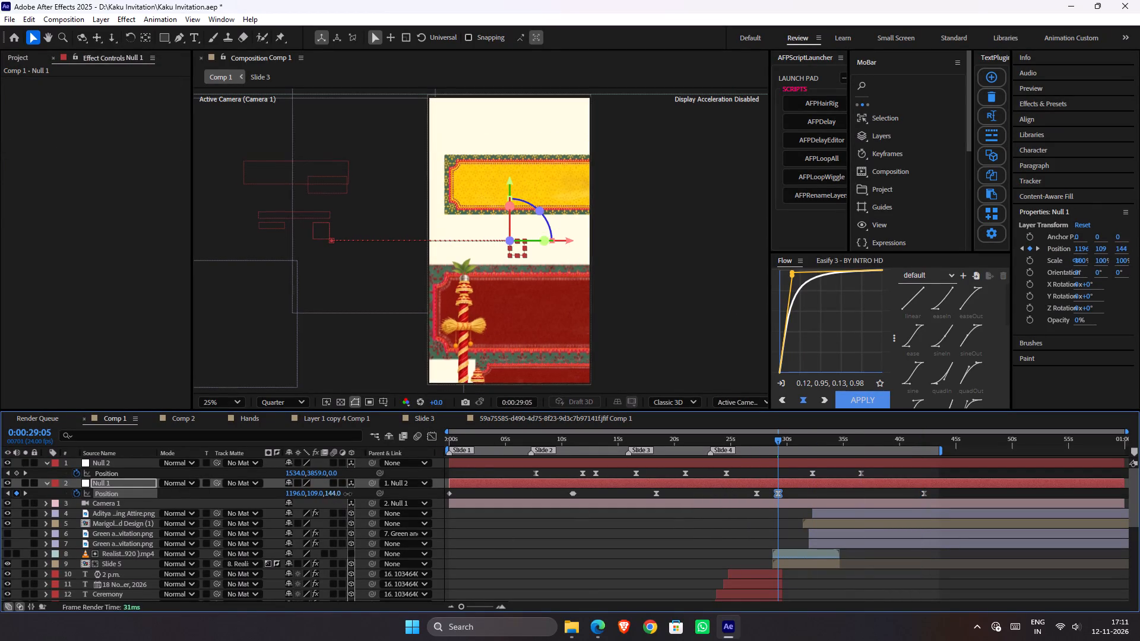
drag(347, 494, 381, 494)
Preview the animation from 0:00:26:05 through the couple scene and save the project.
click(740, 433)
click(744, 436)
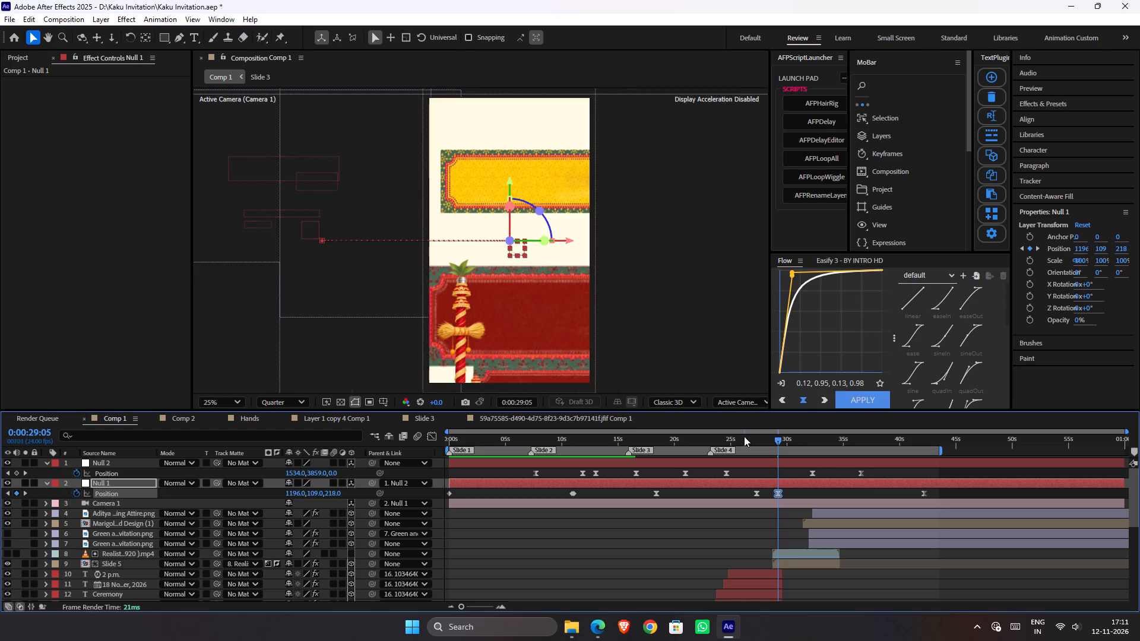
key(space)
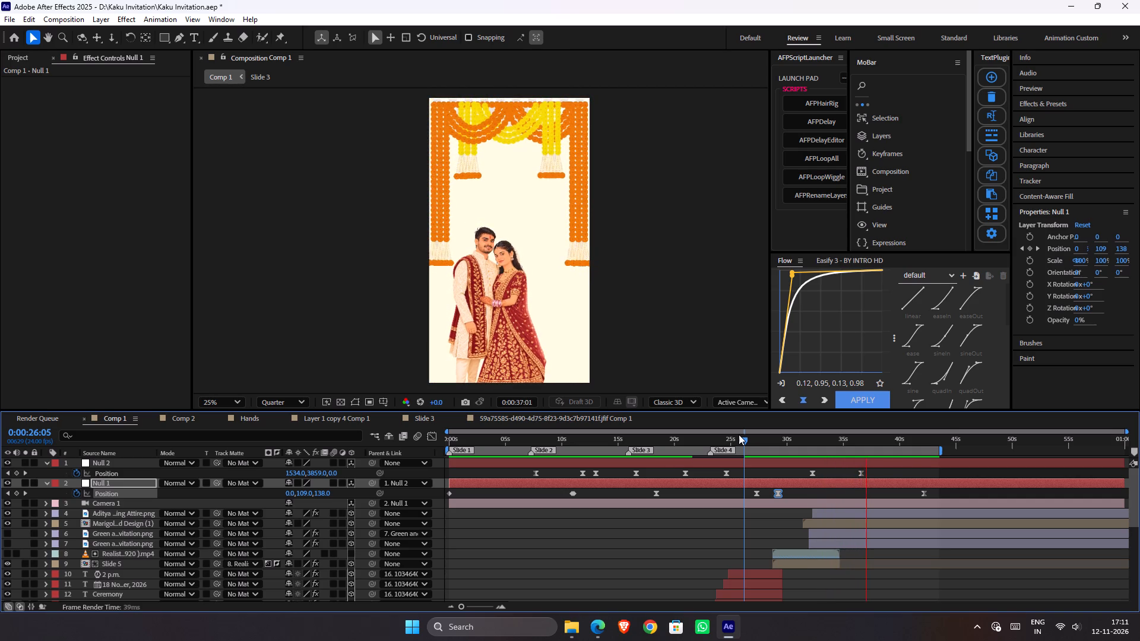
key(space)
key(ctrl+s)
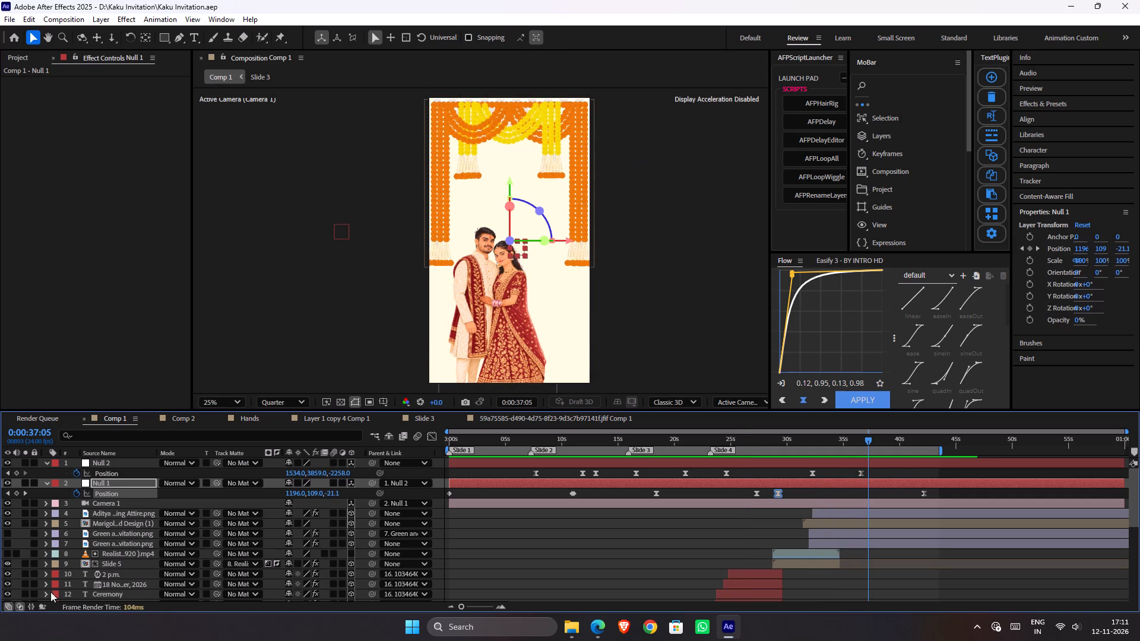
Bring the marigold decor layer forward to Z -699 and lower it to about Y 3344.
click(121, 505)
click(122, 522)
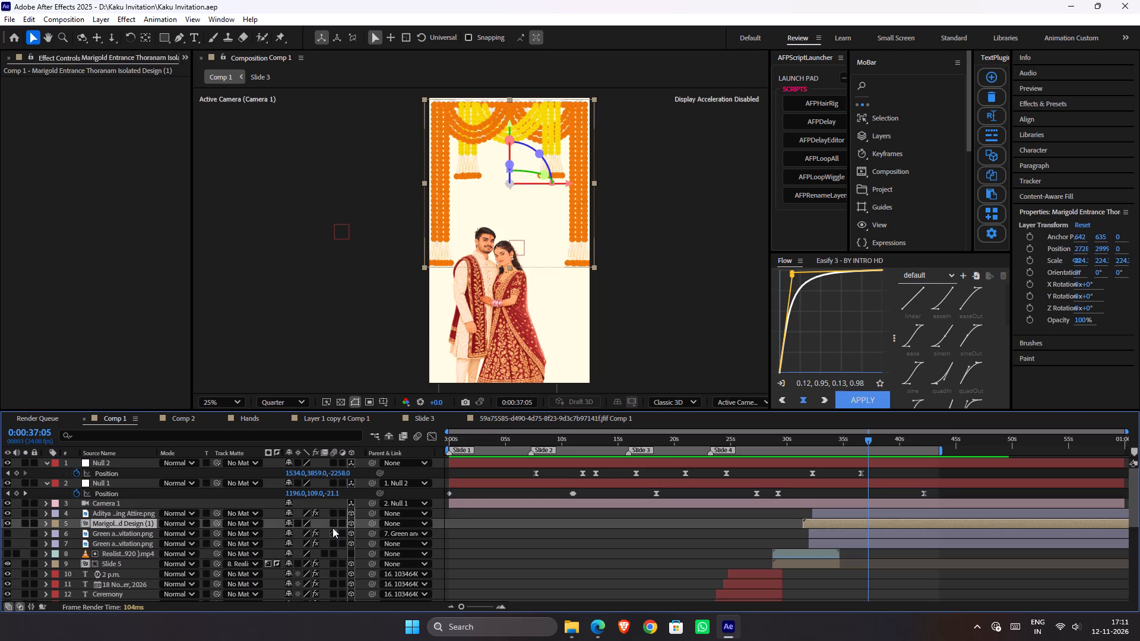
key(p)
drag(330, 536, 292, 537)
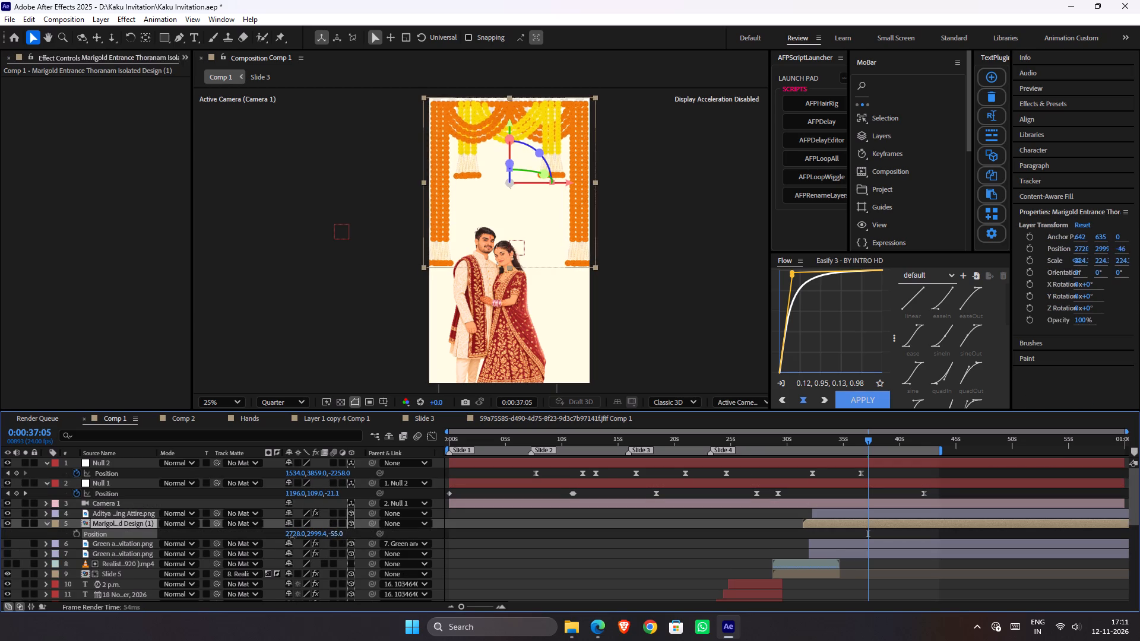
drag(292, 537, 0, 621)
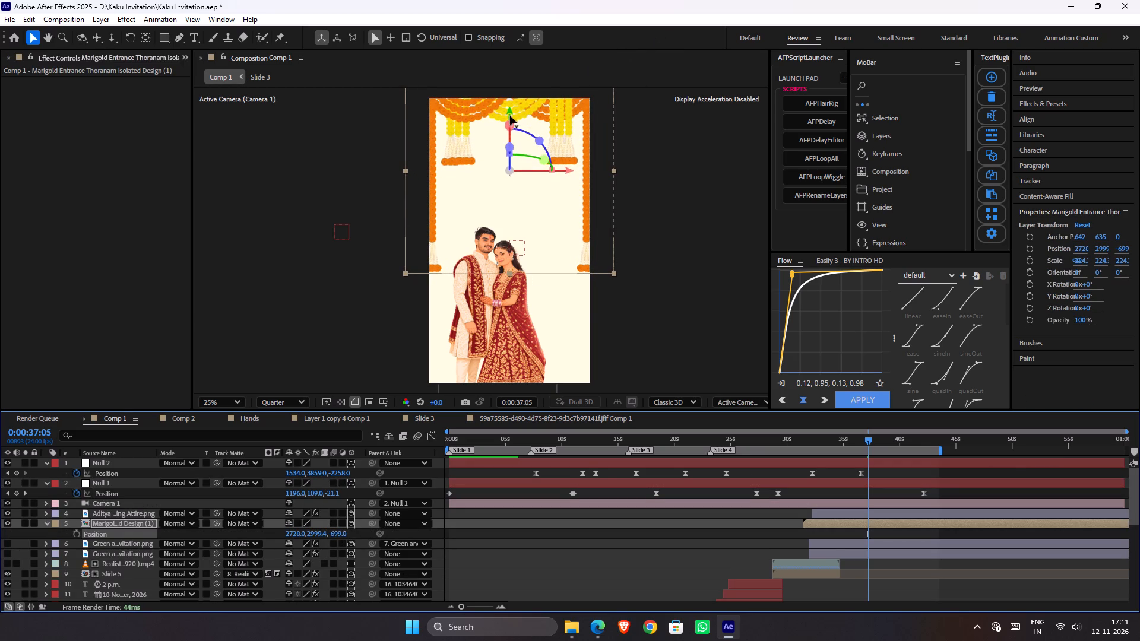
drag(512, 114, 511, 141)
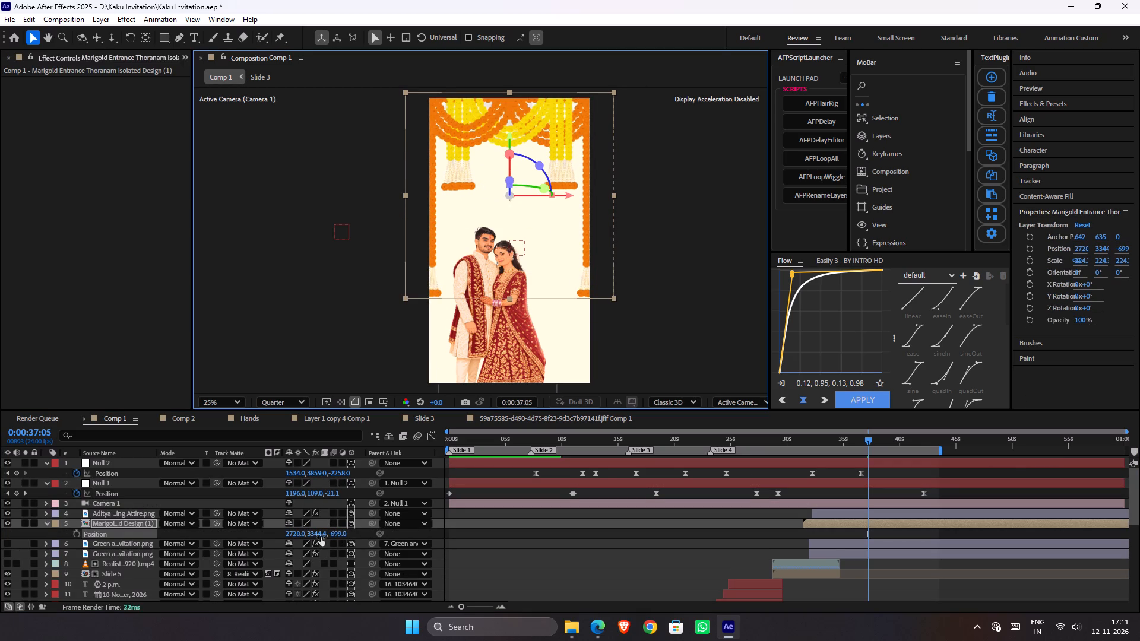
Bring the marigold decor layer forward to Z -1322, scale it down to about 166%, and place it at about Y 3344.
drag(337, 535, 0, 569)
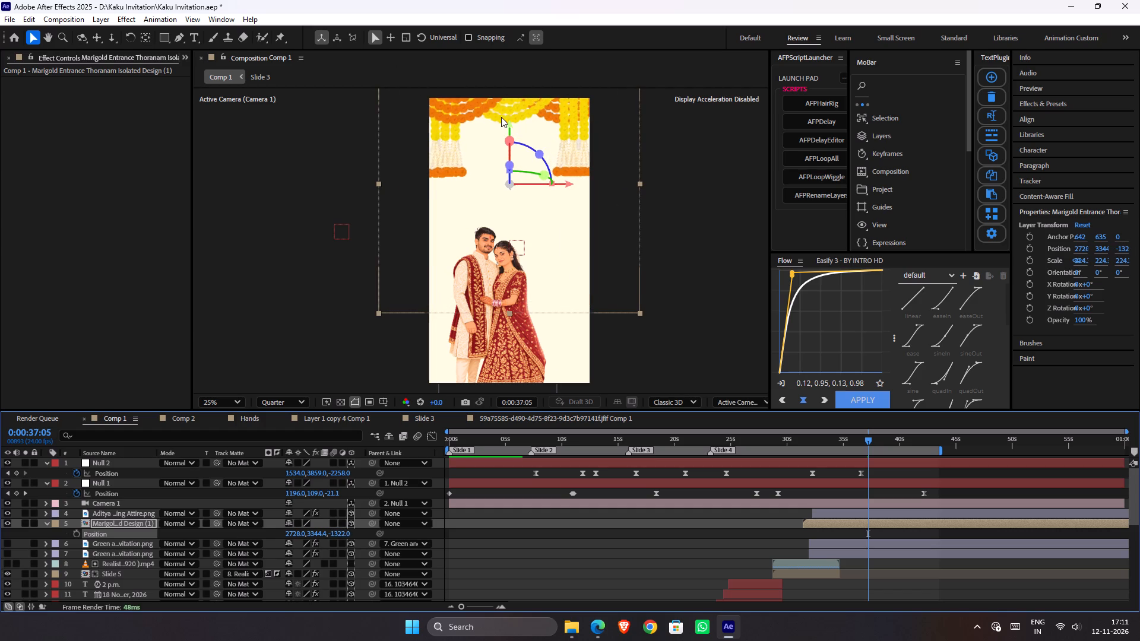
drag(508, 126, 507, 145)
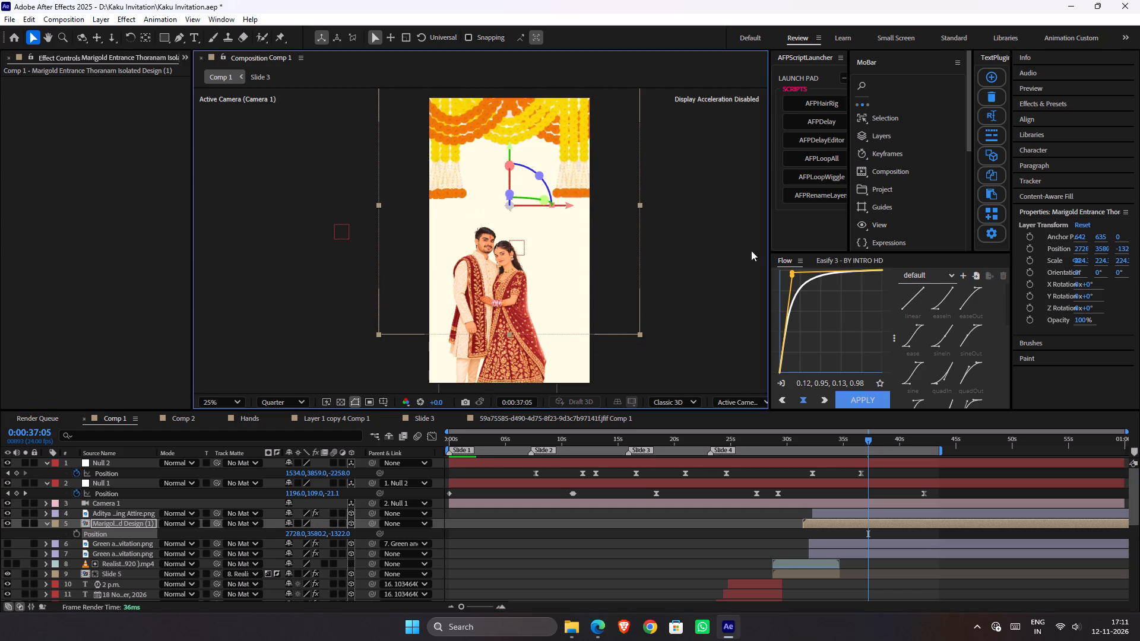
drag(639, 206, 606, 208)
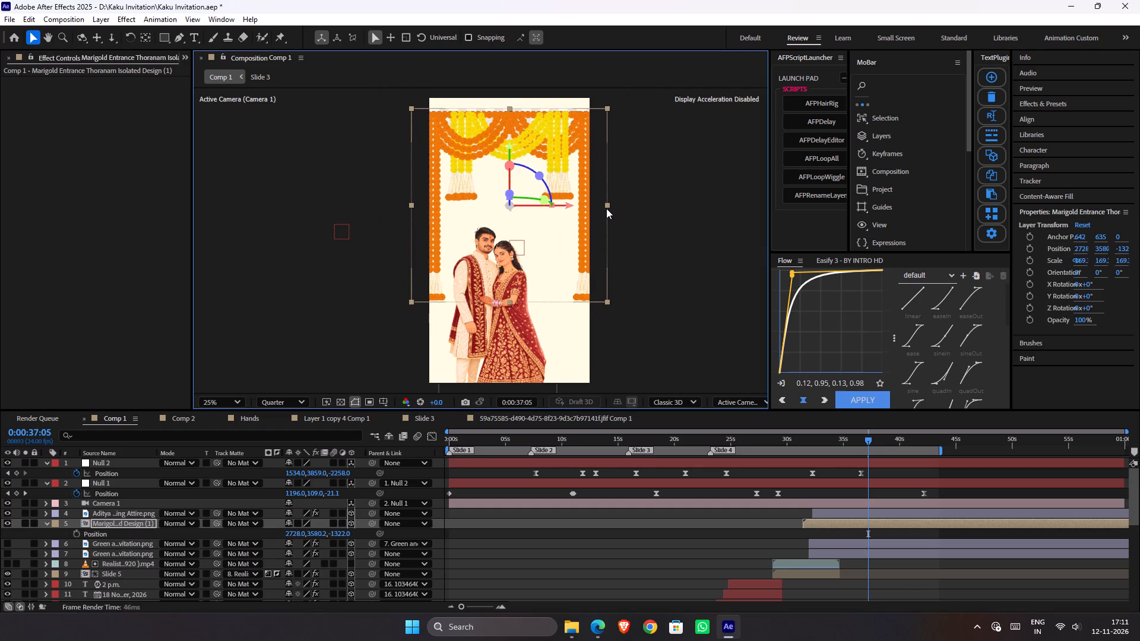
drag(606, 208, 605, 209)
drag(508, 148, 508, 126)
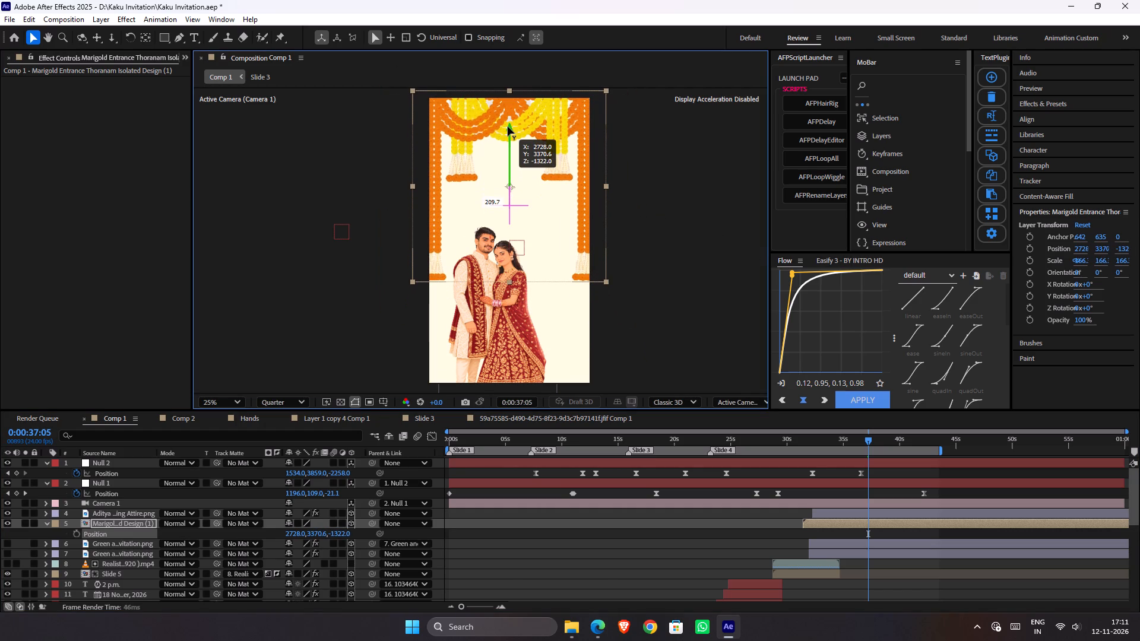
drag(508, 126, 509, 124)
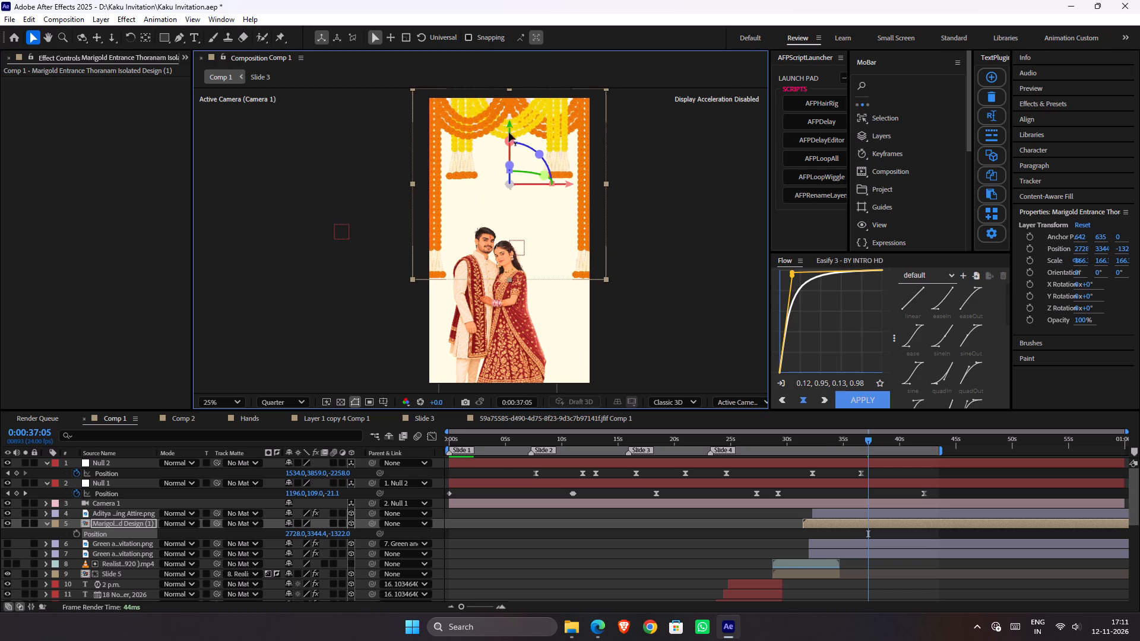
Apply Gaussian Blur to the marigold decor layer with a Blurriness of 7.7.
key(ctrl+space)
key(g)
key(a)
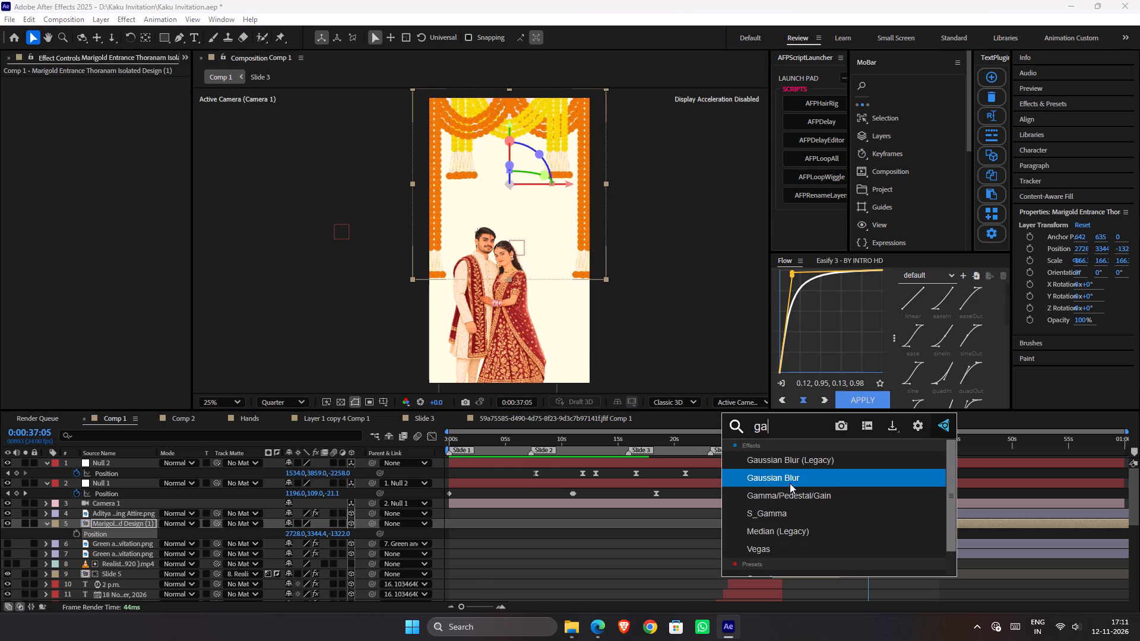
click(789, 479)
click(111, 114)
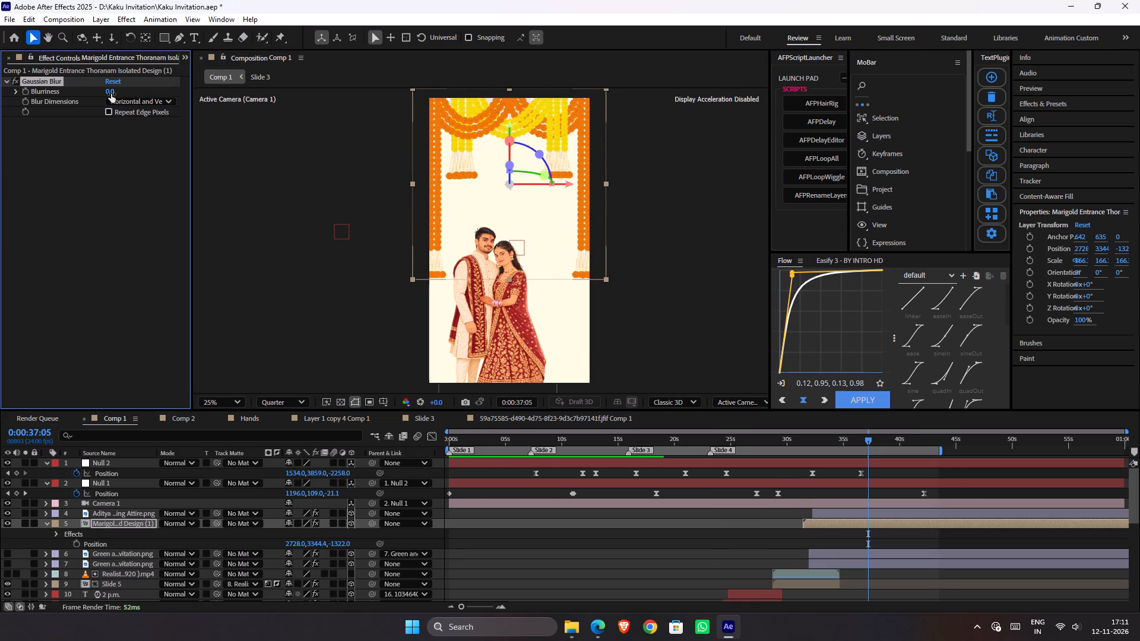
drag(111, 94, 179, 90)
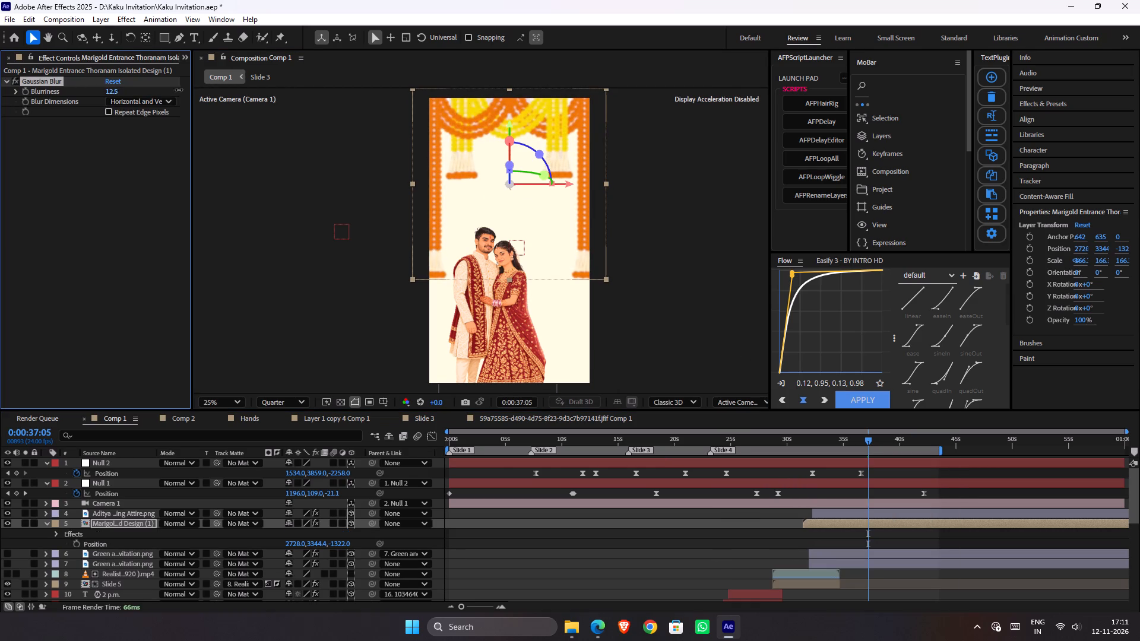
drag(179, 90, 52, 115)
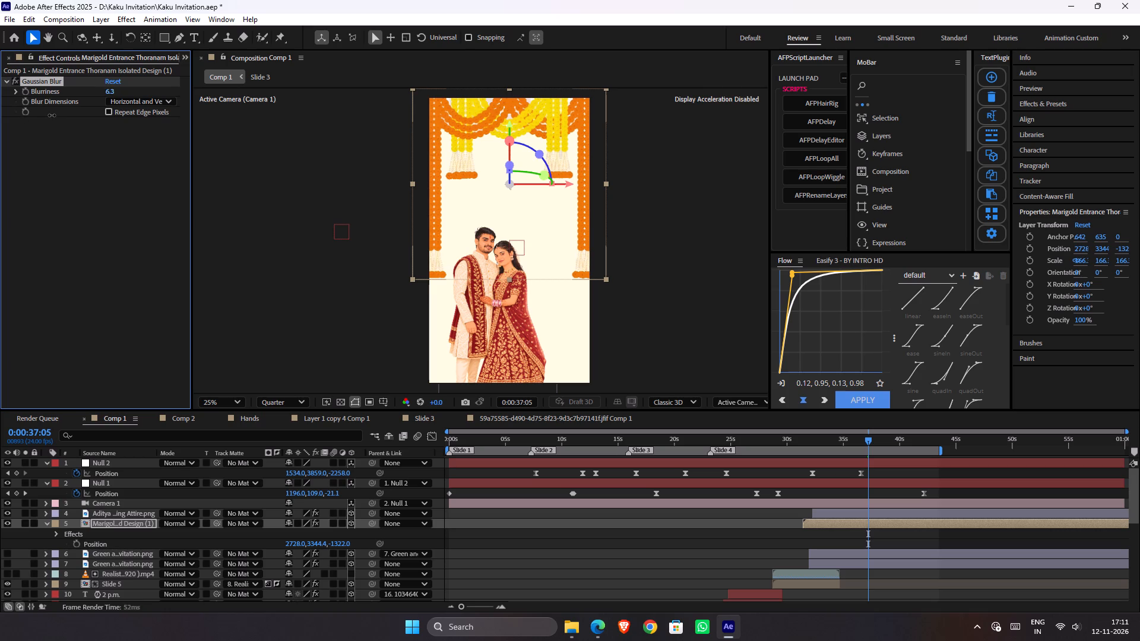
drag(52, 115, 58, 114)
Preview the couple scene from about 0:00:31:00 with the blurred marigold decor and save the project.
drag(850, 440, 816, 440)
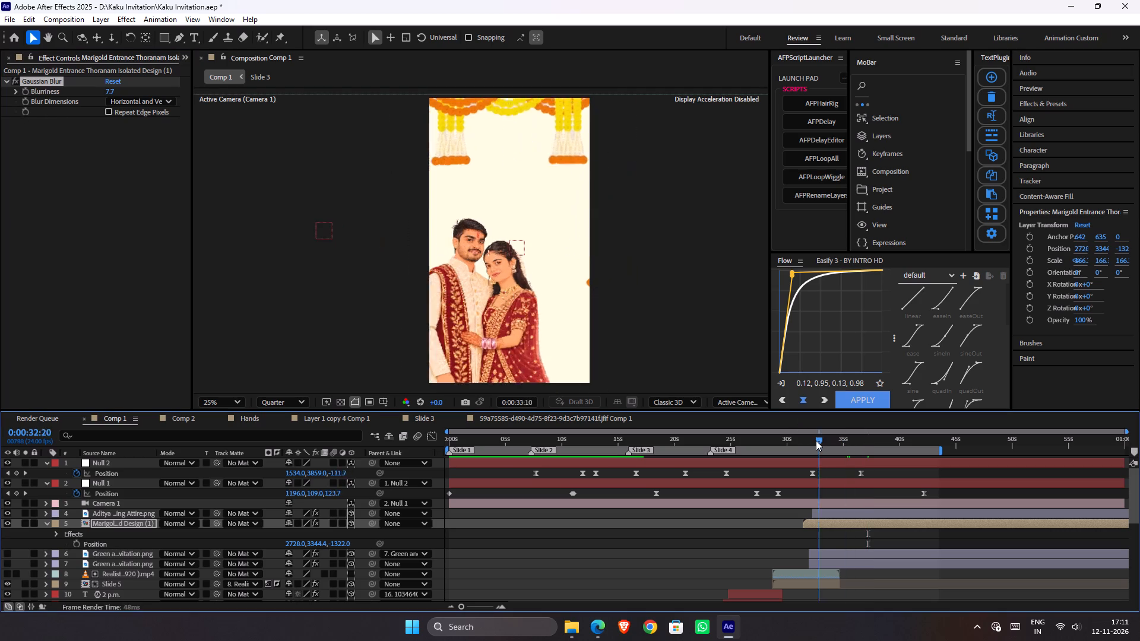
drag(816, 440, 803, 442)
key(space)
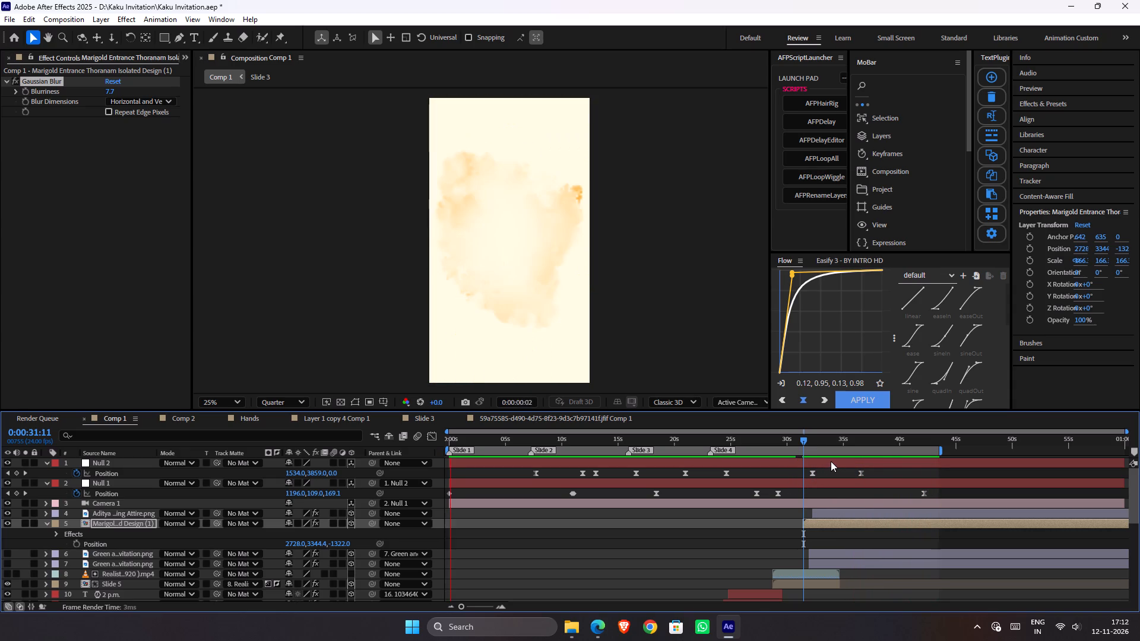
click(812, 440)
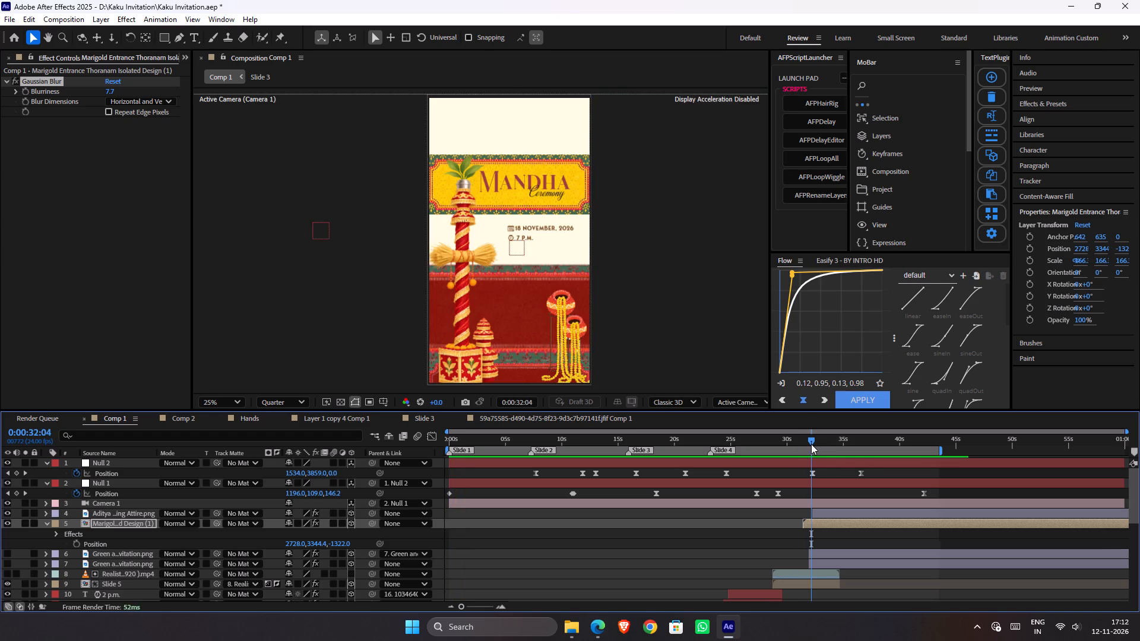
drag(811, 444, 799, 444)
key(space)
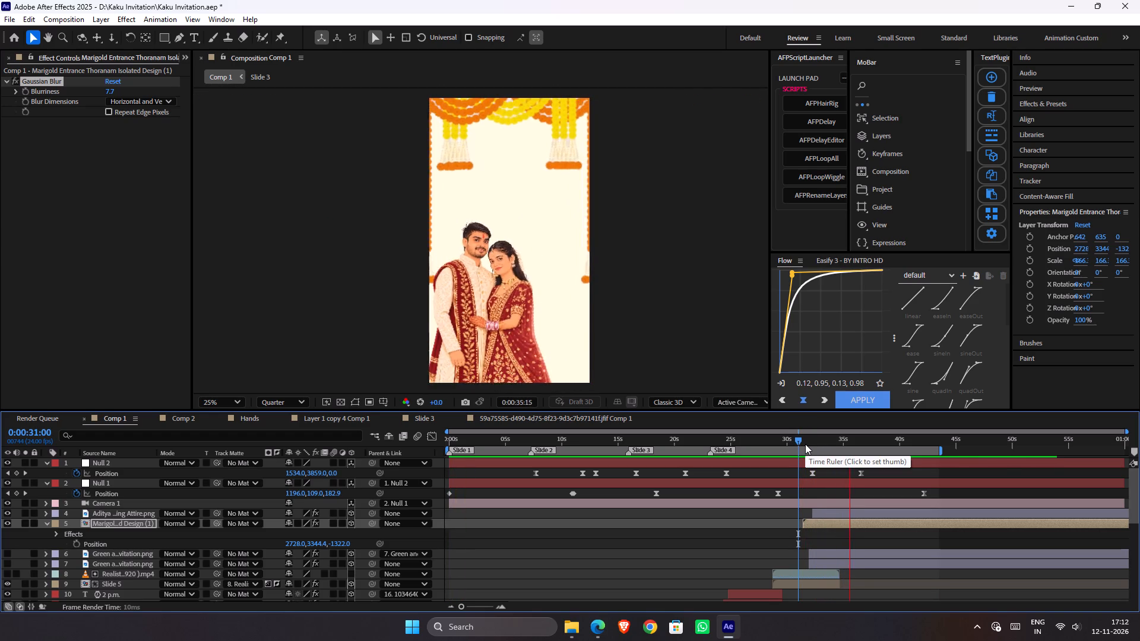
key(space)
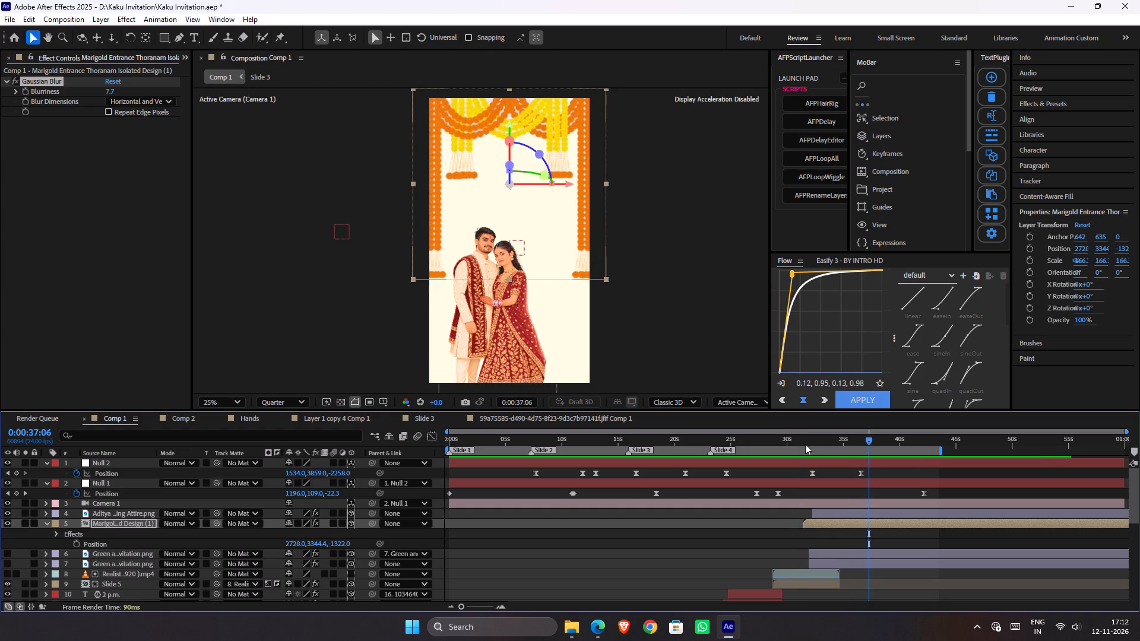
key(ctrl+s)
Switch to File Explorer and examine the assets in the wedding invitation footage folder, returning to the After Effects project.
key(alt+Tab)
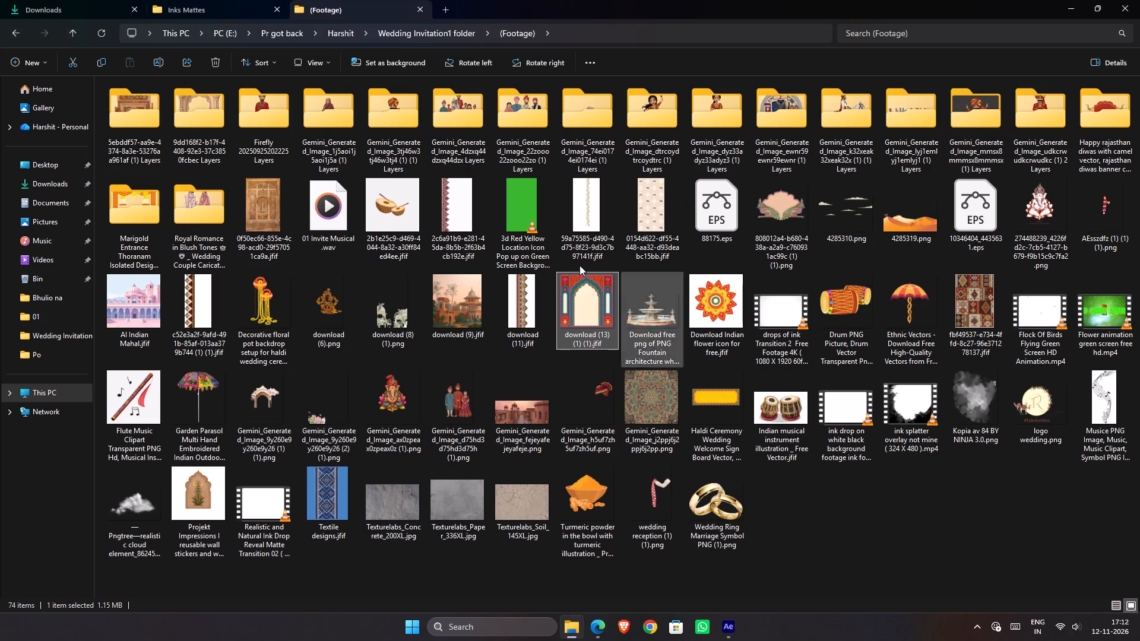
click(508, 312)
click(506, 399)
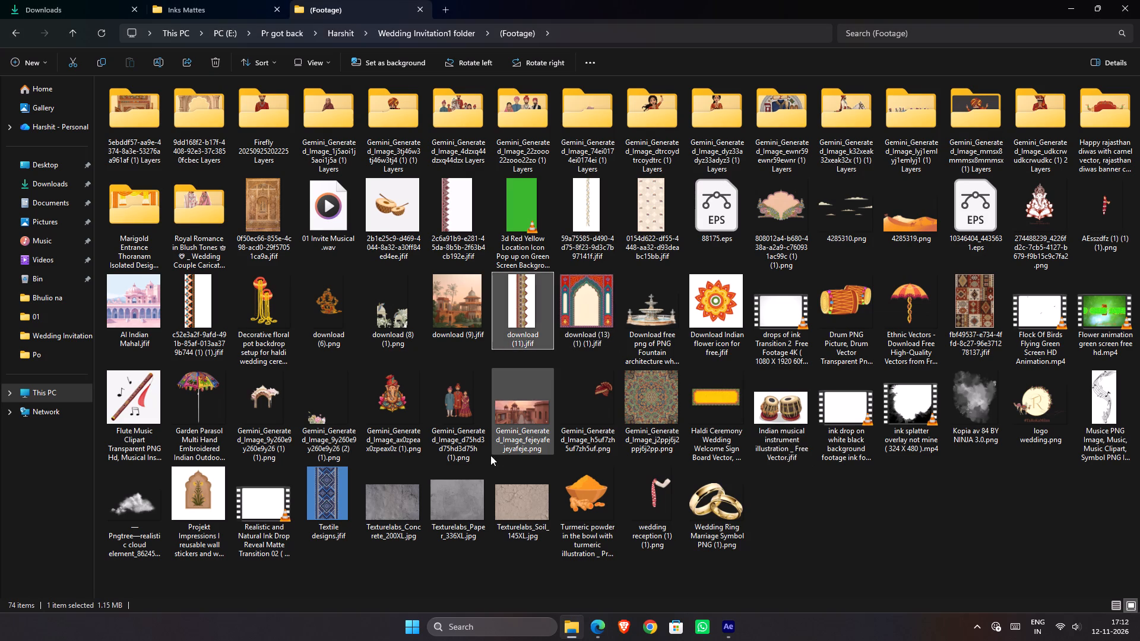
click(648, 420)
click(796, 421)
key(alt+Tab)
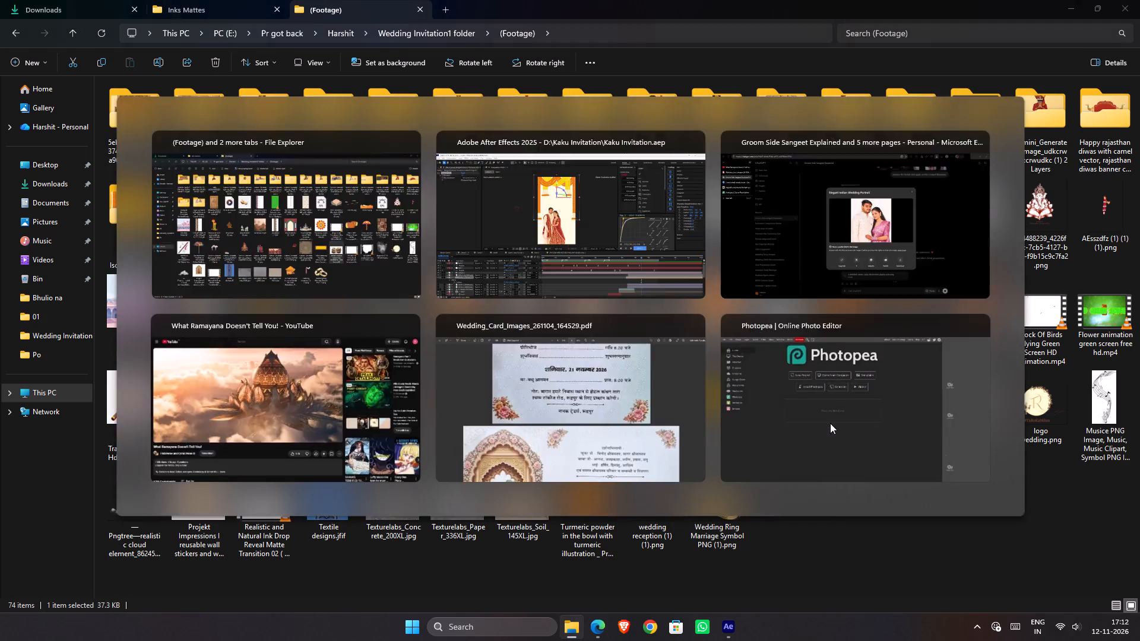
Preview the animation from 0:00:19:08 through the couple scene and save the project.
drag(850, 439, 802, 435)
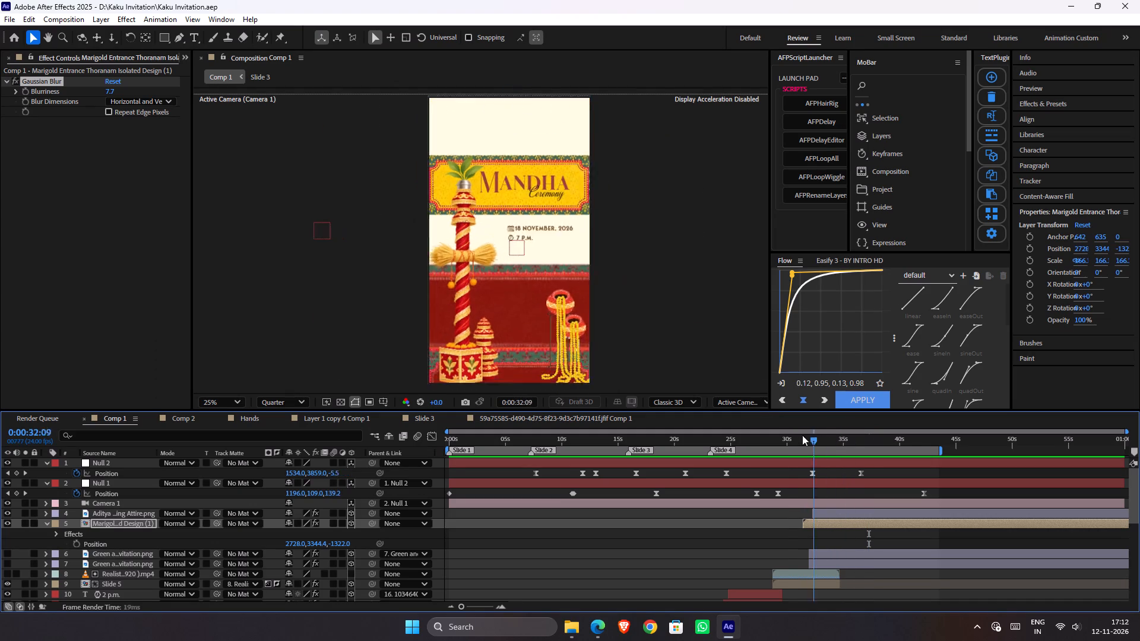
drag(802, 435, 708, 433)
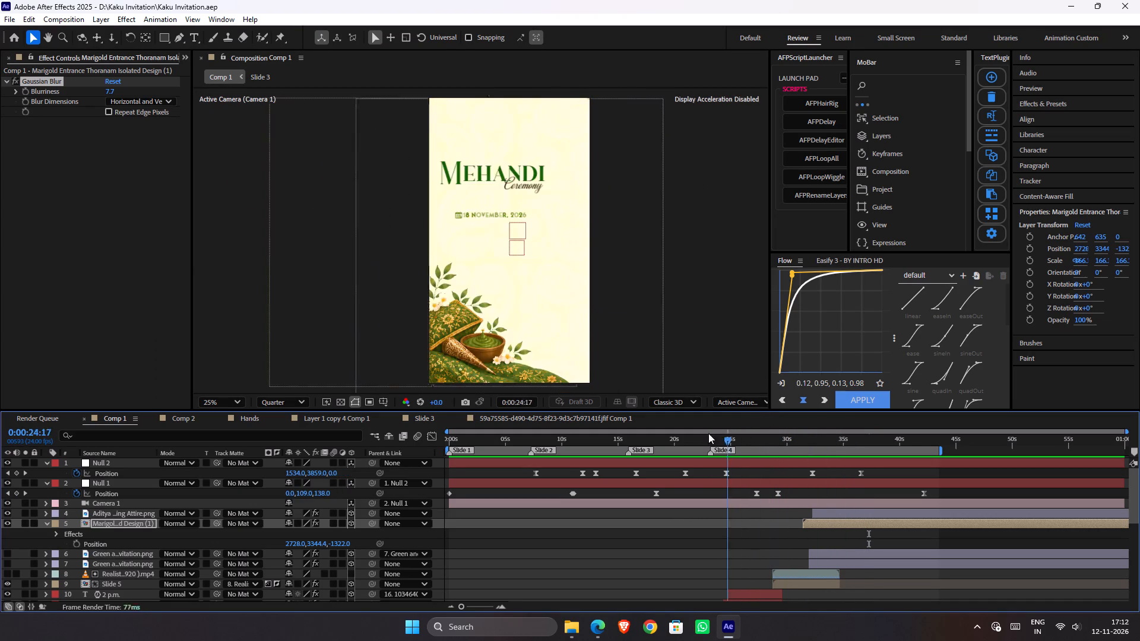
drag(708, 433, 667, 446)
key(space)
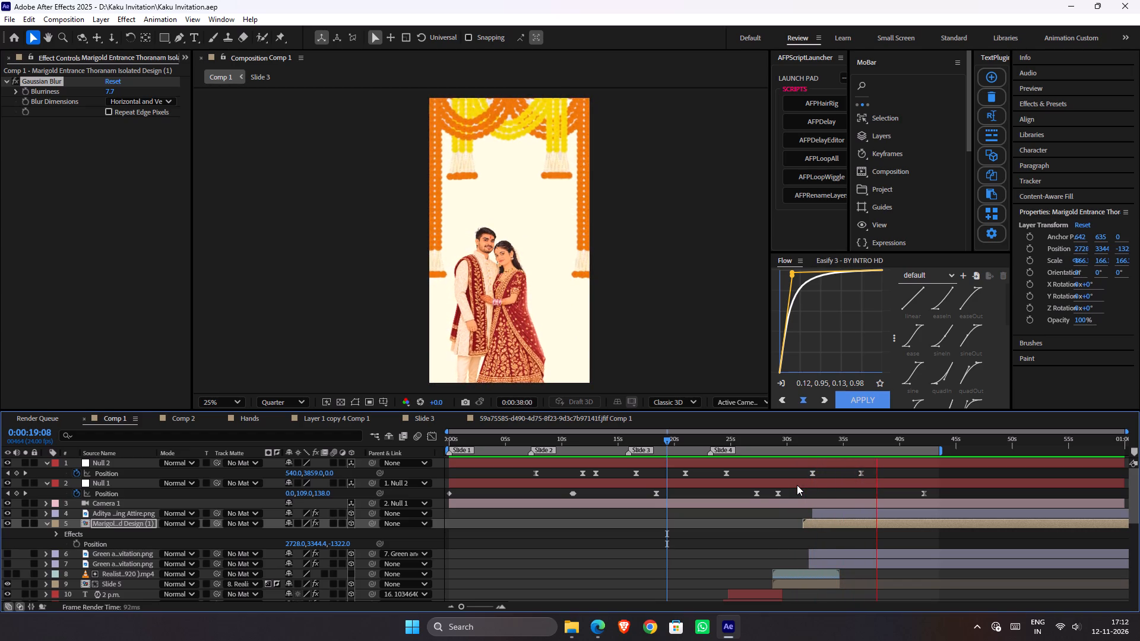
key(space)
key(ctrl+s)
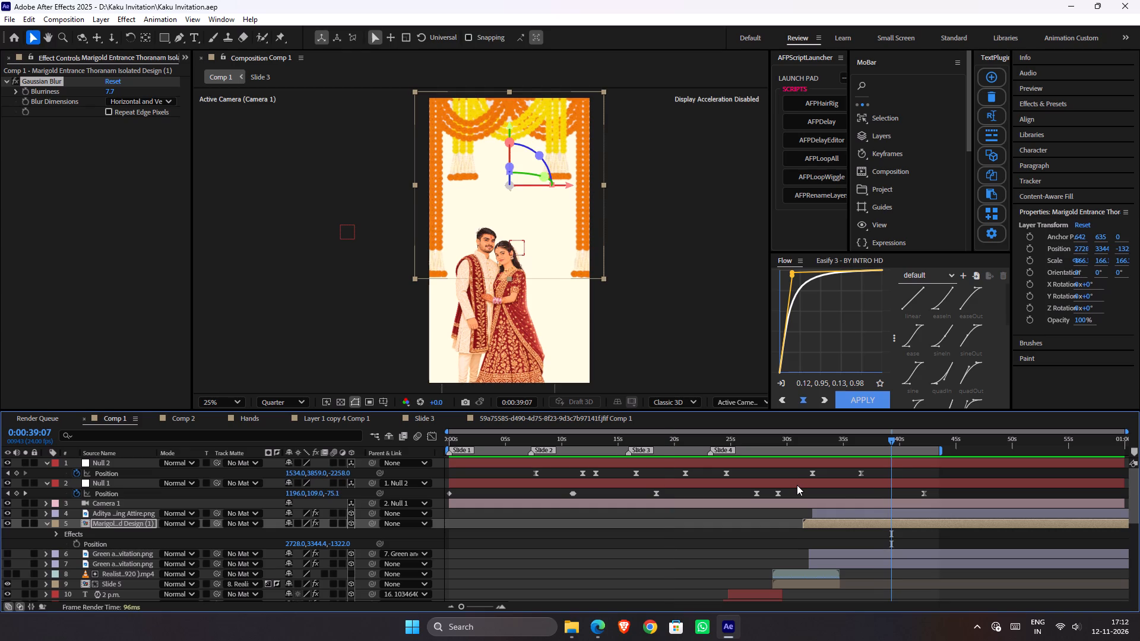
Preview the end of the camera move in the couple scene from 0:00:35:10.
drag(804, 442, 830, 463)
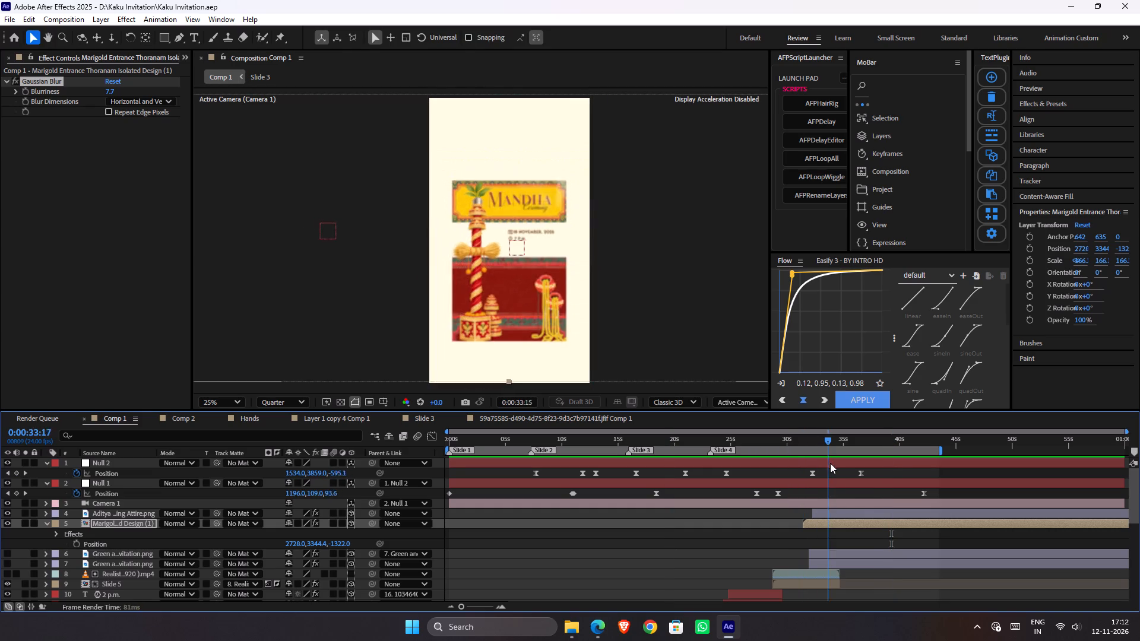
drag(830, 463, 848, 472)
key(space)
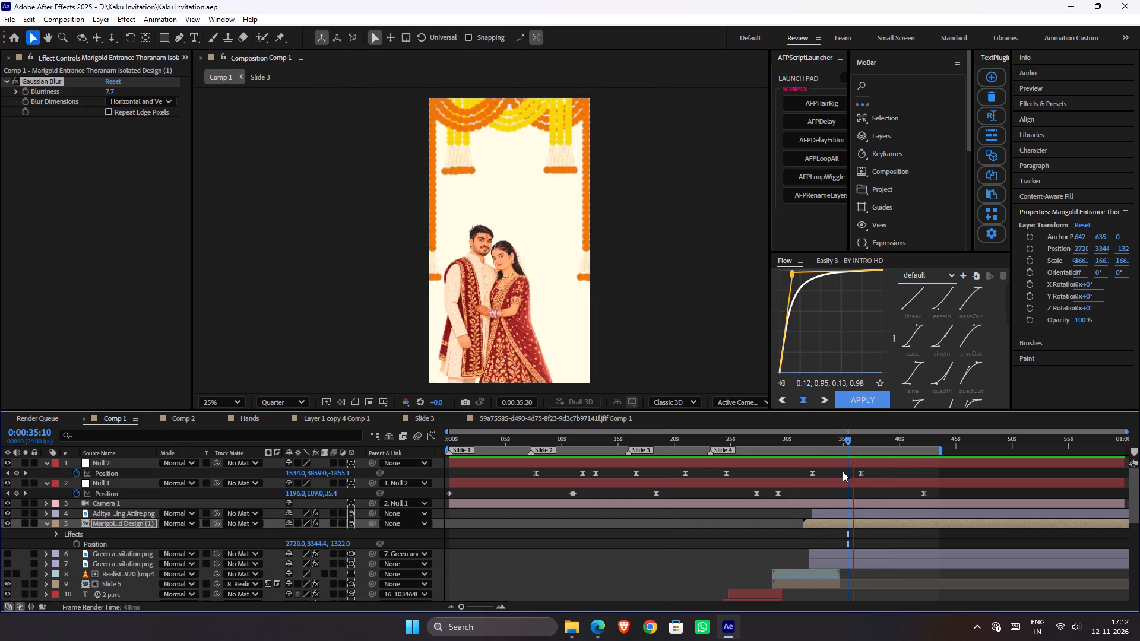
key(space)
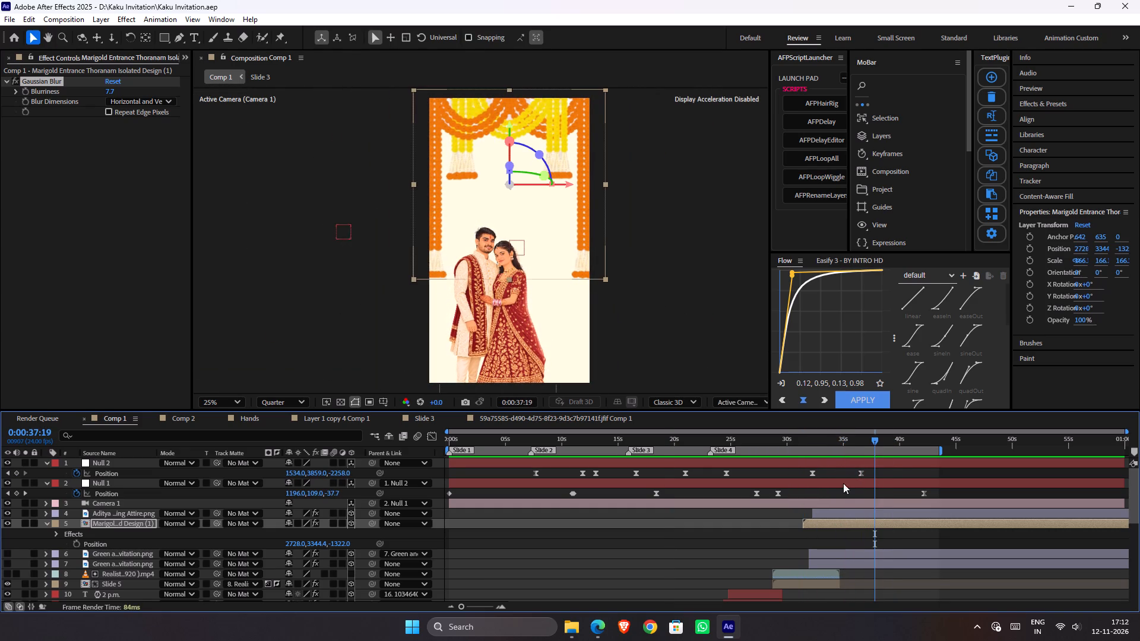
Apply Wave Warp to the marigold decor layer and set its Direction to 181°.
key(ctrl+space)
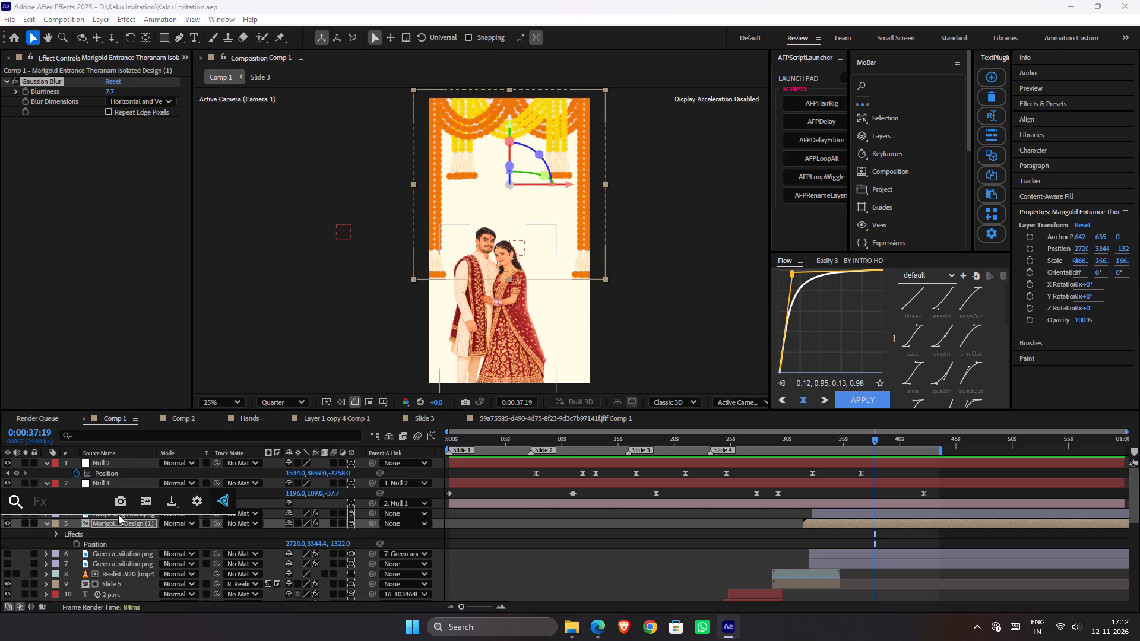
text(wave)
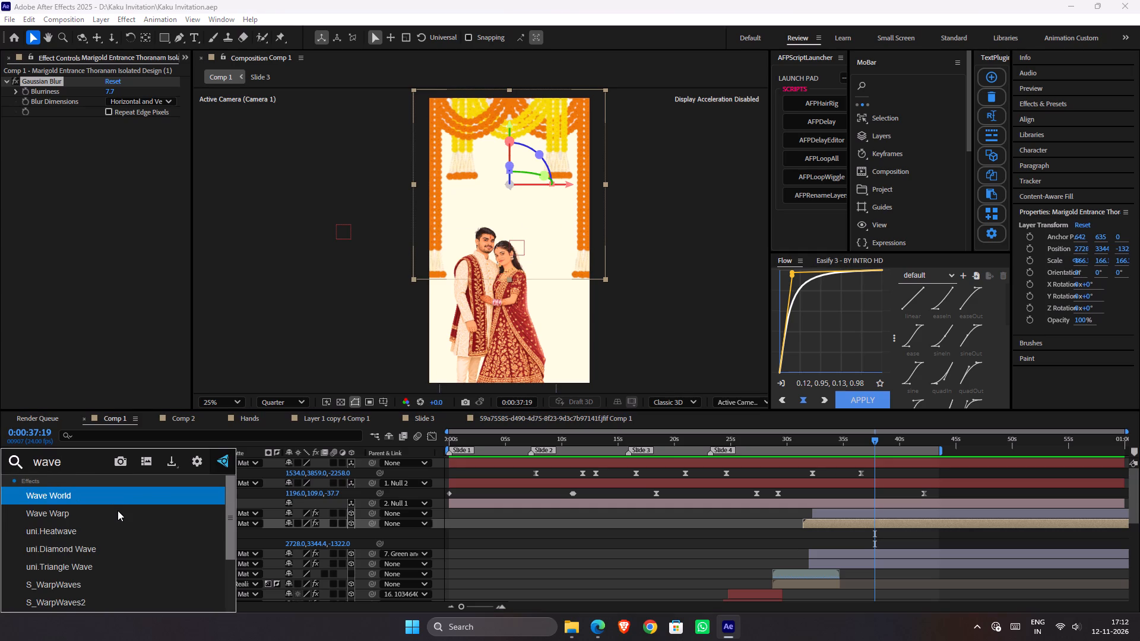
key(Down)
key(Return)
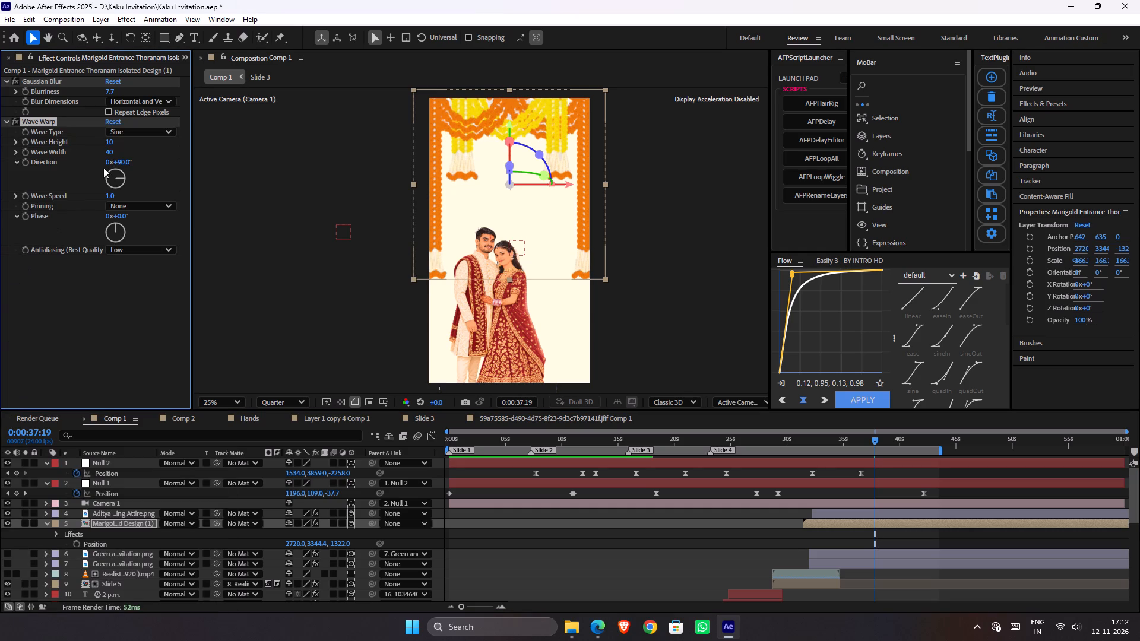
click(125, 162)
click(136, 171)
drag(125, 163, 186, 163)
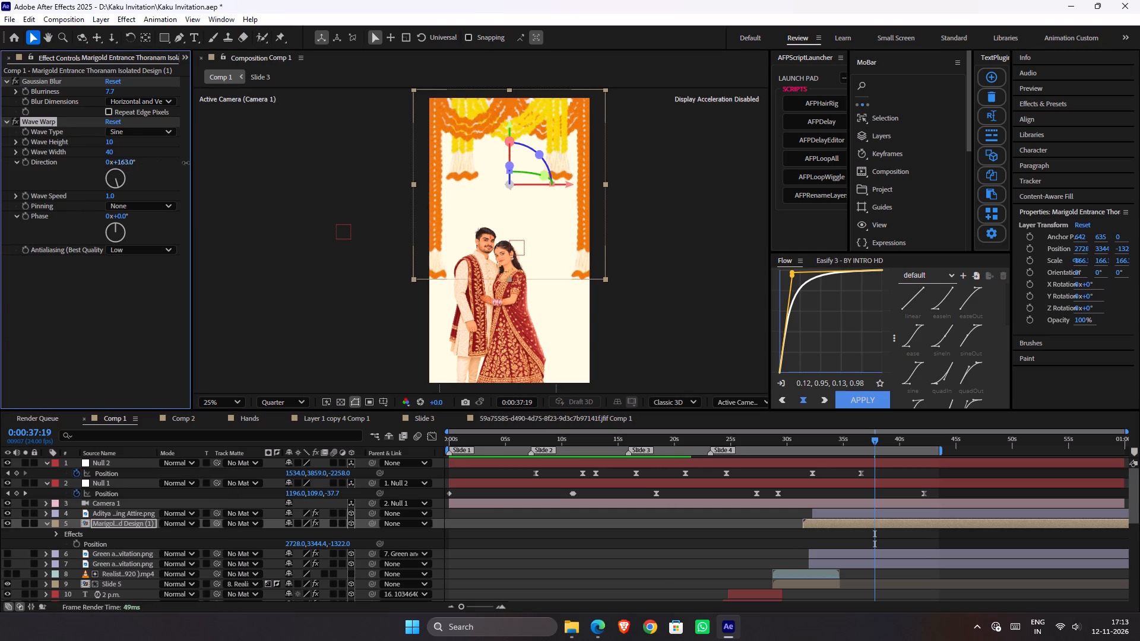
drag(186, 163, 179, 163)
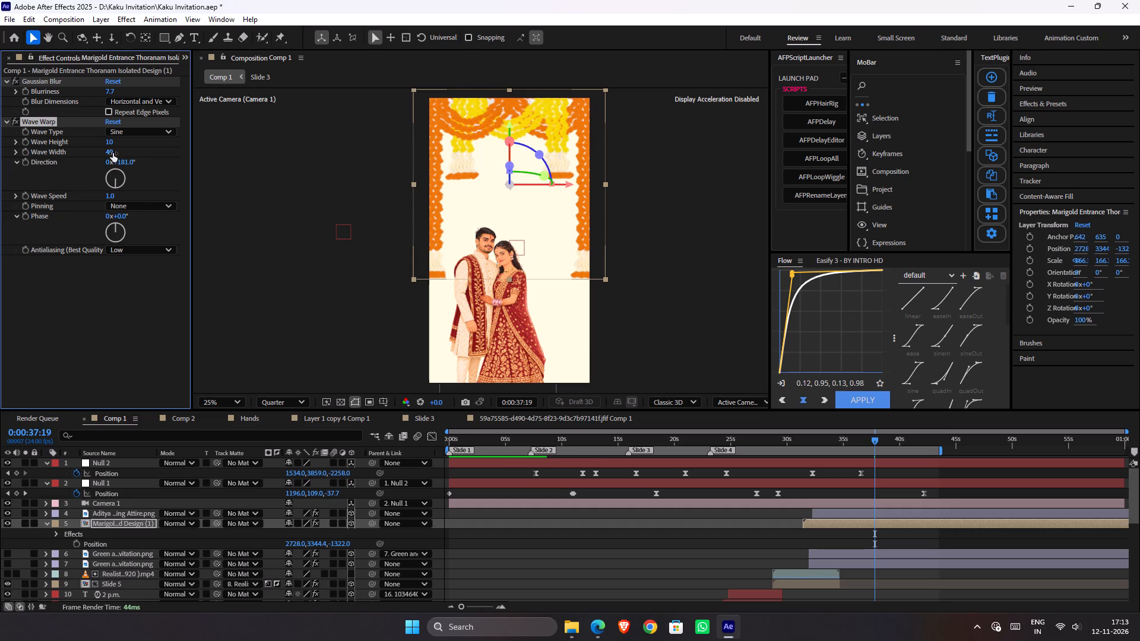
Set the marigold decor's Wave Warp to a Wave Width of 677 with Pinning on Top Edge.
drag(109, 153, 1139, 334)
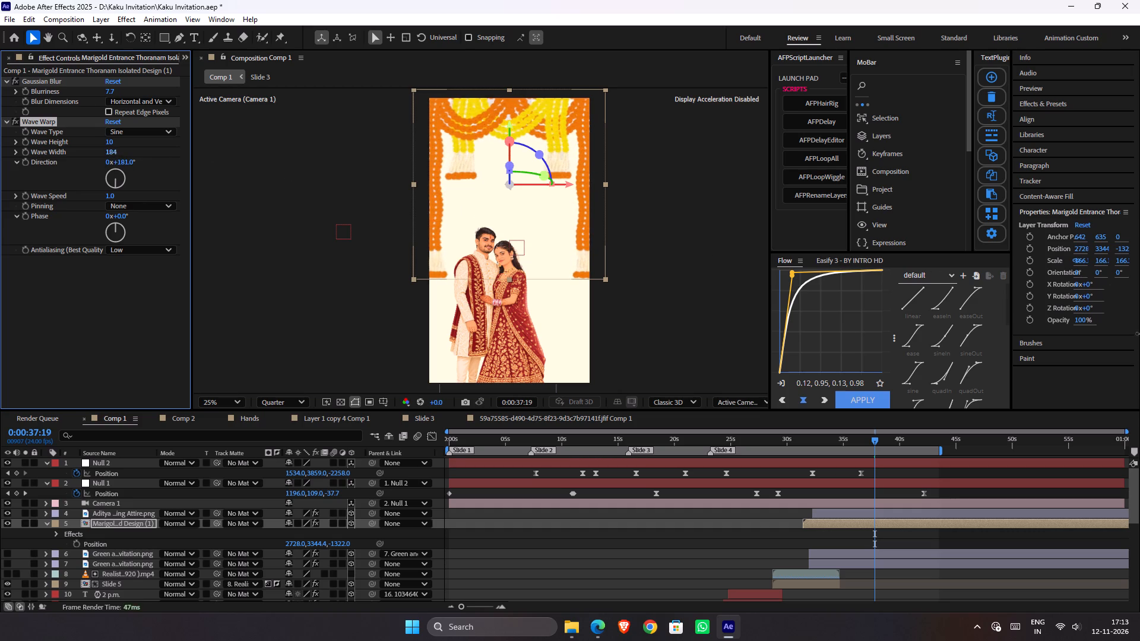
drag(1139, 334, 1139, 356)
drag(112, 149, 973, 230)
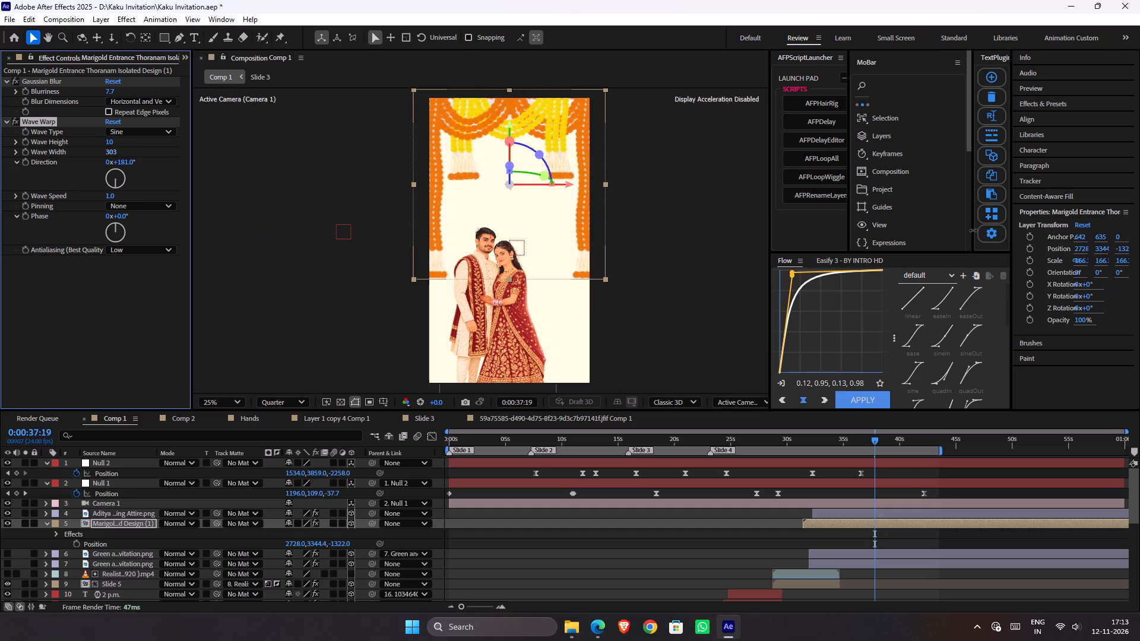
drag(973, 230, 1139, 233)
click(129, 248)
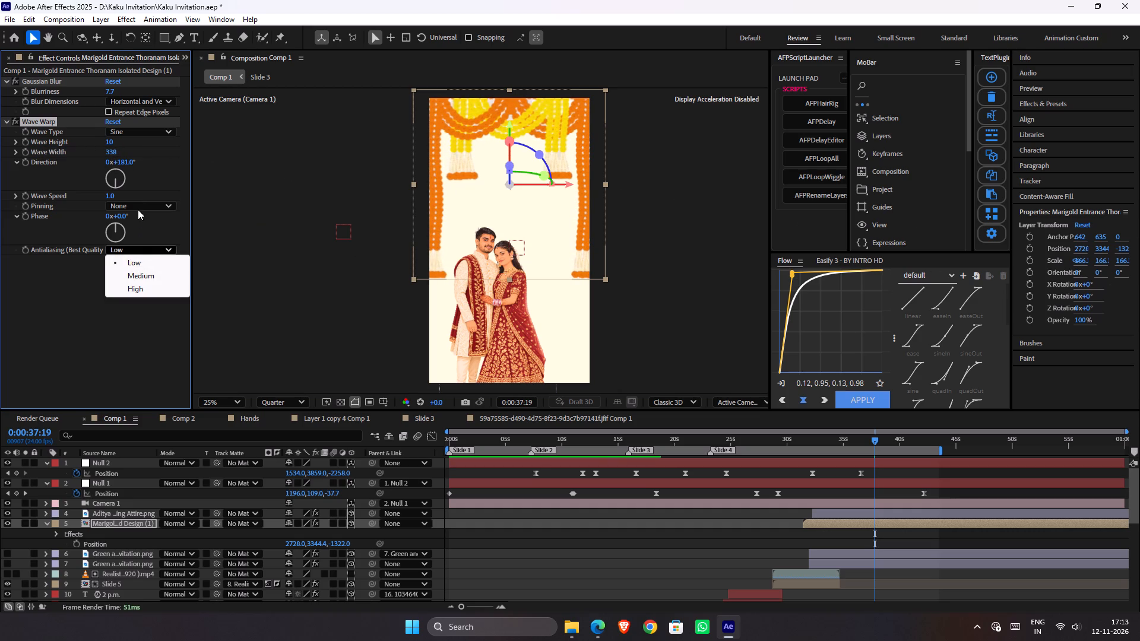
click(142, 203)
click(144, 279)
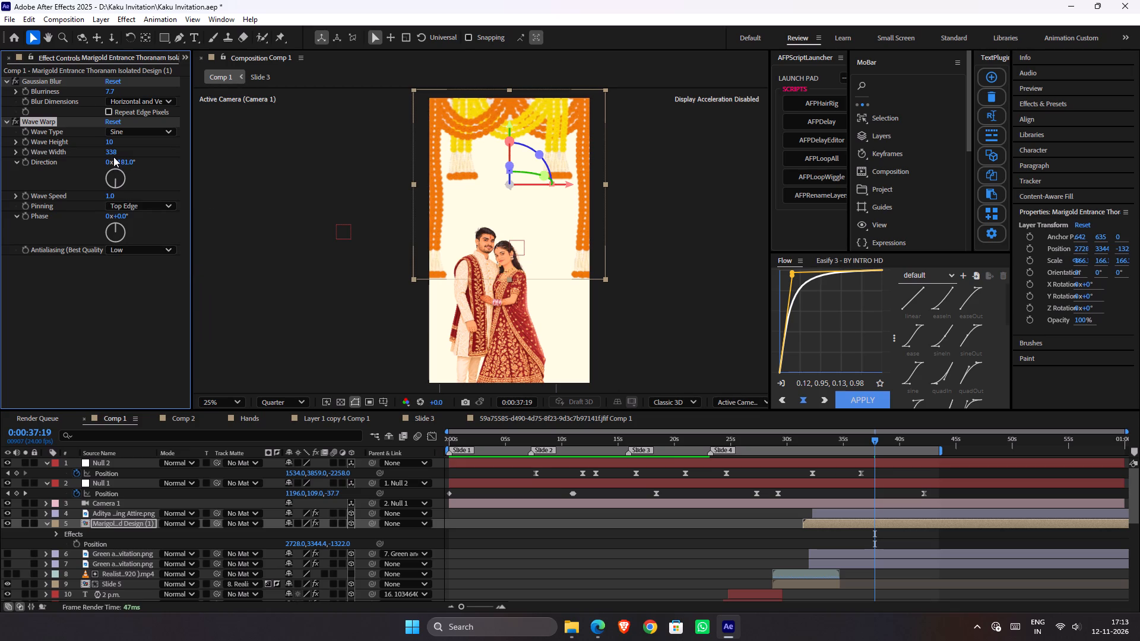
drag(112, 154, 1129, 195)
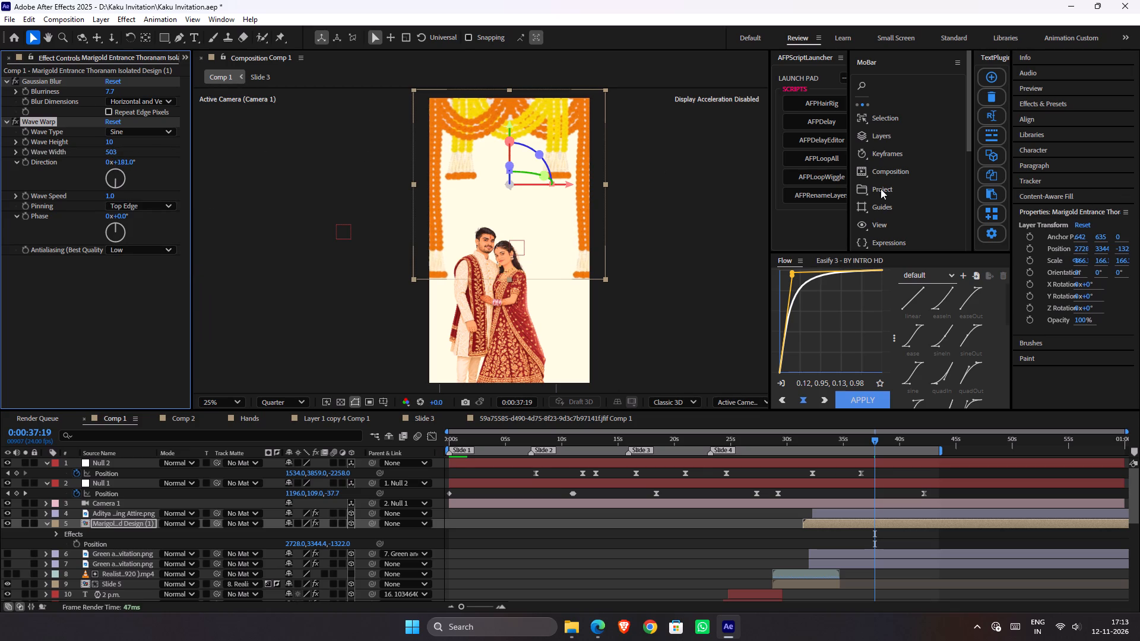
drag(113, 154, 1099, 130)
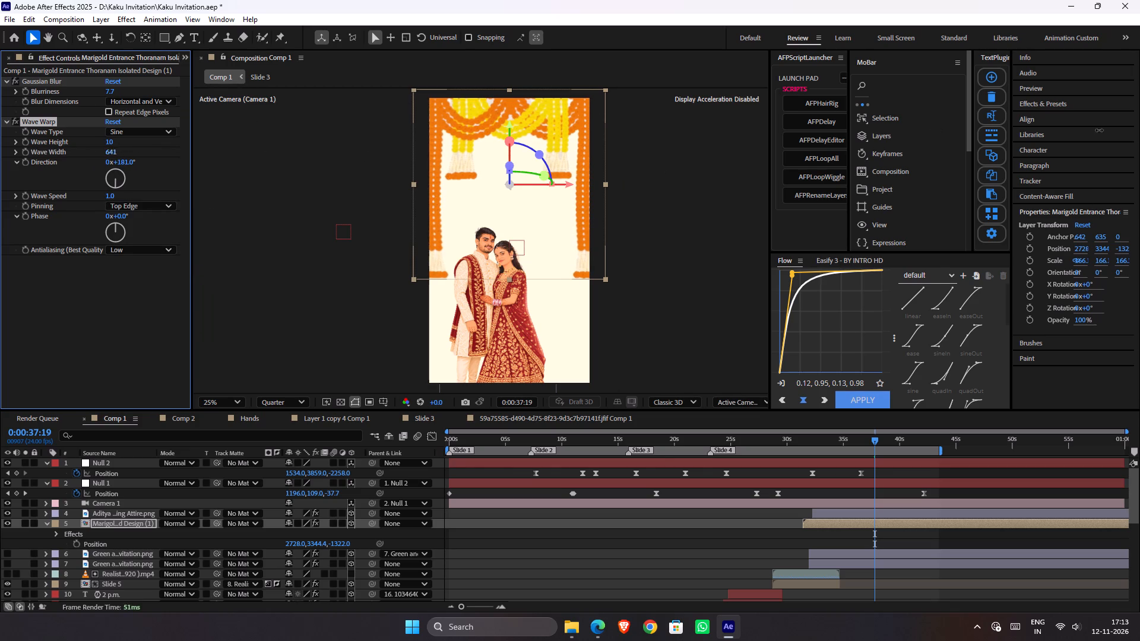
drag(1099, 130, 1139, 145)
Preview the marigold decor's wave motion in the couple scene from 0:00:32:08.
drag(819, 440, 818, 440)
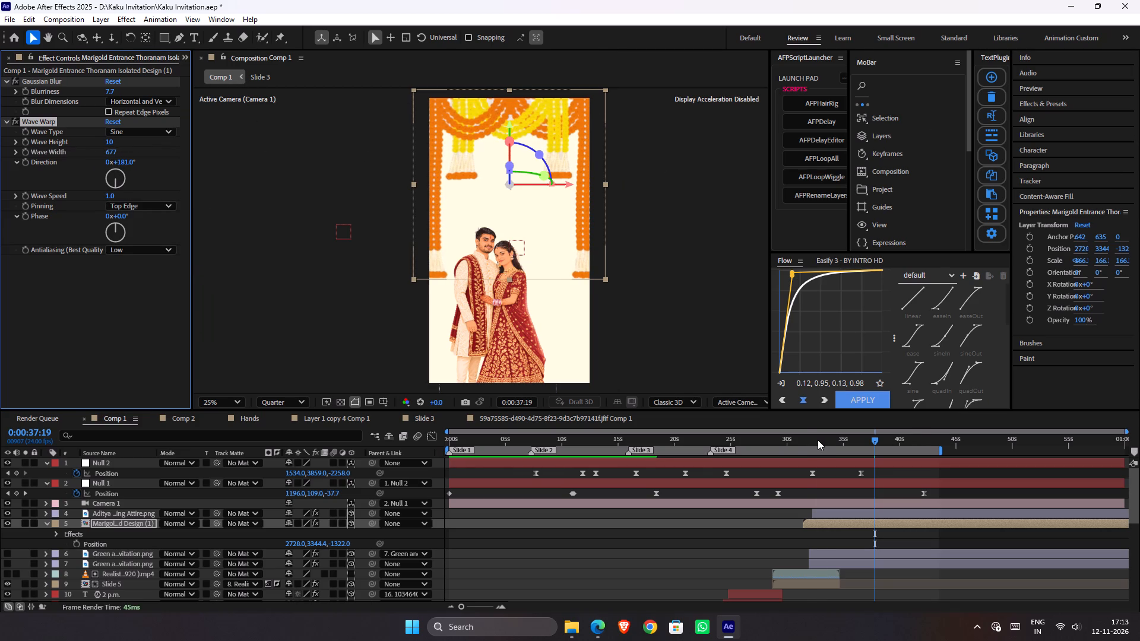
drag(818, 440, 813, 440)
key(space)
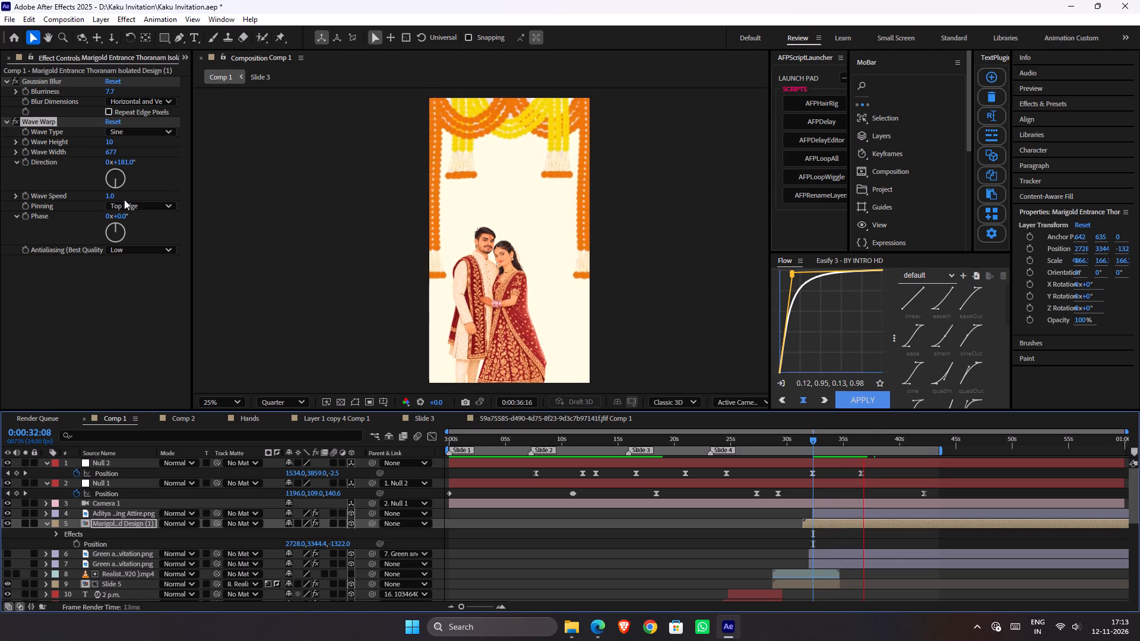
key(space)
Set the Wave Warp's Wave Speed to 0.2 and preview the slower motion from 0:00:33:04.
click(109, 193)
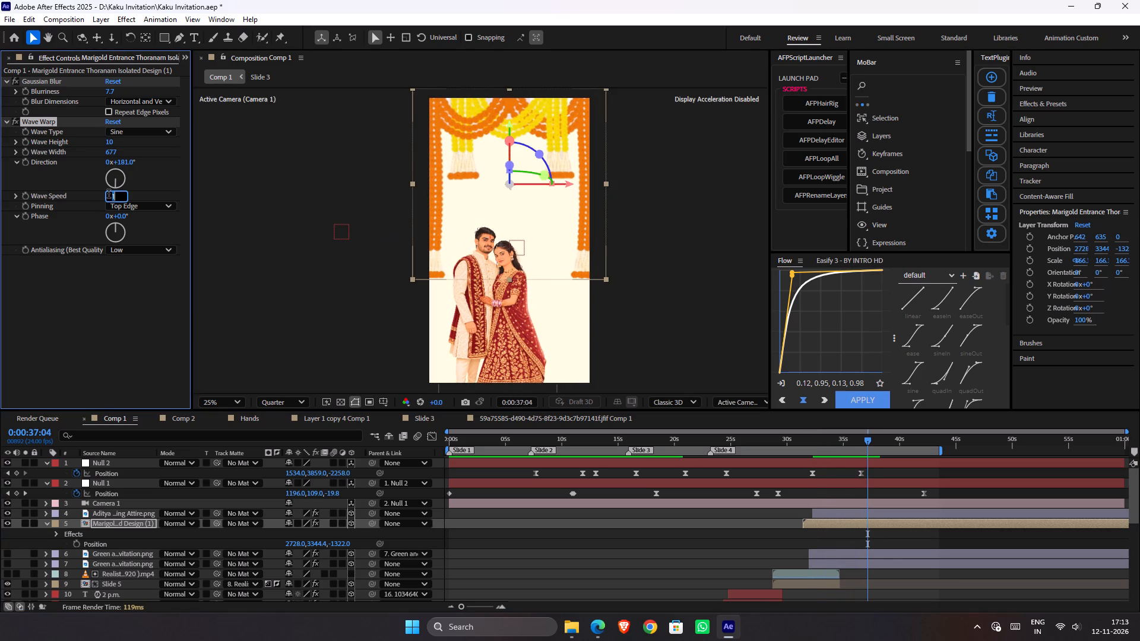
key(period)
key(2)
key(Return)
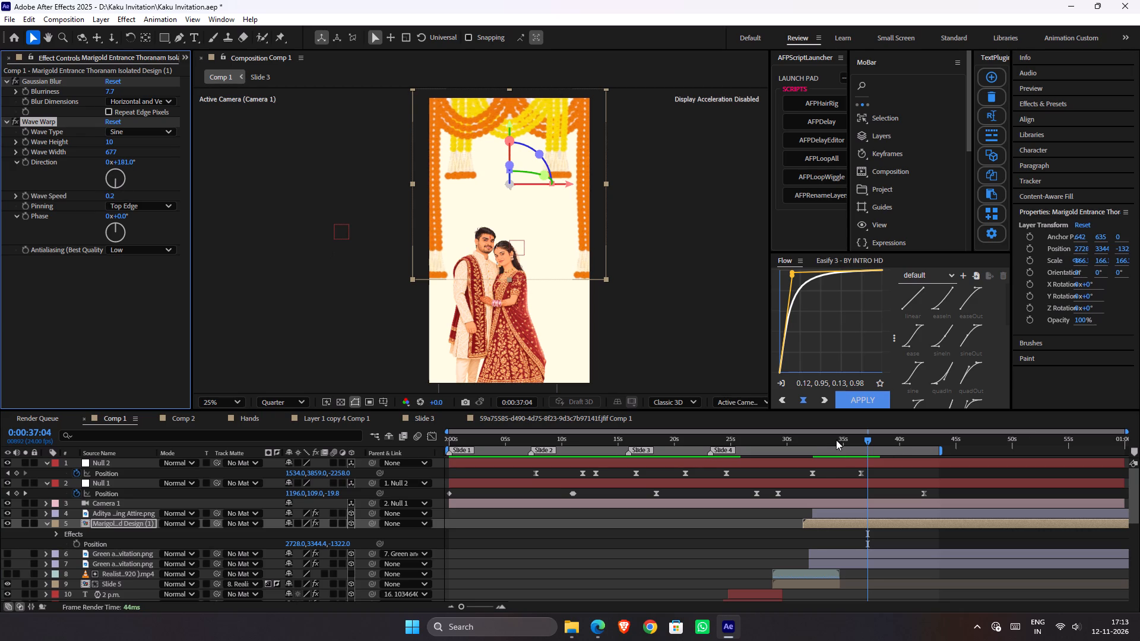
click(825, 437)
key(space)
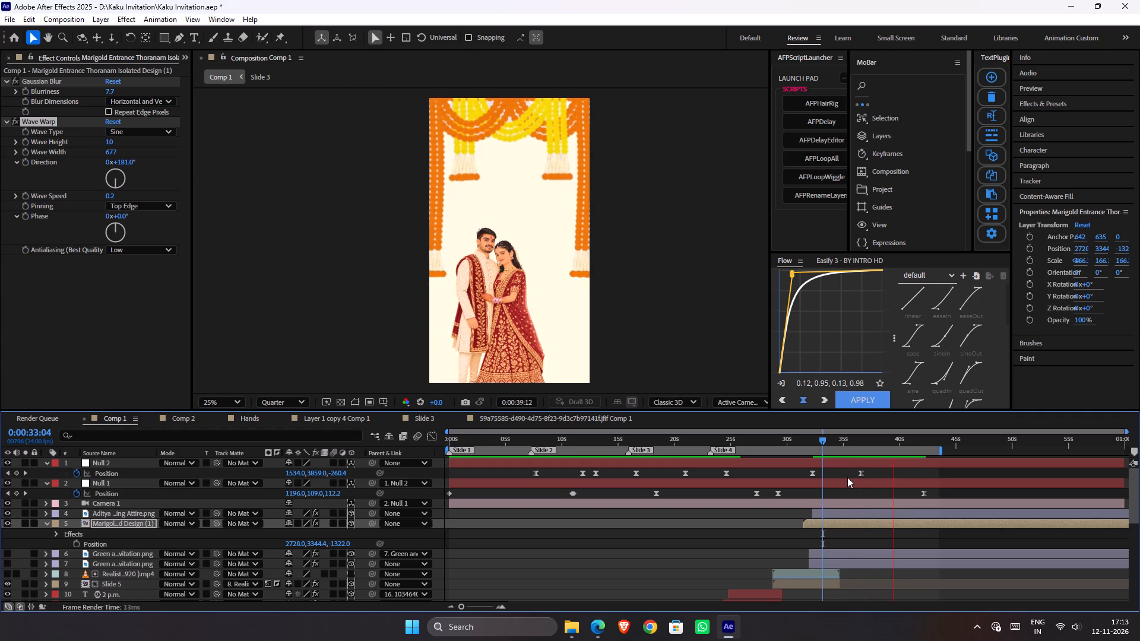
key(space)
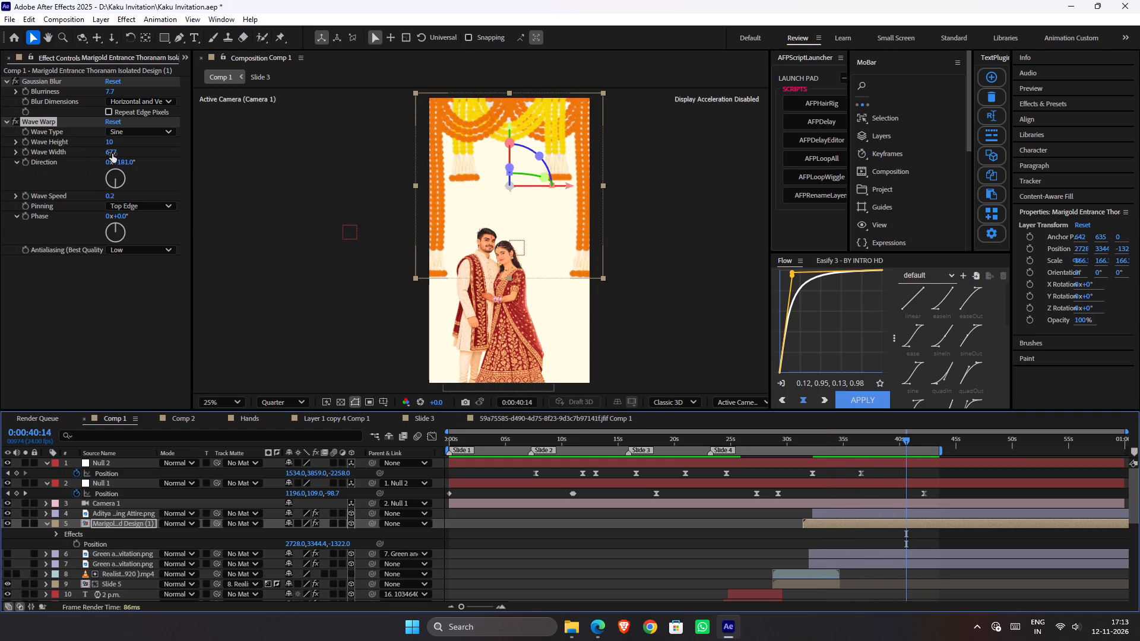
Widen the marigold decor's Wave Width to 1002 and preview the couple scene from 0:00:33:01.
drag(113, 154, 1139, 213)
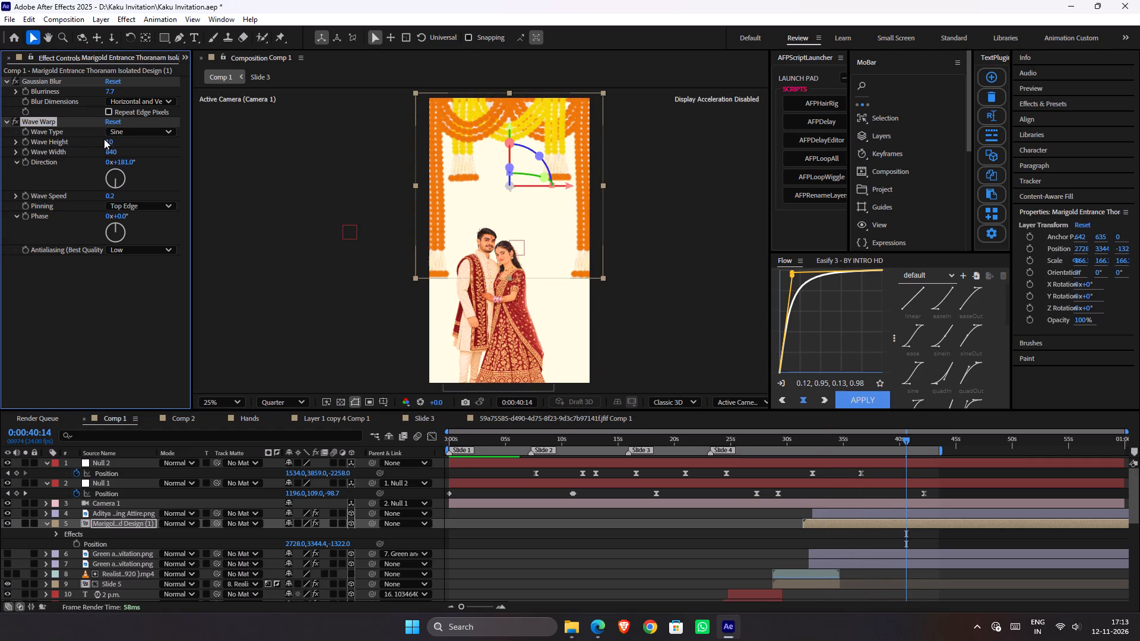
drag(109, 155, 1139, 223)
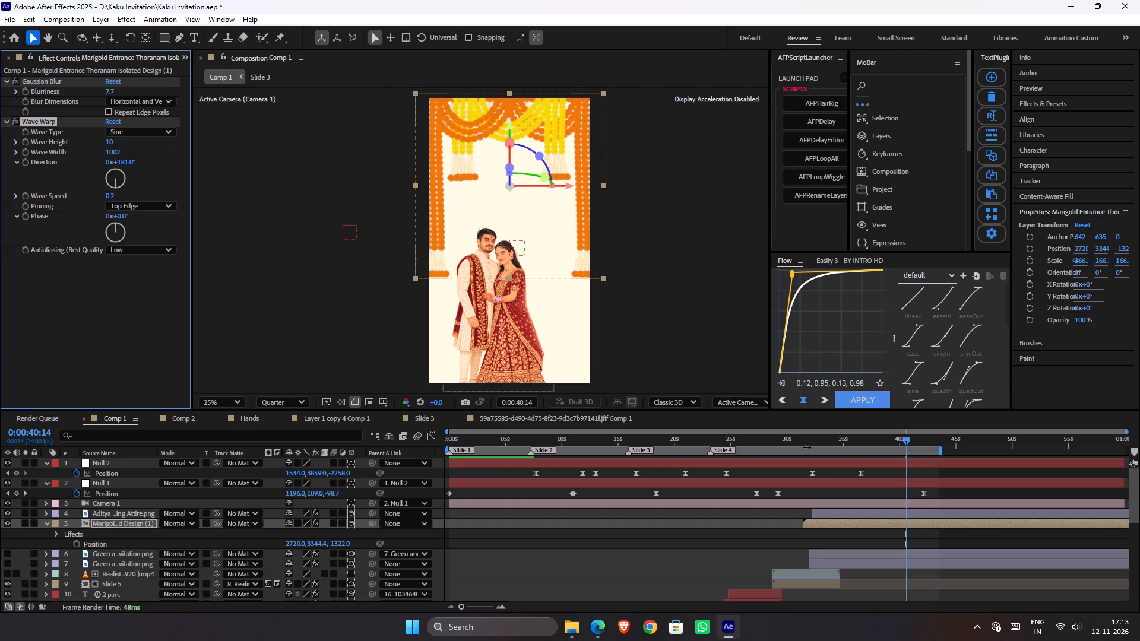
drag(857, 442, 821, 441)
key(space)
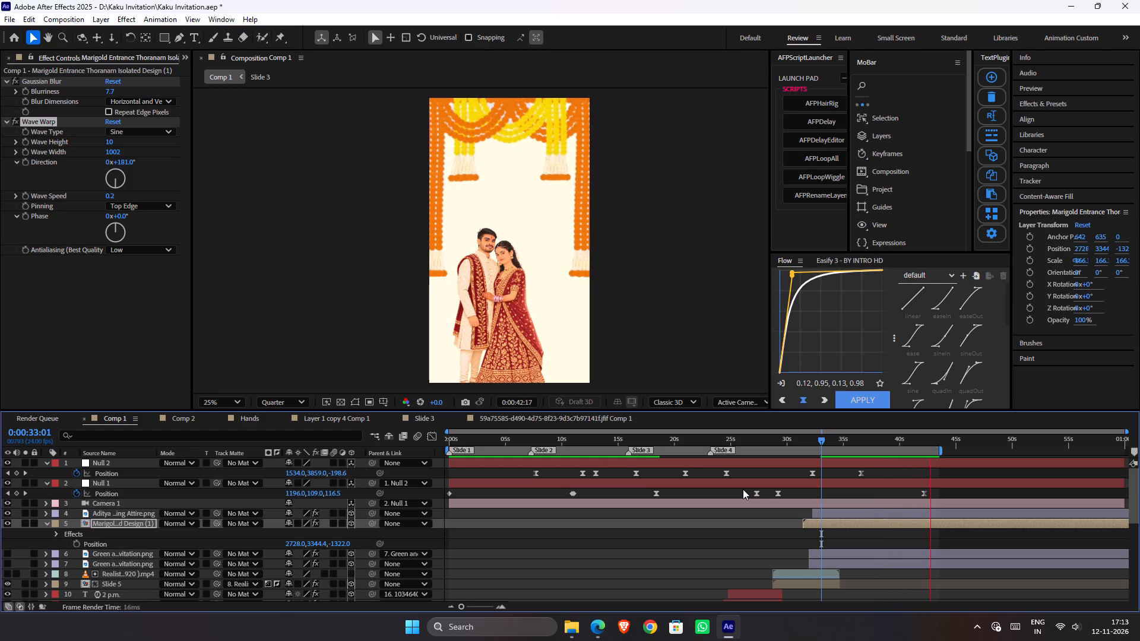
key(space)
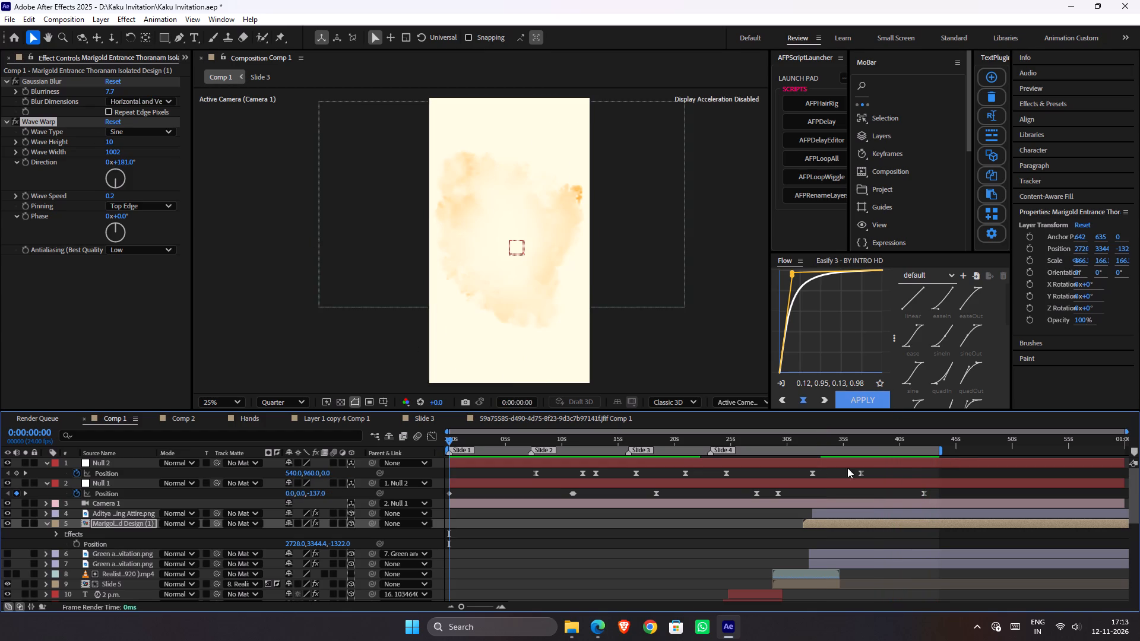
Preview the camera move into the couple scene from 0:00:31:10 and save the project.
drag(819, 443, 803, 437)
key(space)
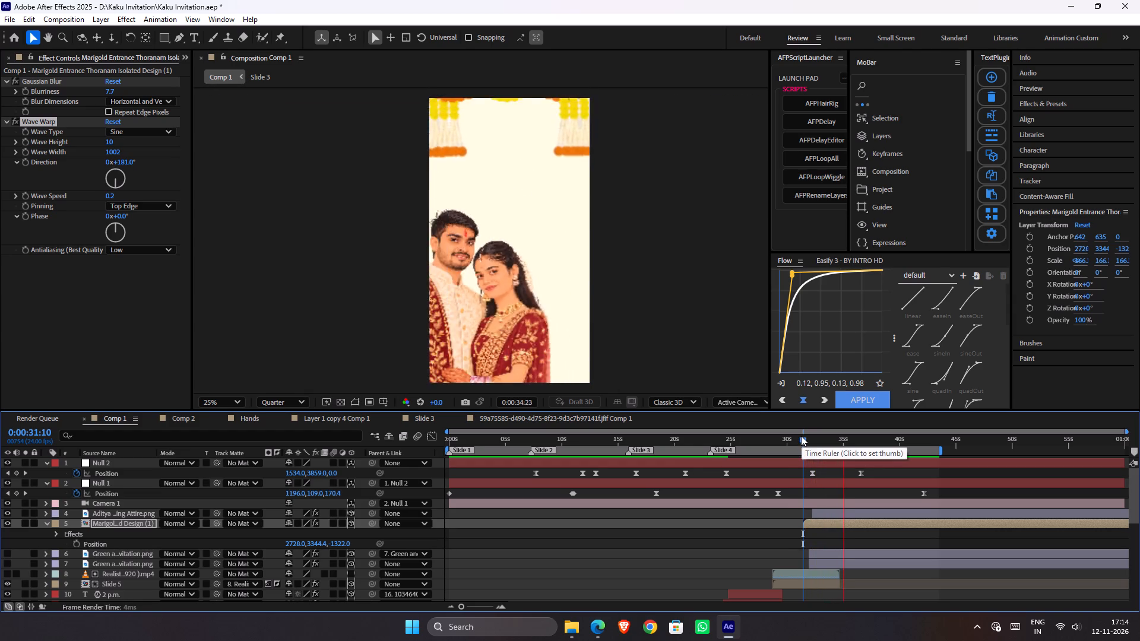
key(space)
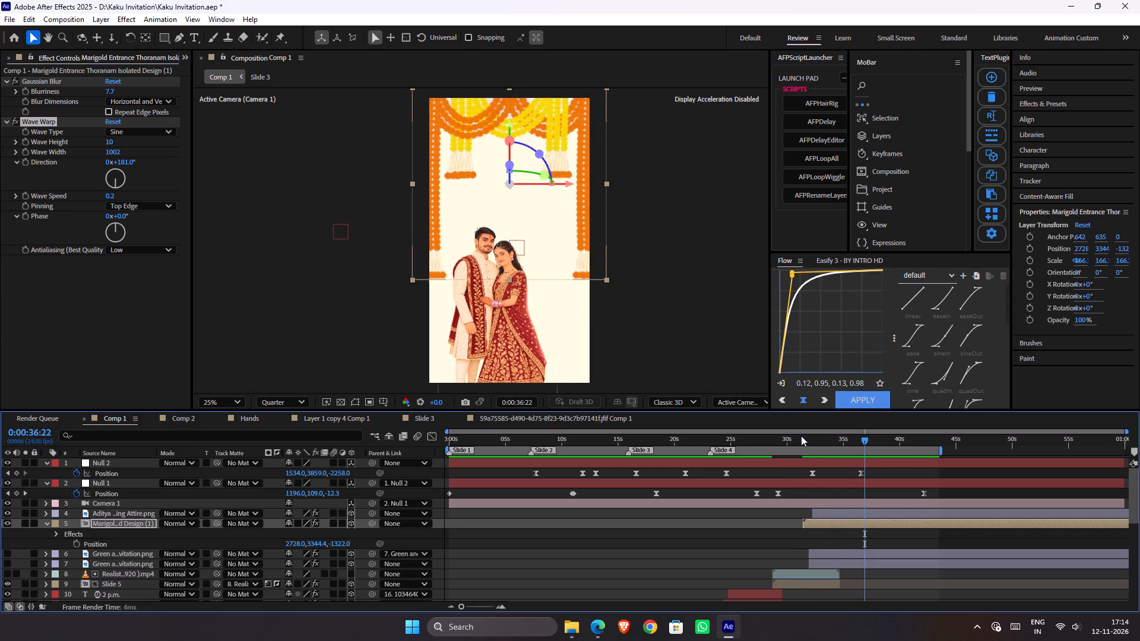
key(ctrl+s)
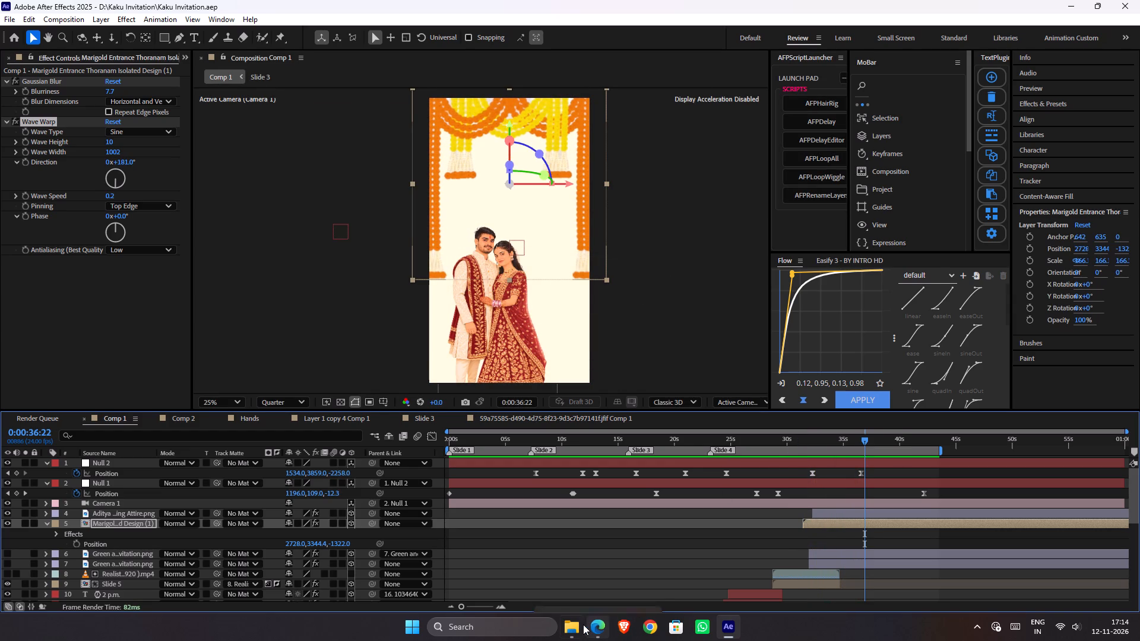
Switch to Edge, examine the event schedule and closing page in the wedding card PDF, and return to After Effects.
click(605, 626)
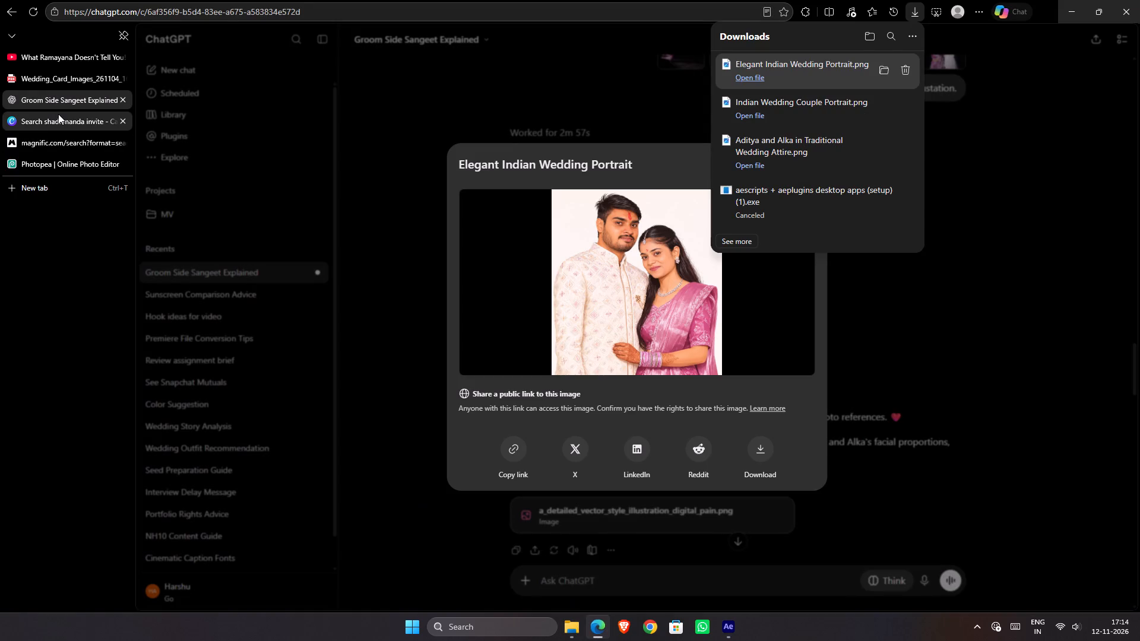
click(58, 114)
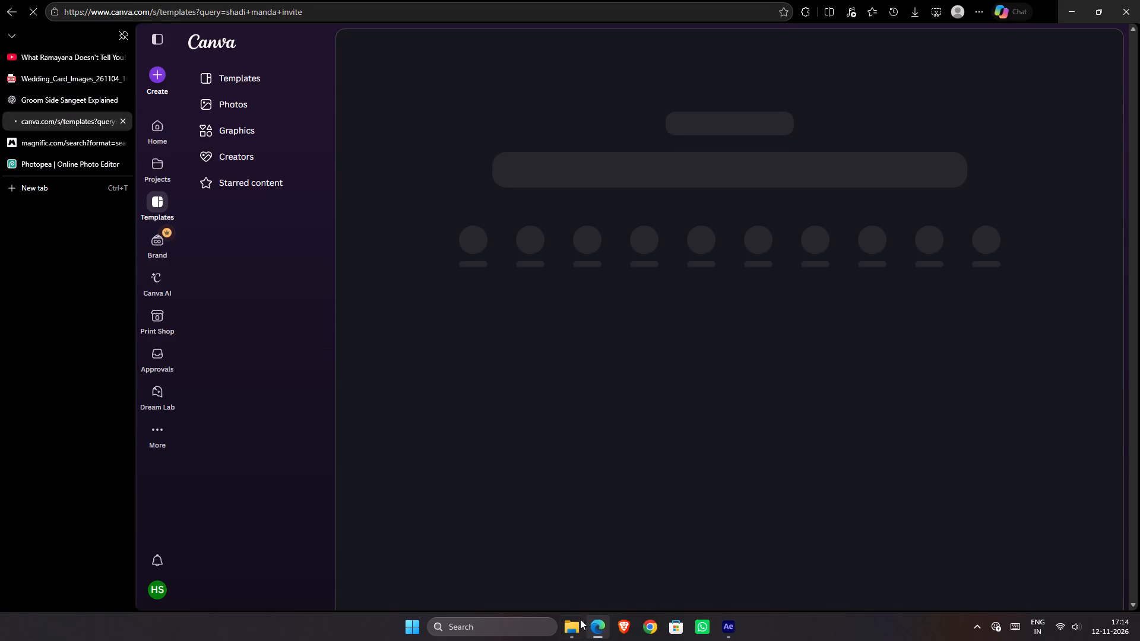
click(22, 81)
scroll(873, 395, down, 1)
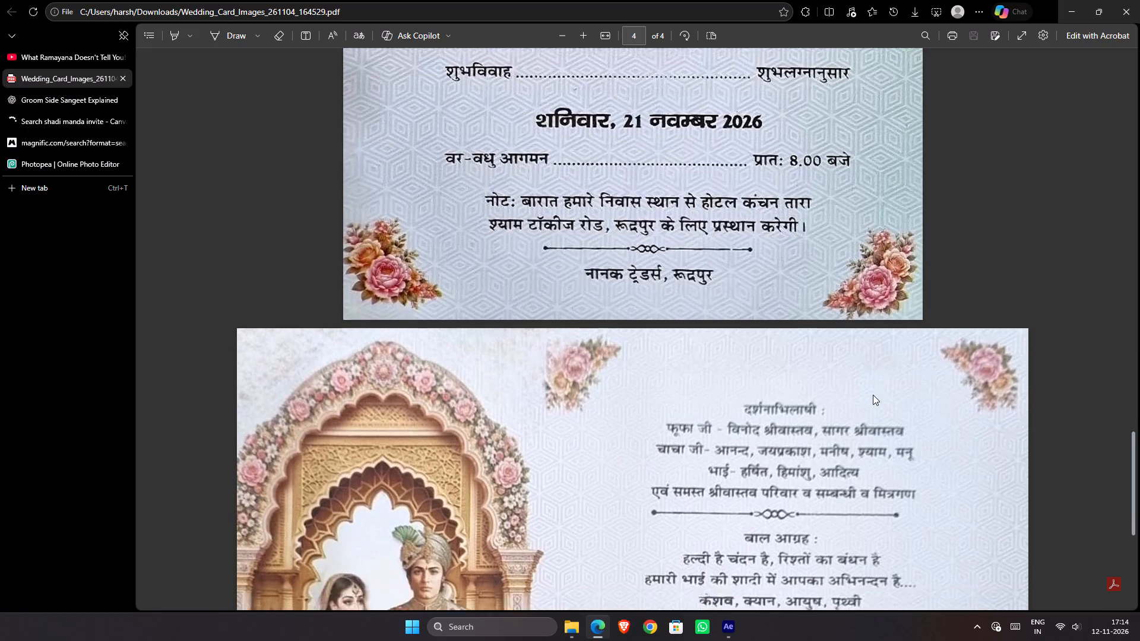
scroll(873, 395, down, 1)
scroll(870, 394, up, 3)
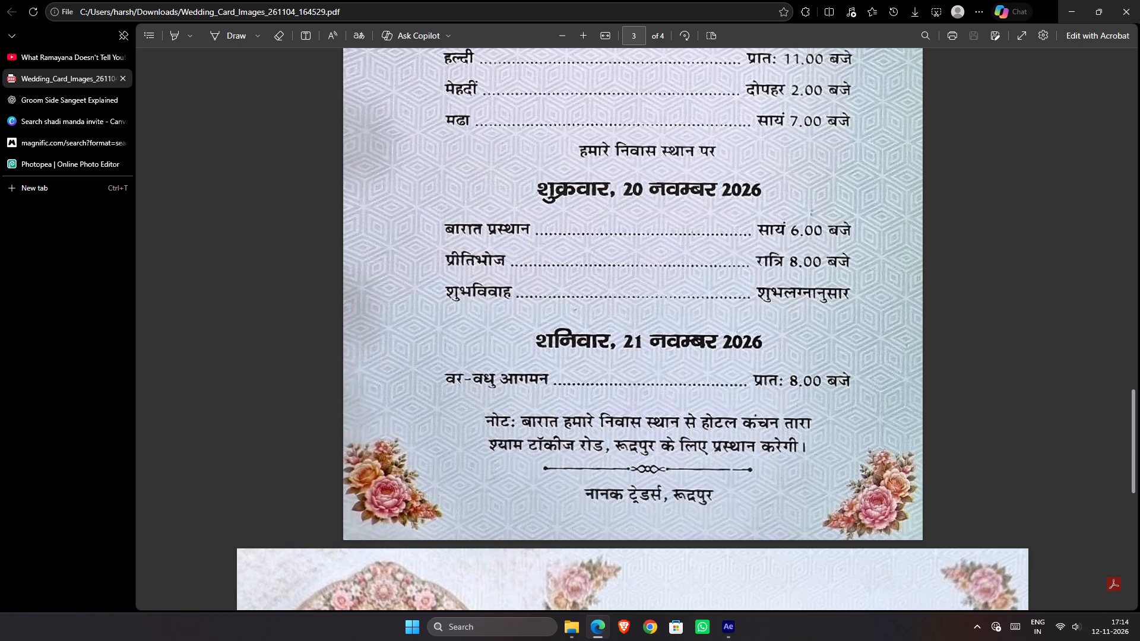
click(731, 636)
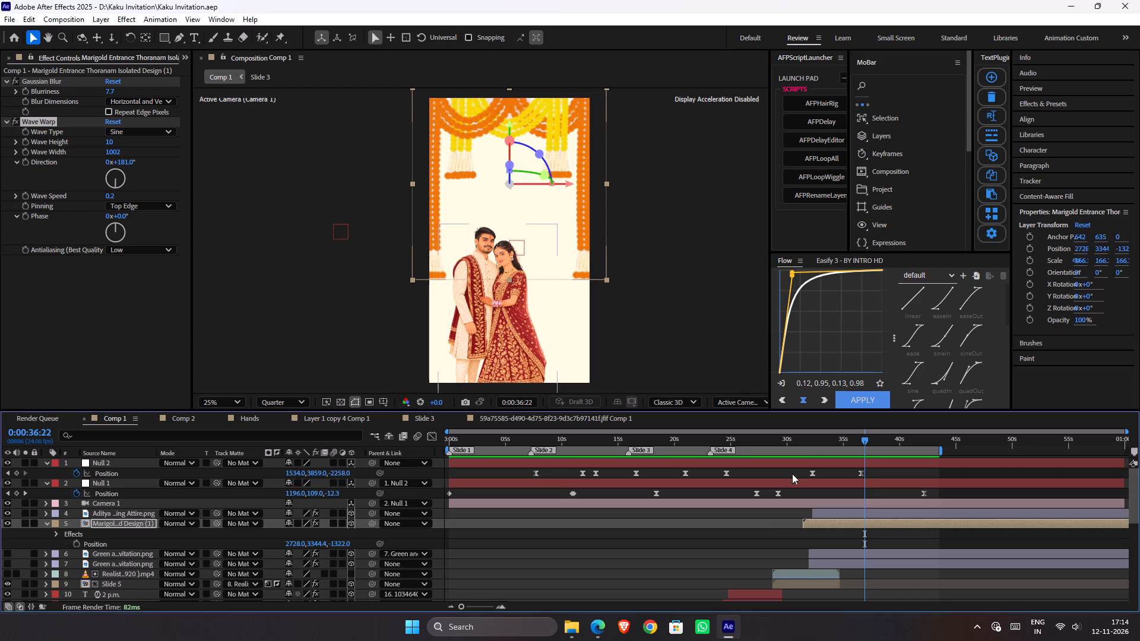
Preview the invitation animation from 0:00:11:07, starting at the couple's joined hands.
drag(813, 439, 697, 447)
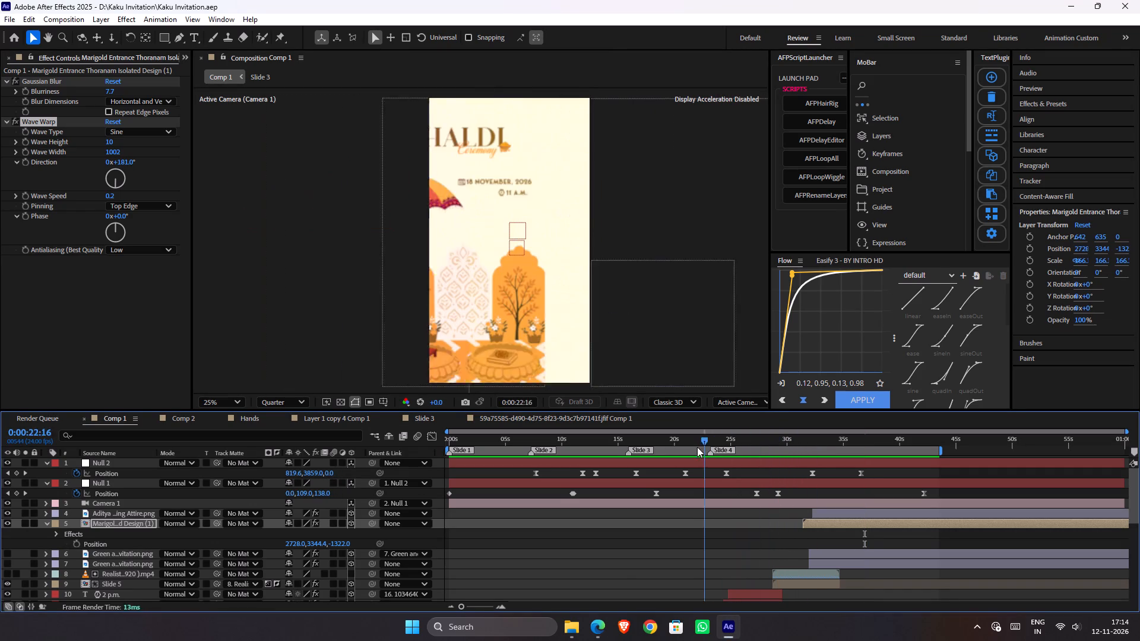
drag(697, 447, 576, 469)
key(space)
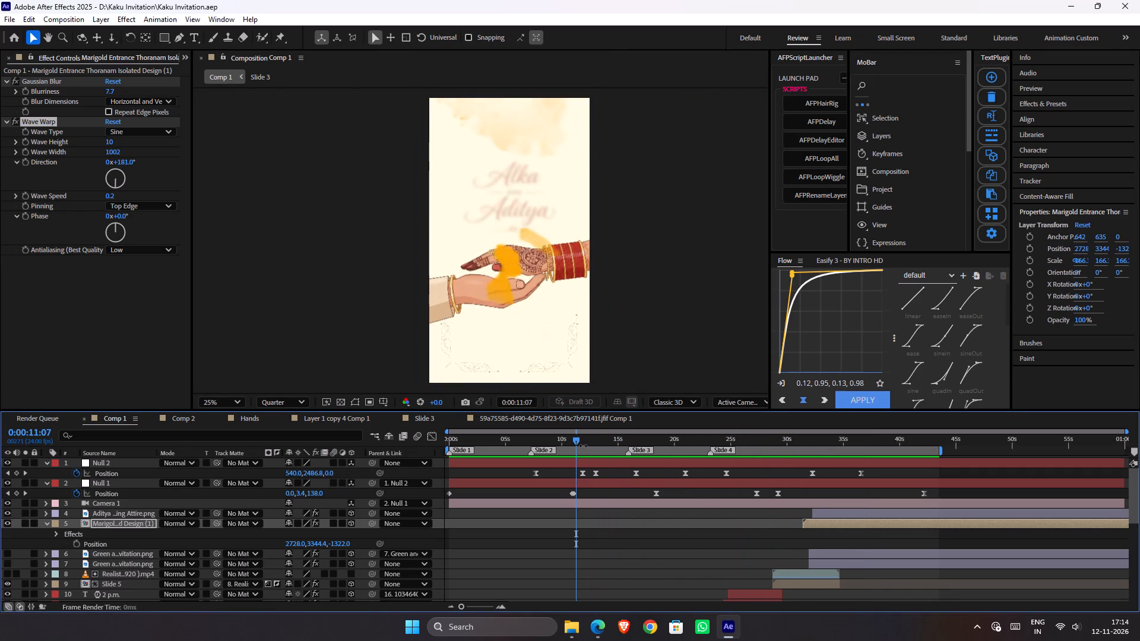
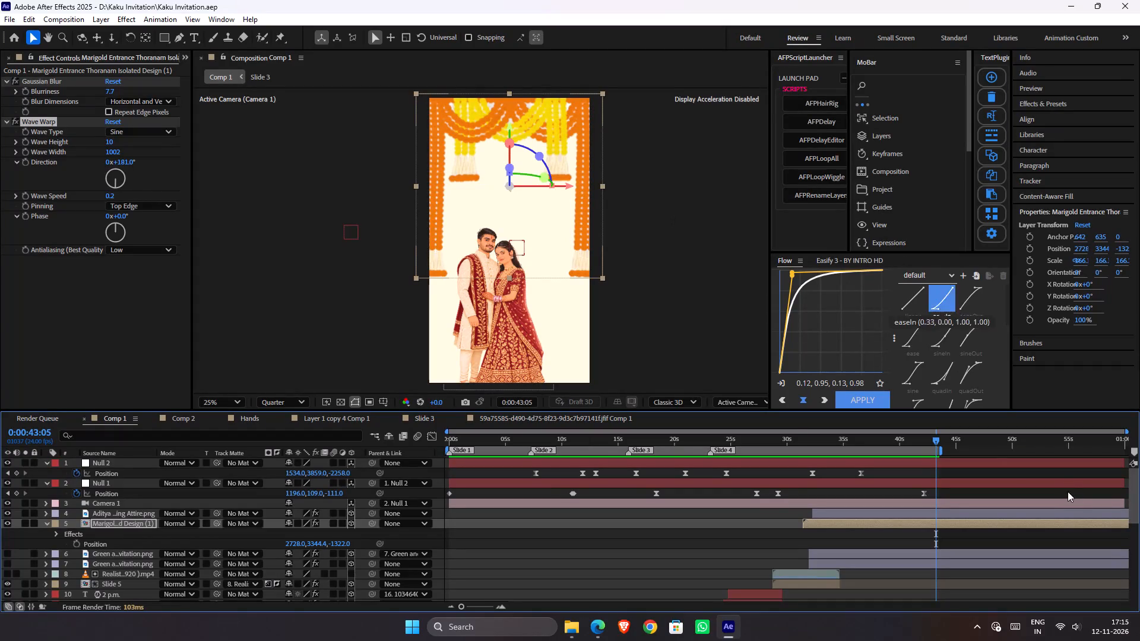
Preview the couple scene's animation from 0:00:34:18 and save the project.
drag(908, 442, 844, 445)
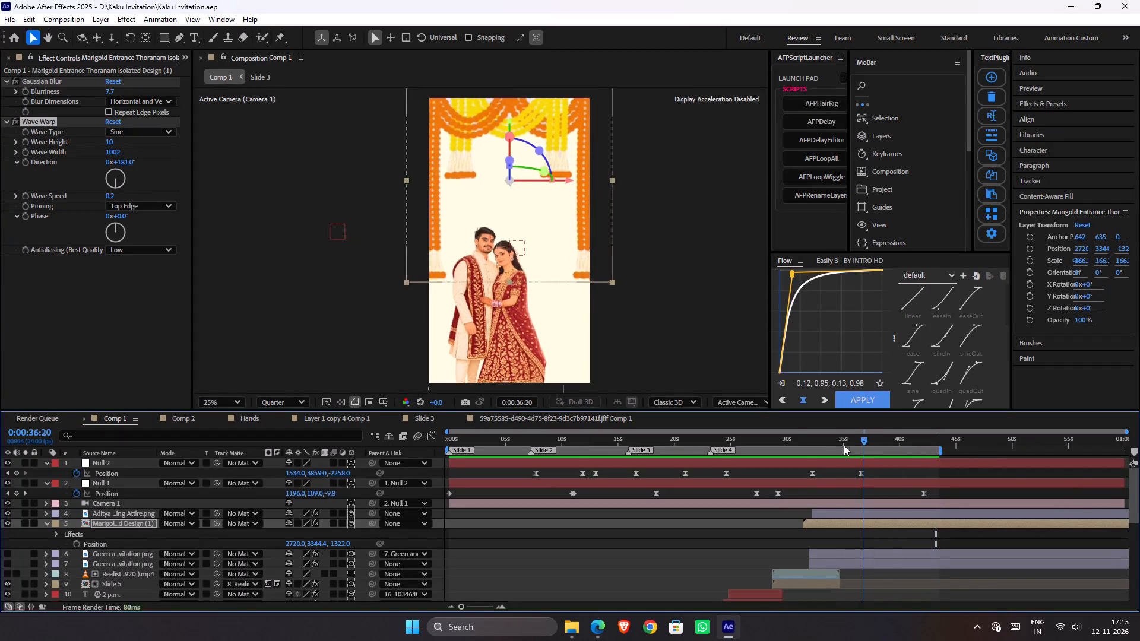
drag(844, 445, 840, 446)
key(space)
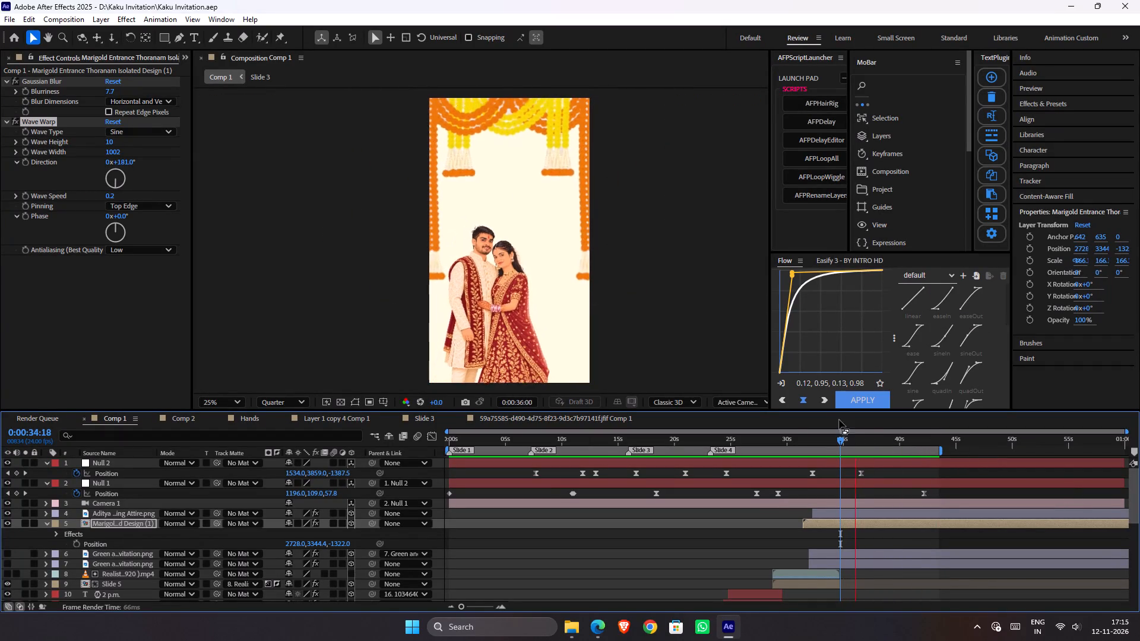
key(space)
key(ctrl+s)
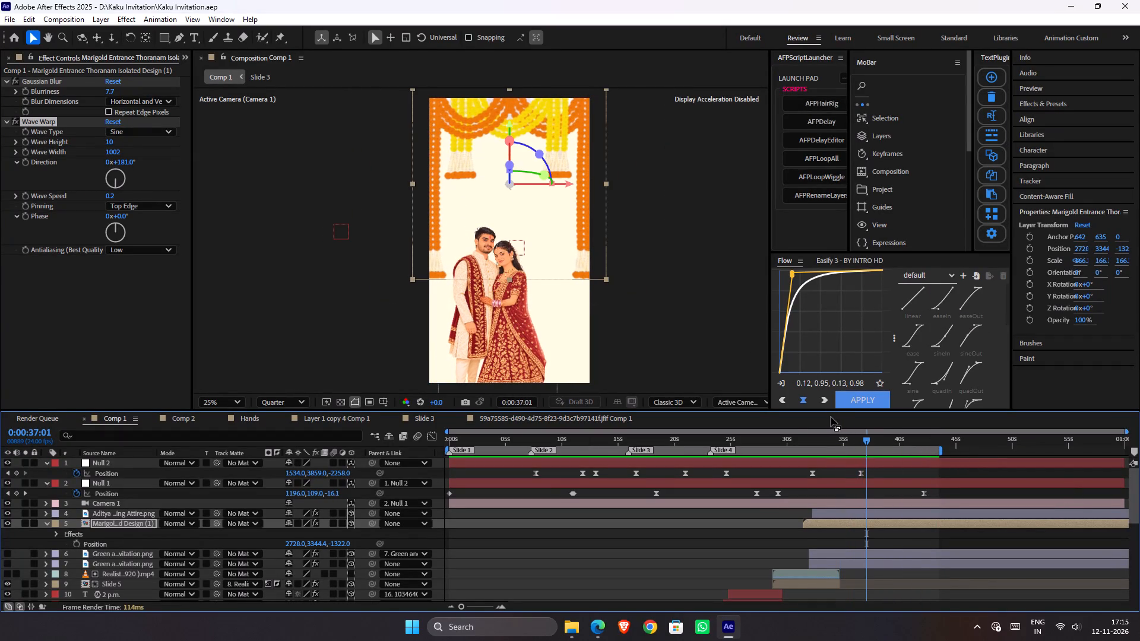
key(ctrl+s)
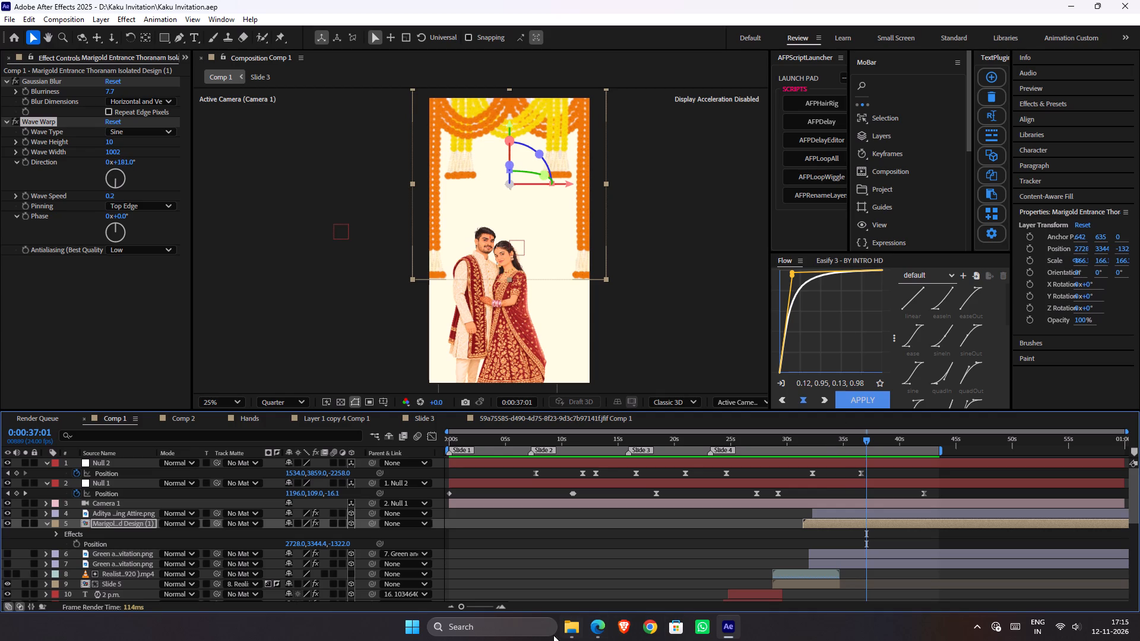
Switch to Edge, go to the Canva templates page and search for "wedding invite".
click(592, 634)
click(46, 120)
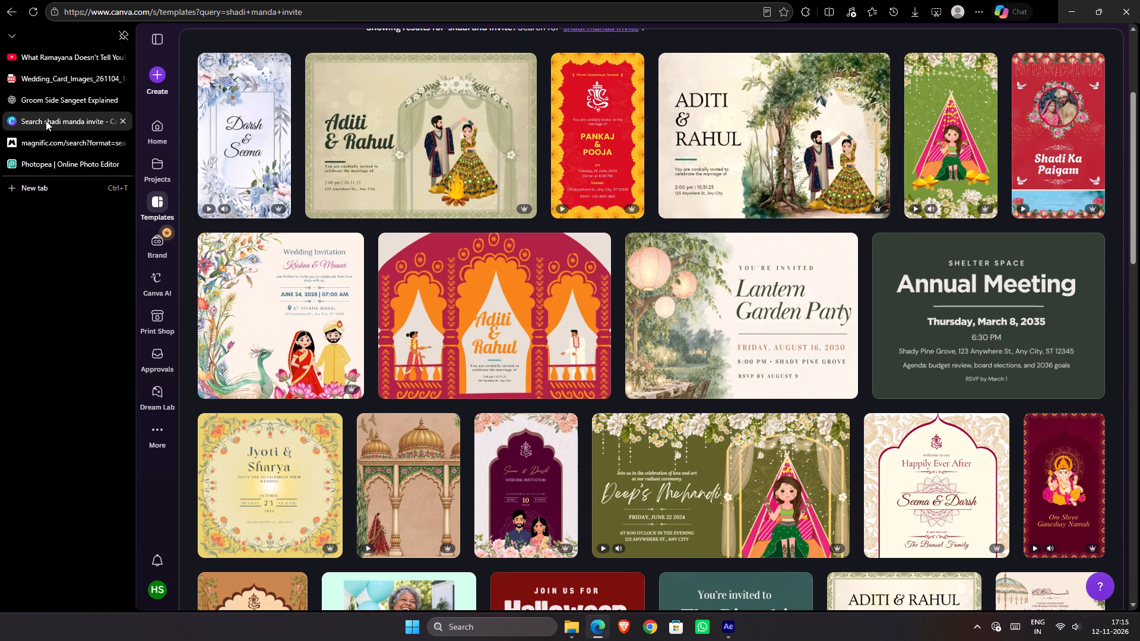
scroll(680, 231, up, 5)
scroll(677, 230, down, 1)
scroll(673, 233, up, 1)
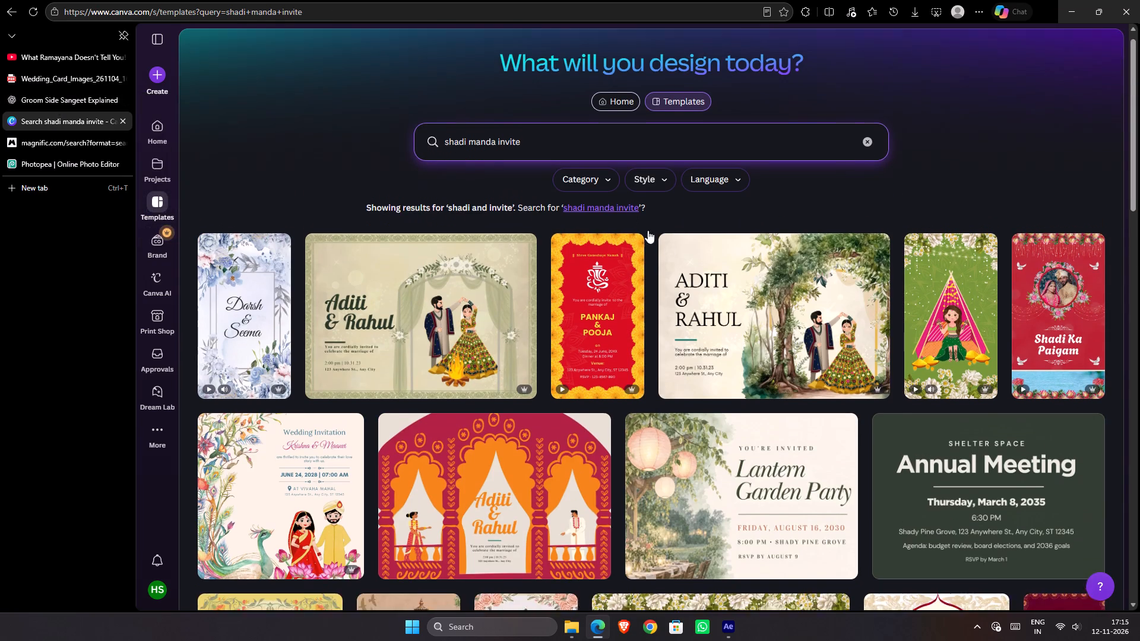
drag(533, 163, 360, 174)
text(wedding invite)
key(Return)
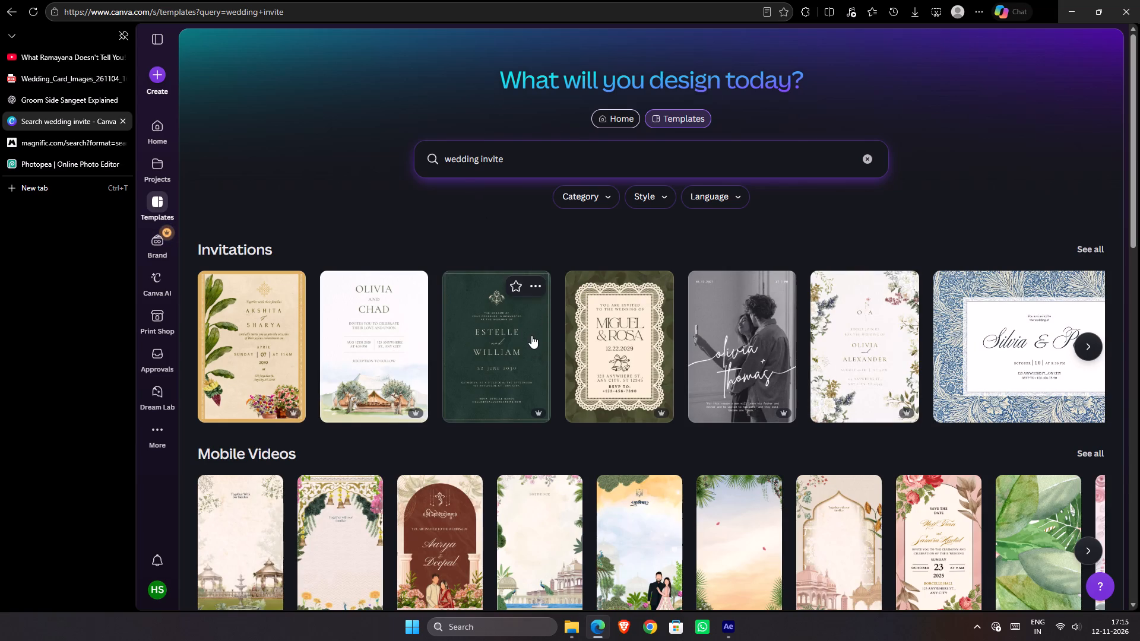
Refine the Canva template search to "indian wedding invite".
click(448, 158)
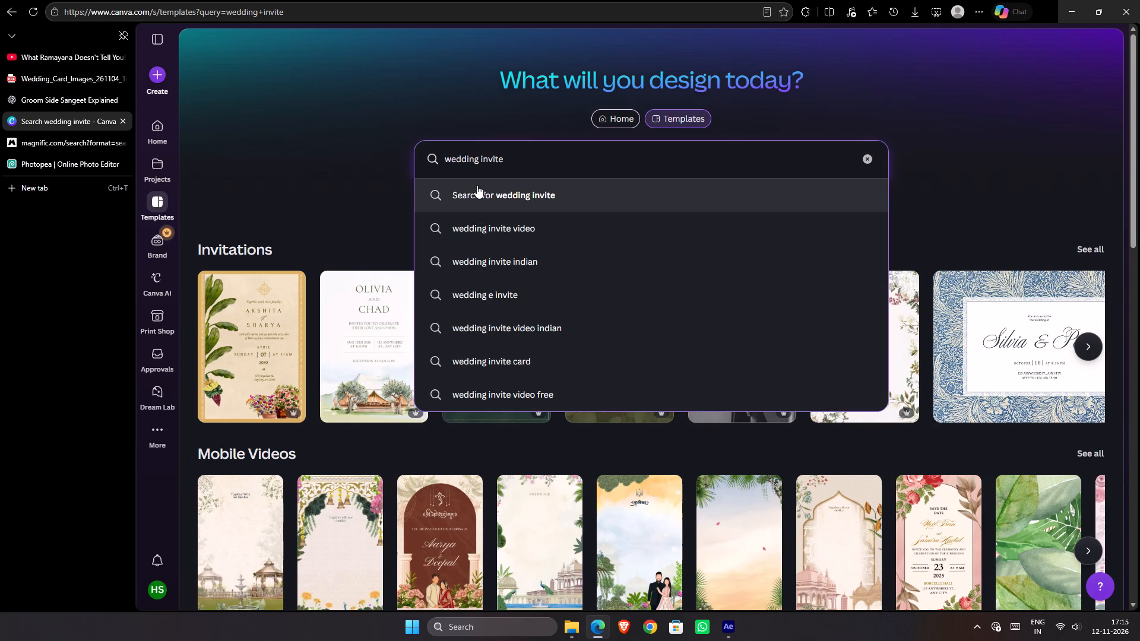
key(Left)
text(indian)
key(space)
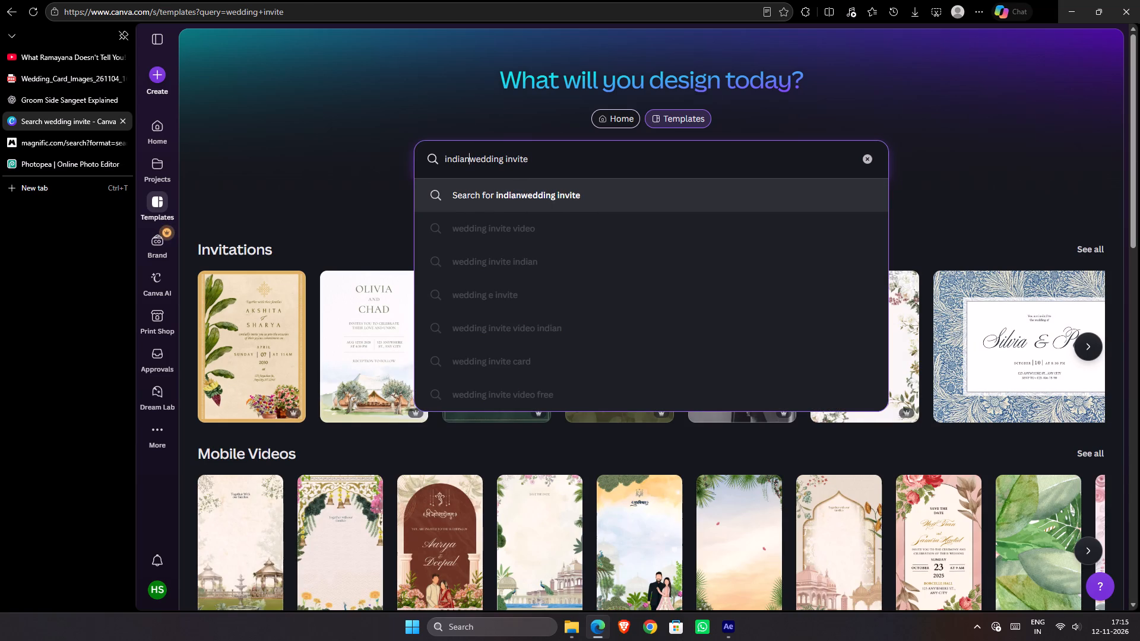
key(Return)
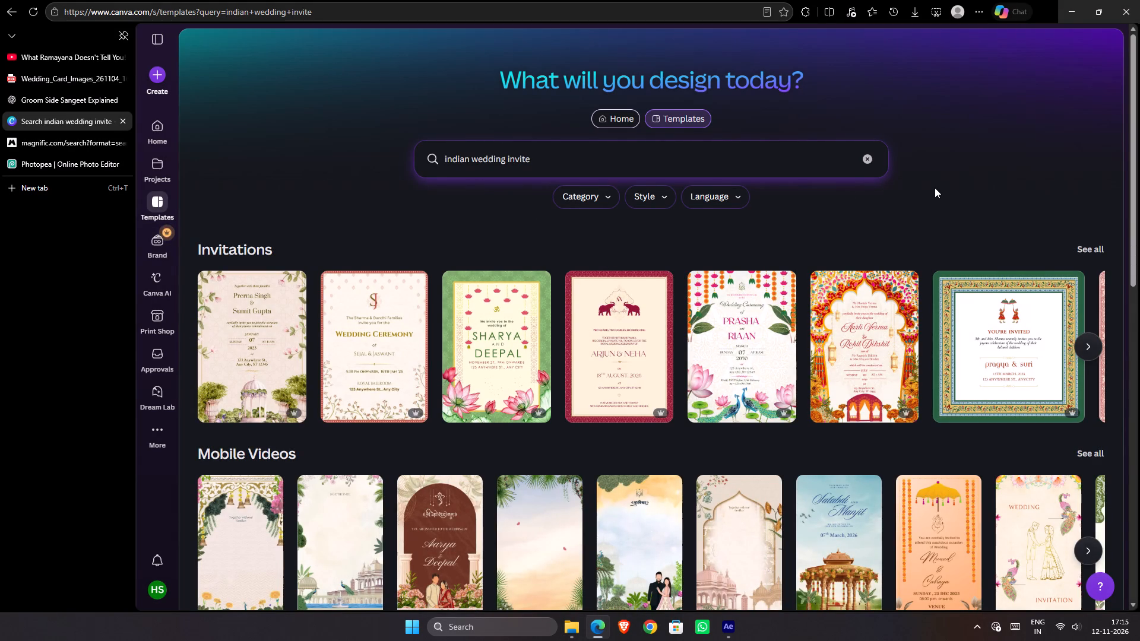
Examine the preview of the Light Orange Traditional Indian Wedding Invitation Mobile Video template and its similar designs.
scroll(935, 188, down, 1)
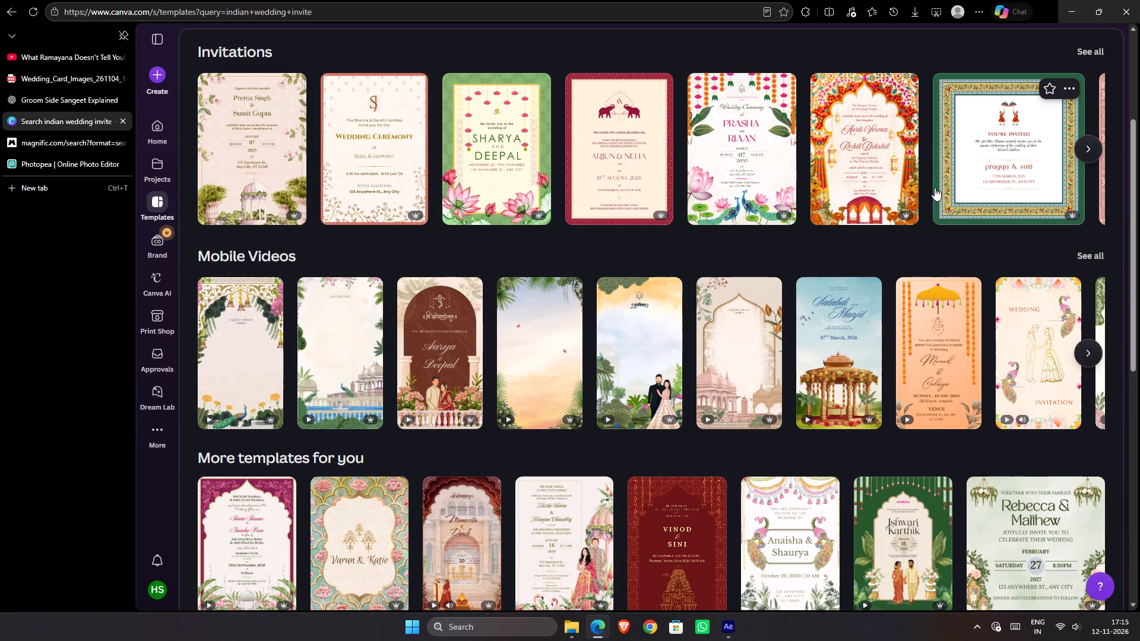
click(940, 354)
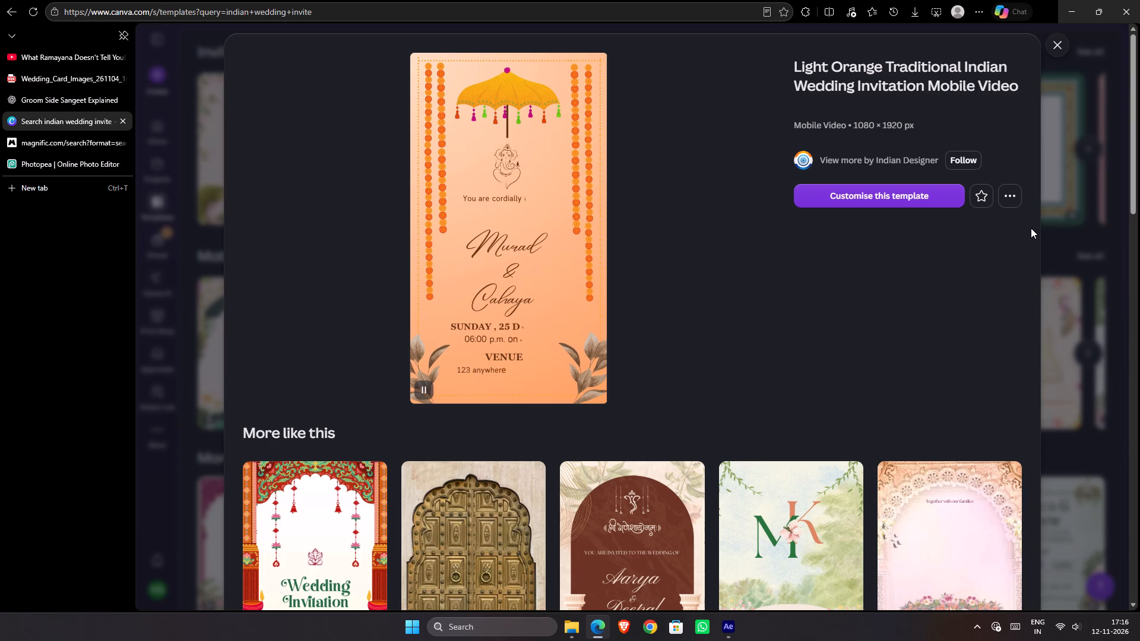
click(417, 391)
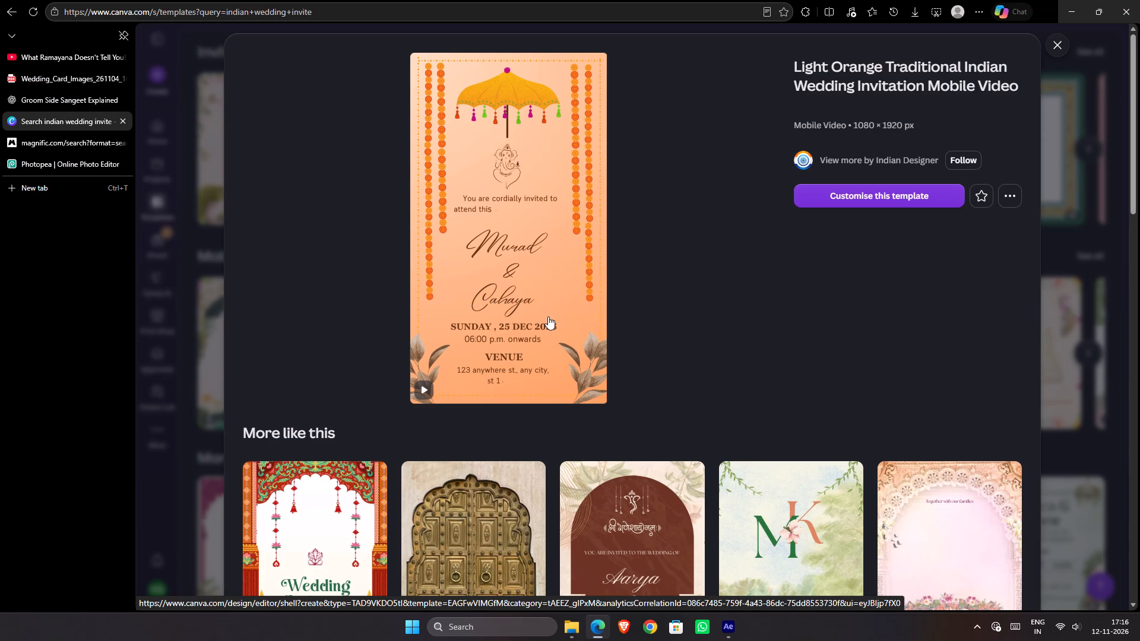
click(558, 341)
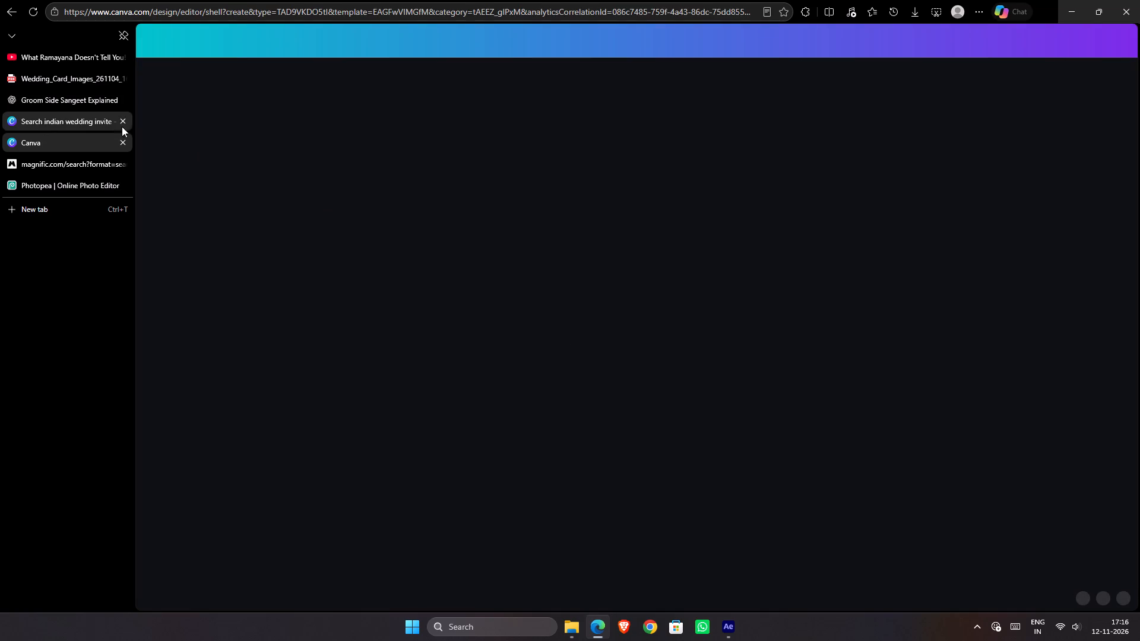
click(117, 142)
click(122, 142)
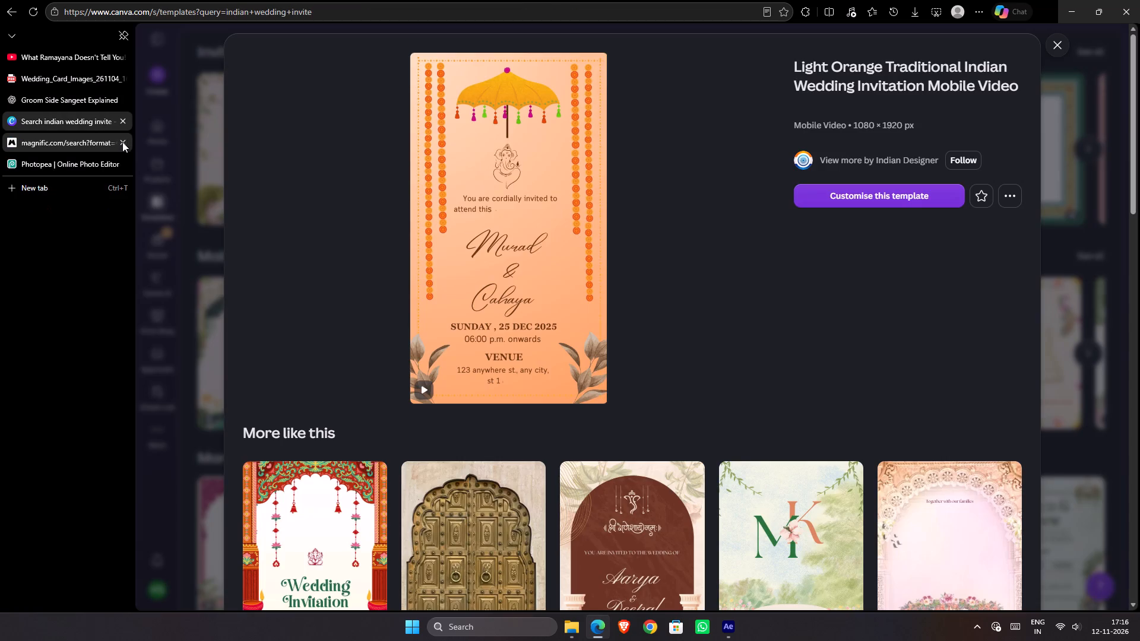
scroll(432, 389, up, 1)
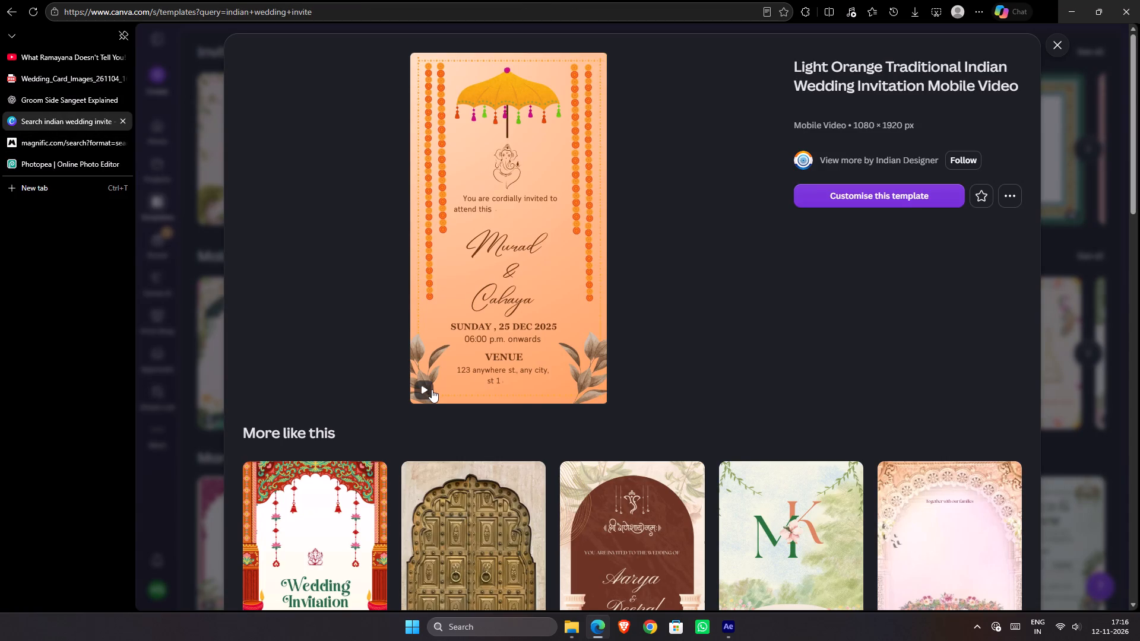
scroll(432, 393, down, 1)
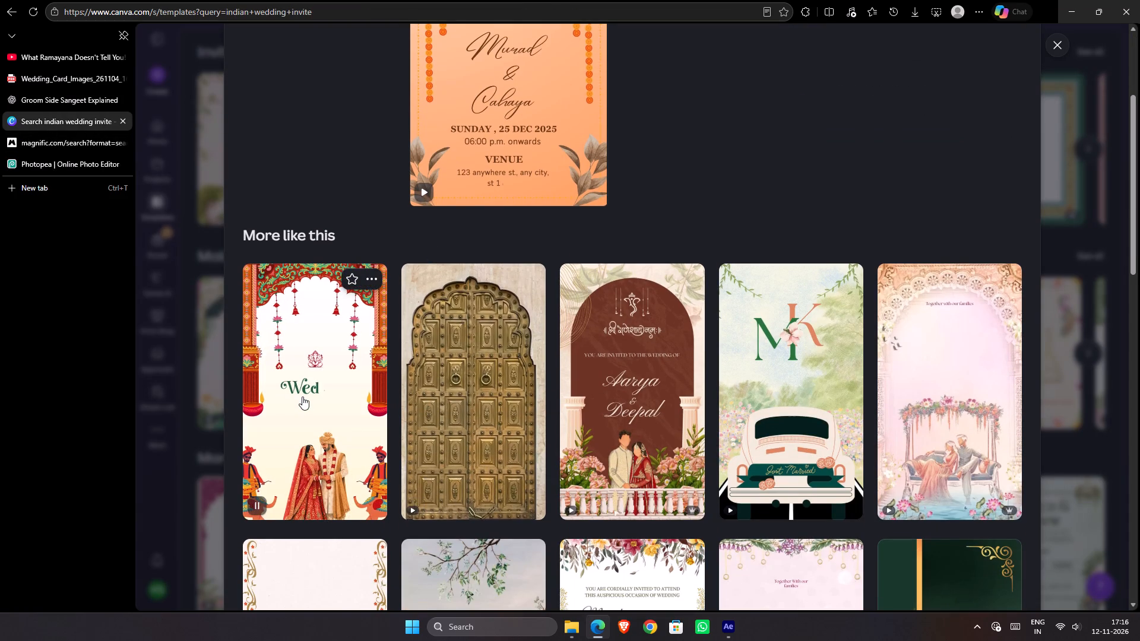
Open the Red Gold and White Traditional Wedding Invitation Mobile Video template for customising in the Canva editor.
click(302, 396)
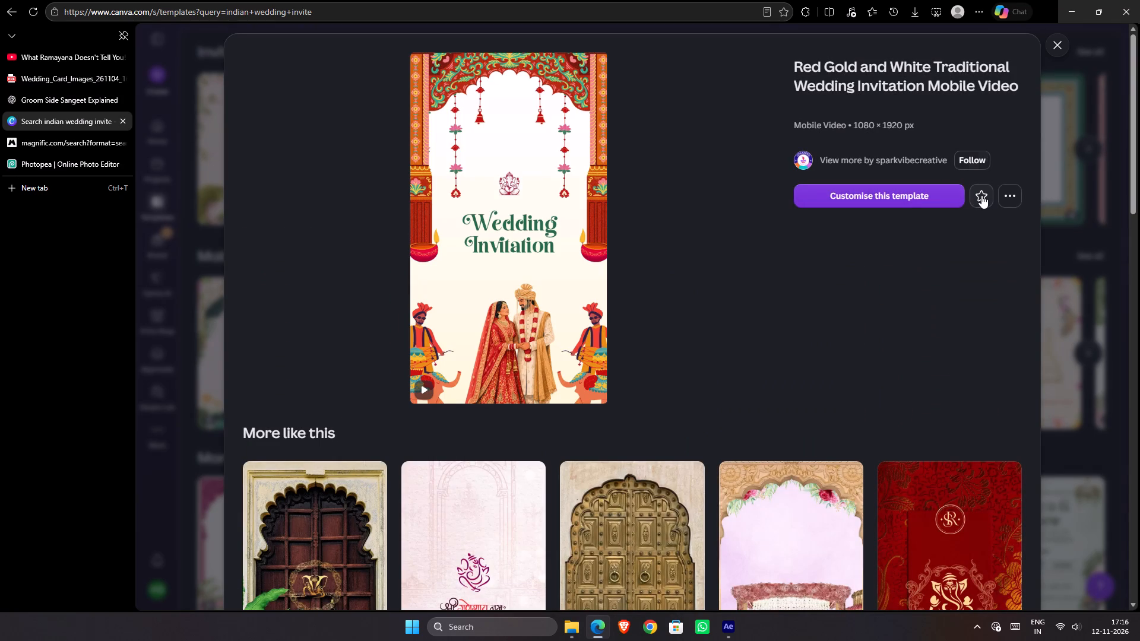
click(914, 196)
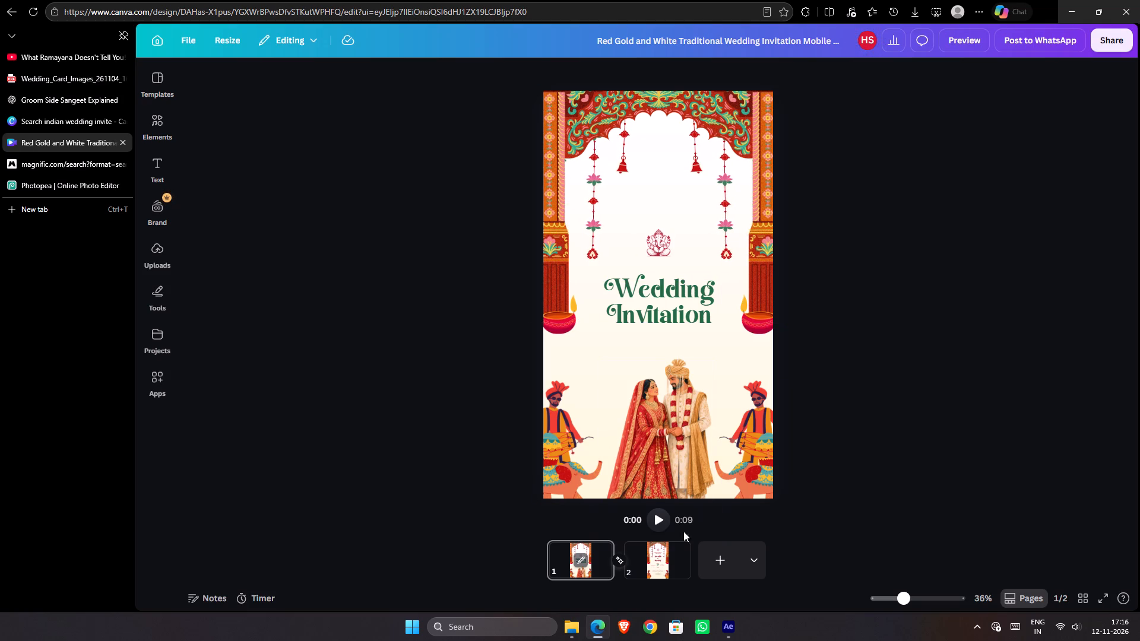
Play the template's two-page animation repeatedly, pausing on the second page to study how its text and decorations move.
click(660, 528)
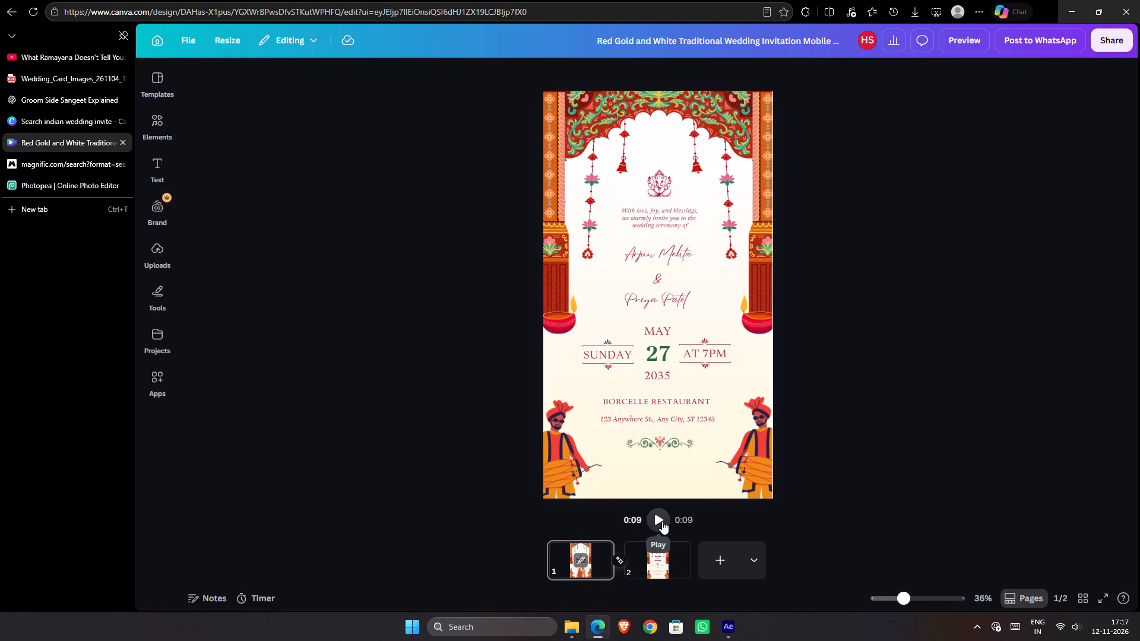
click(662, 521)
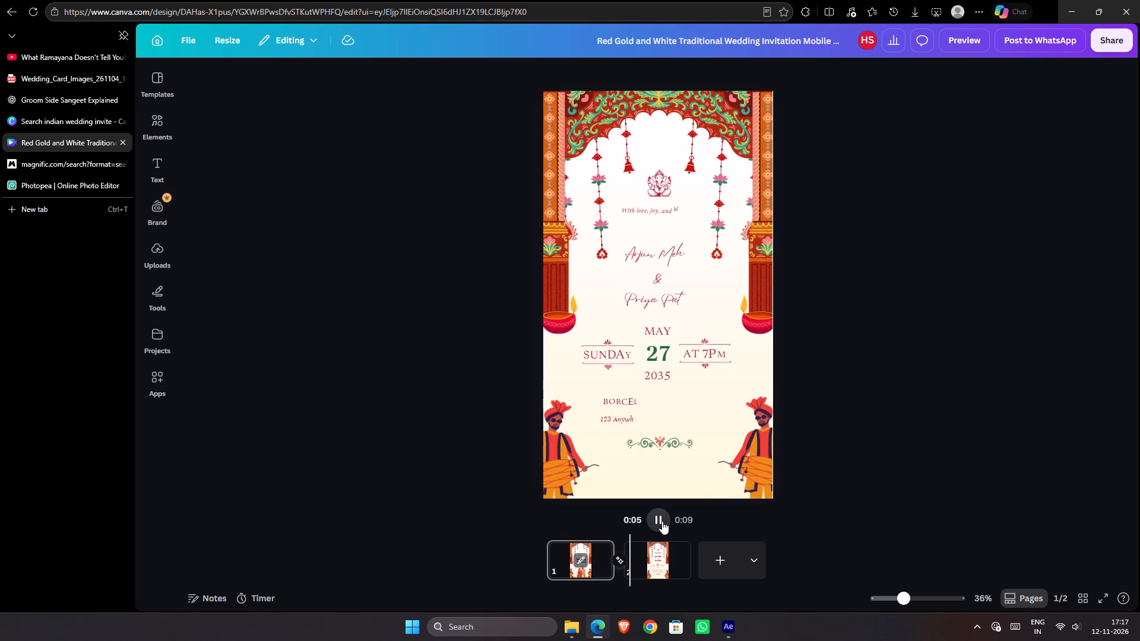
click(662, 521)
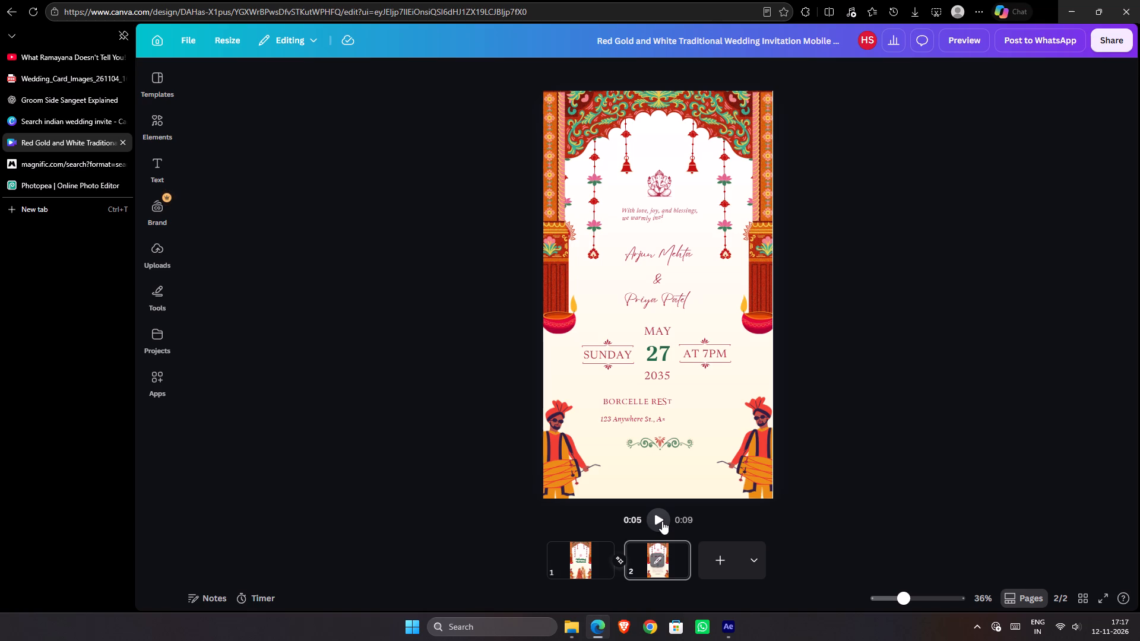
click(662, 521)
click(662, 521)
click(662, 521)
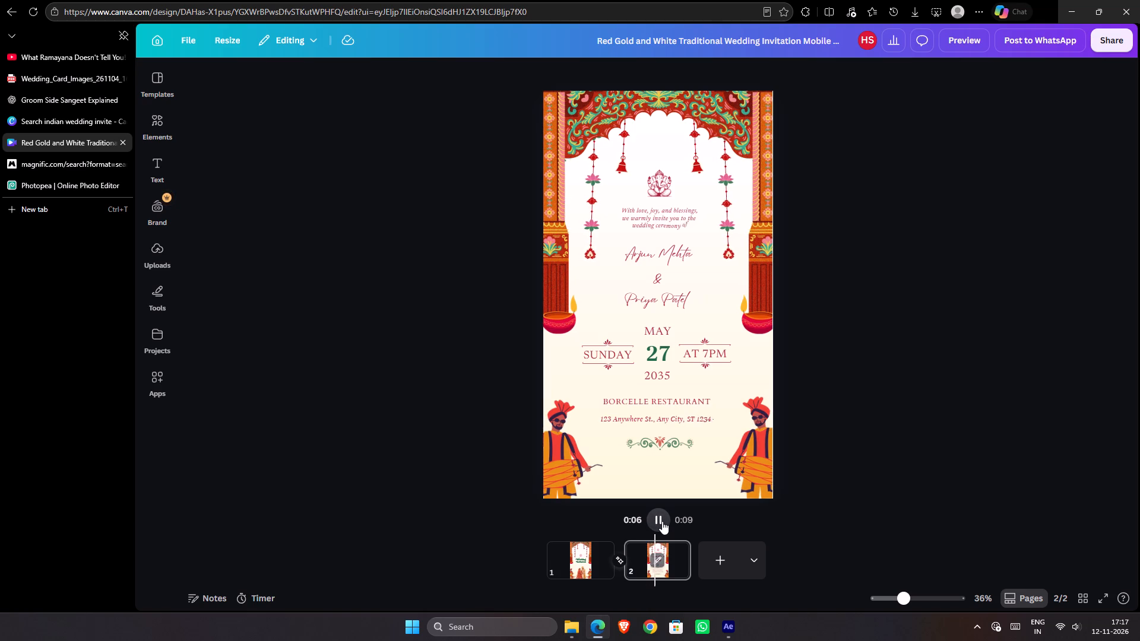
click(662, 521)
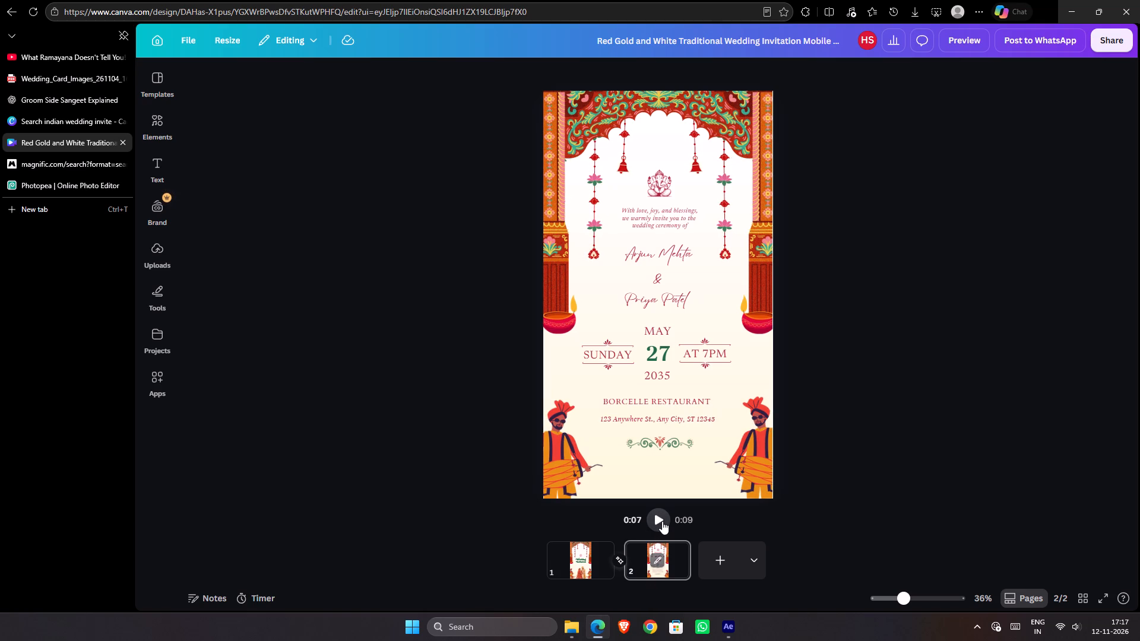
Examine the layer timeline of the template's Wedding Invitation cover page, scrub through its animation, and return to the page overview.
click(657, 556)
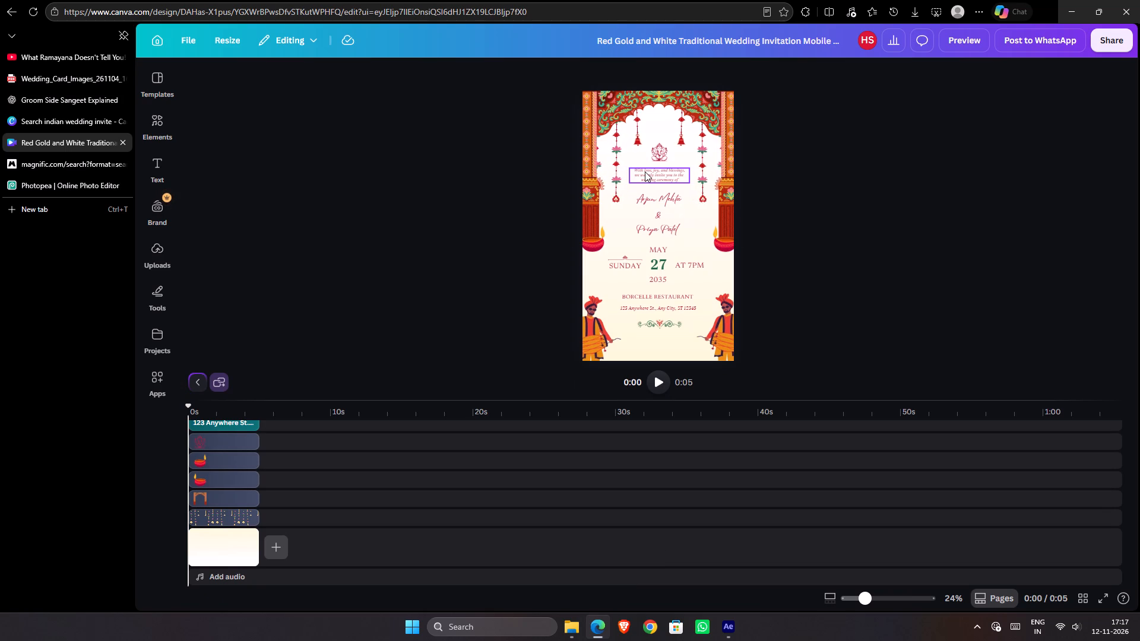
scroll(645, 172, up, 1)
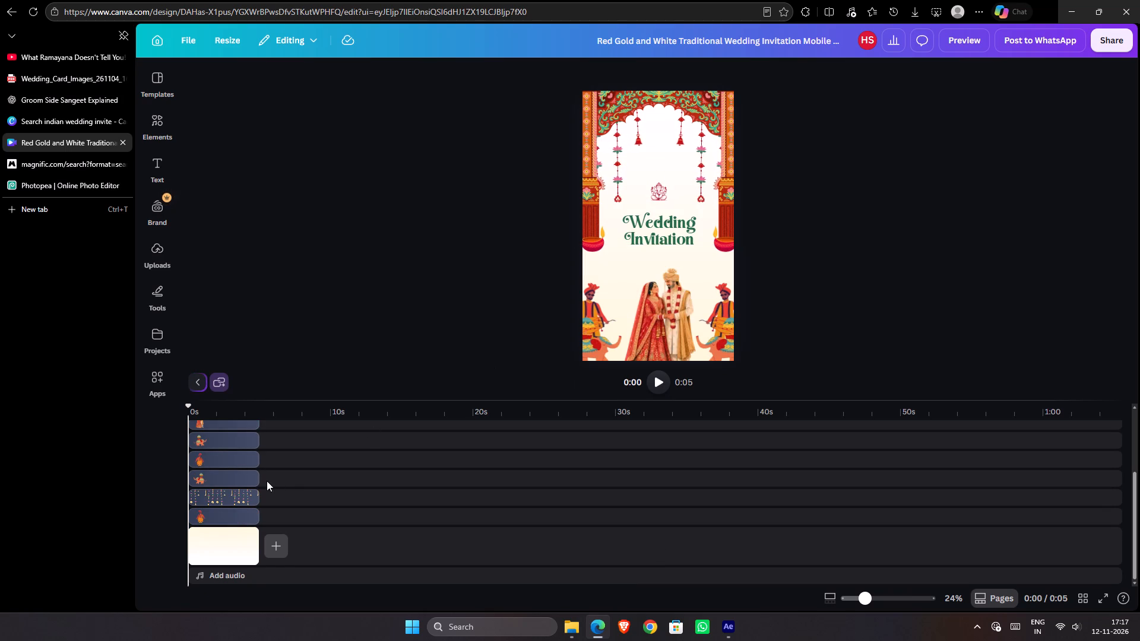
scroll(267, 480, down, 5)
scroll(267, 480, up, 5)
scroll(271, 476, down, 1)
scroll(271, 476, up, 2)
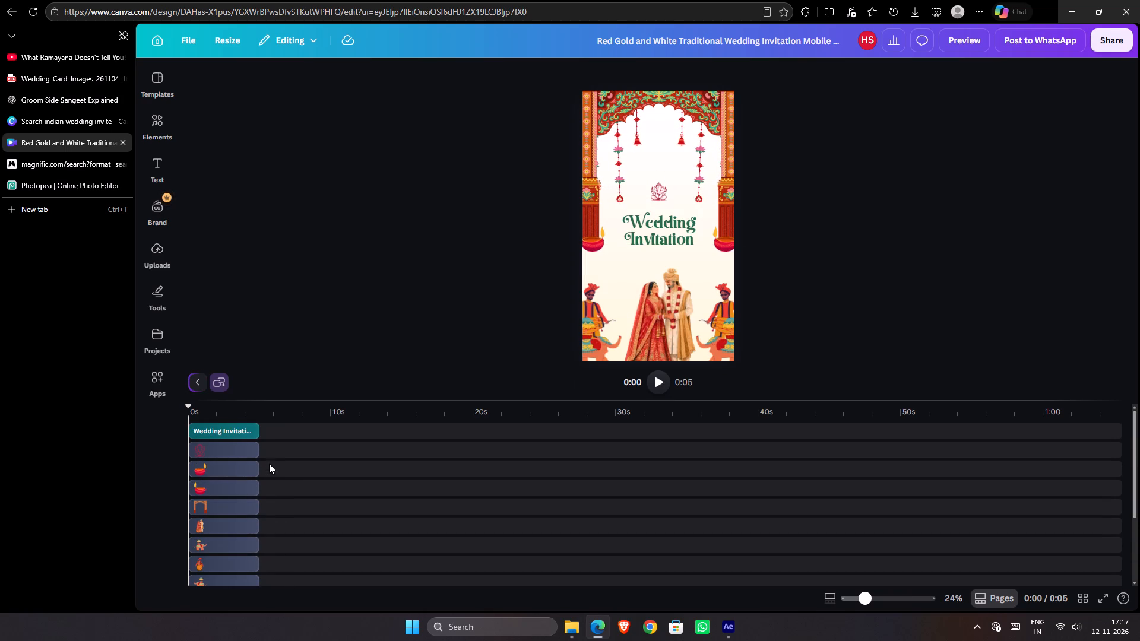
drag(224, 412, 315, 412)
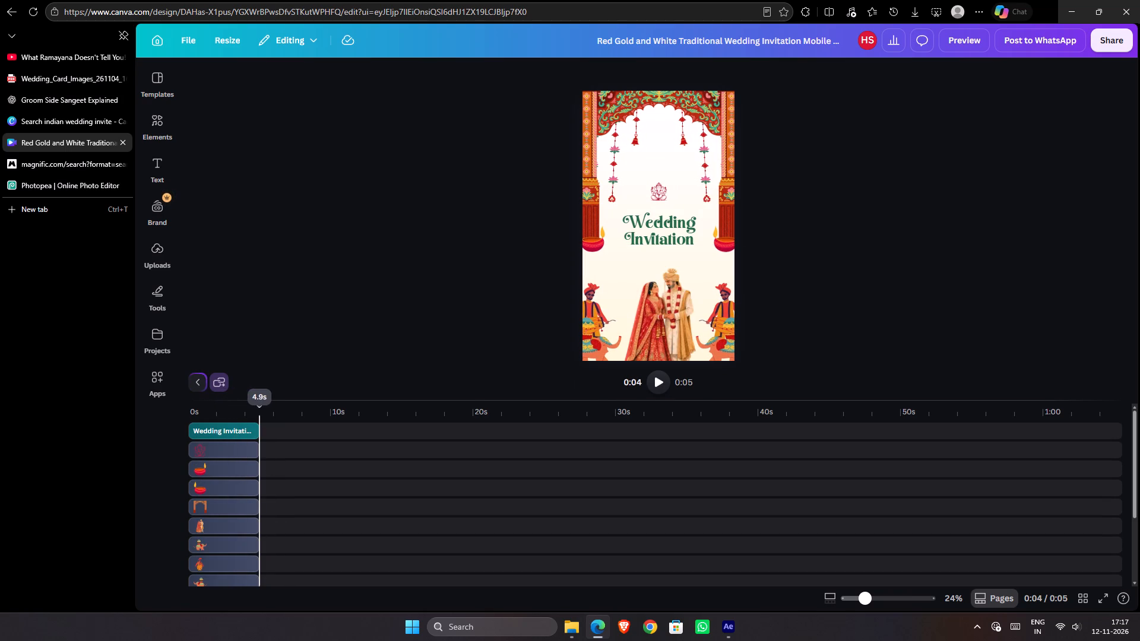
drag(315, 412, 425, 412)
scroll(422, 426, up, 1)
scroll(422, 434, down, 1)
scroll(420, 439, up, 1)
scroll(419, 442, down, 3)
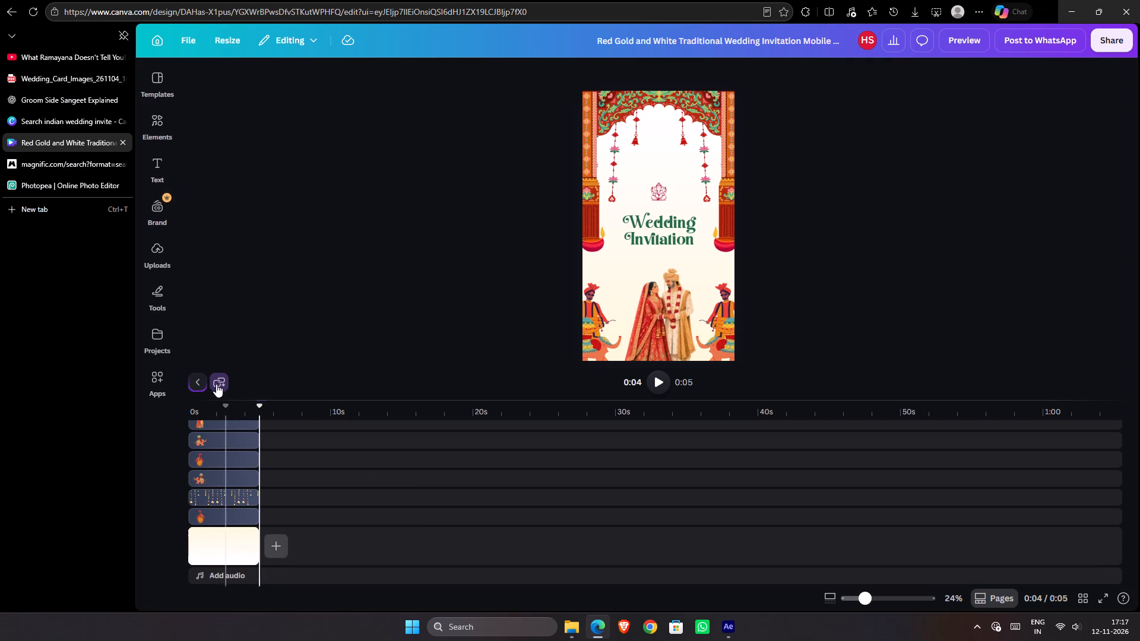
click(202, 380)
Open the template's second page with its layer timeline and change the weekday text beside the date to Friday.
click(654, 563)
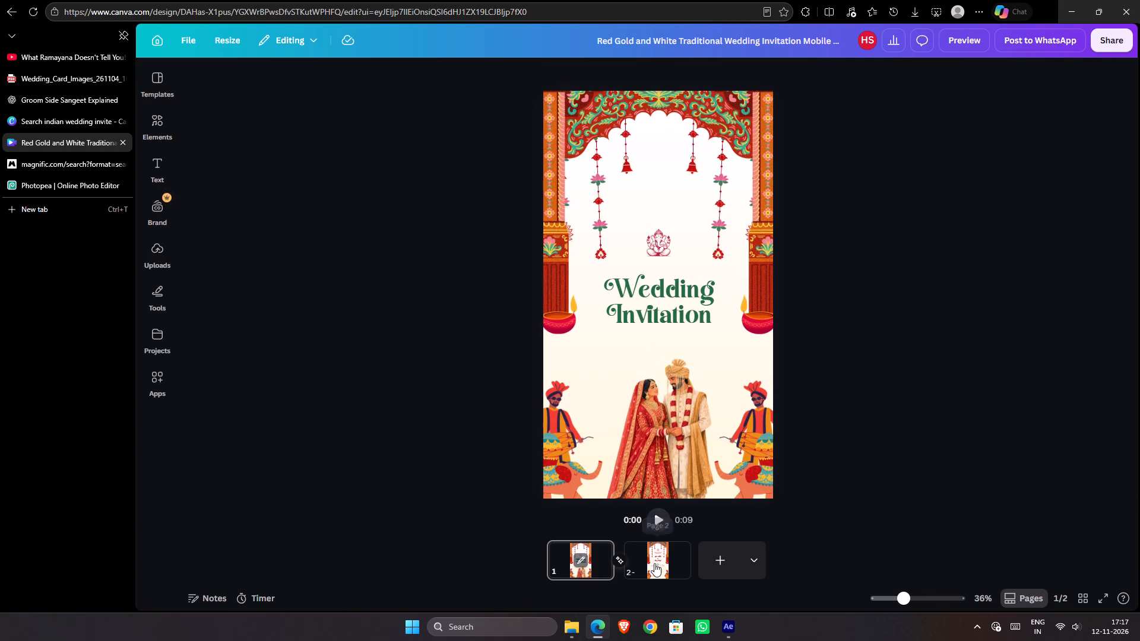
click(656, 560)
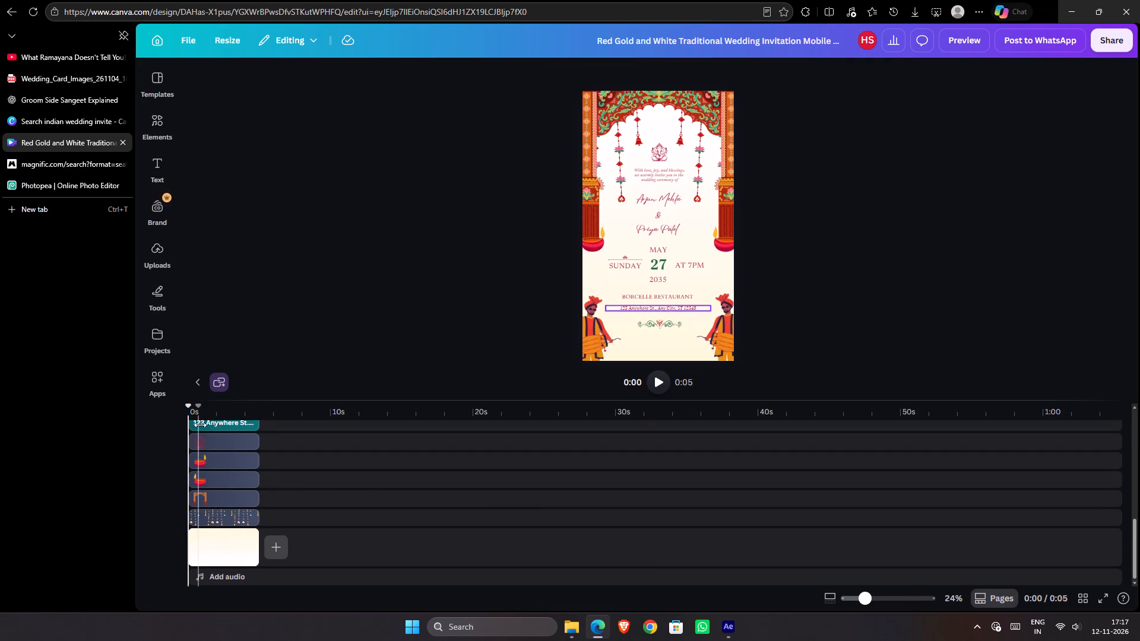
scroll(221, 450, up, 5)
click(214, 487)
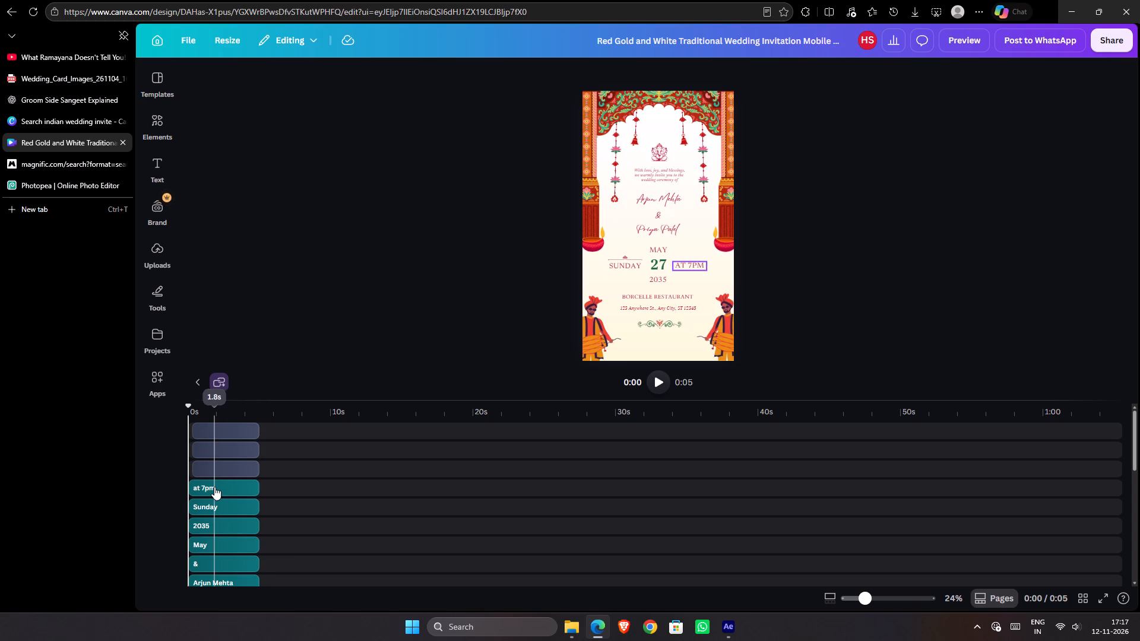
click(210, 487)
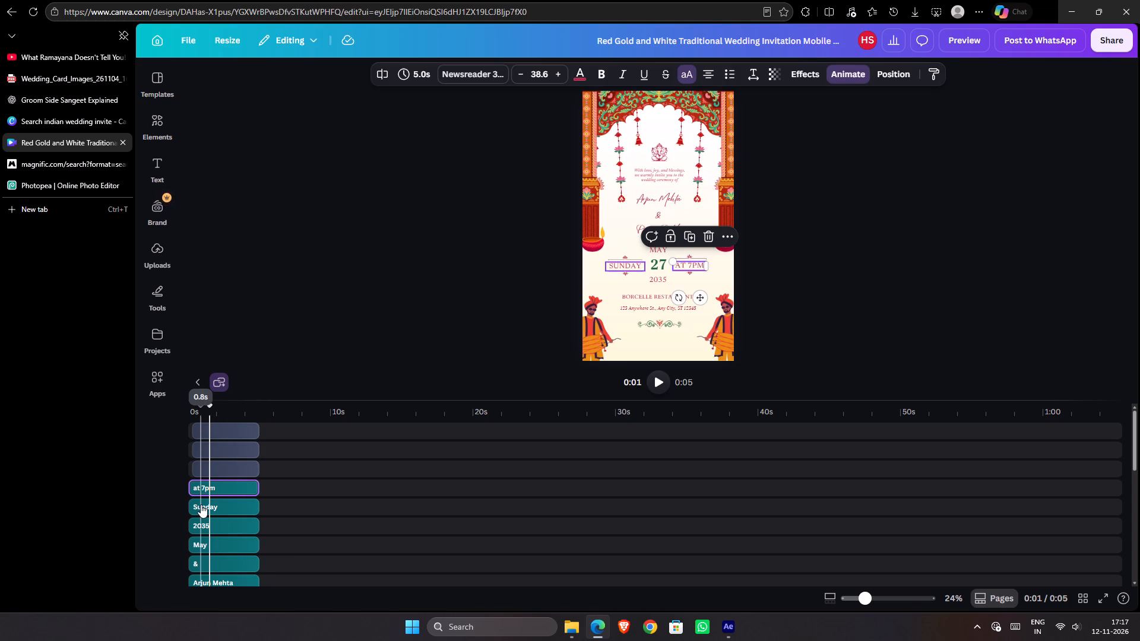
click(201, 504)
click(1119, 632)
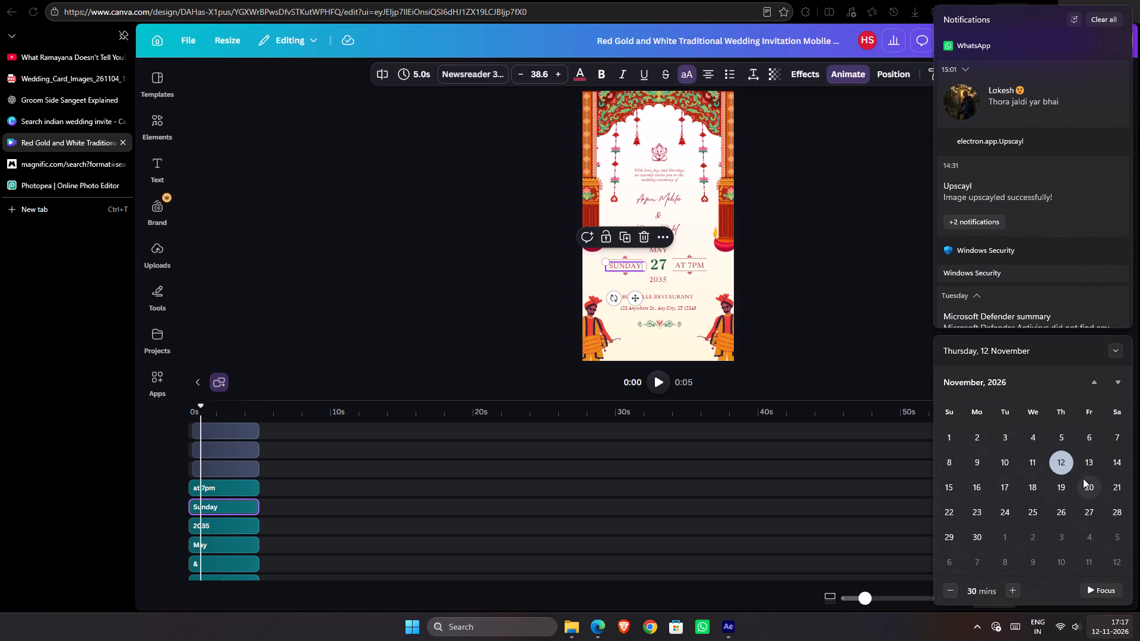
click(1115, 615)
click(229, 501)
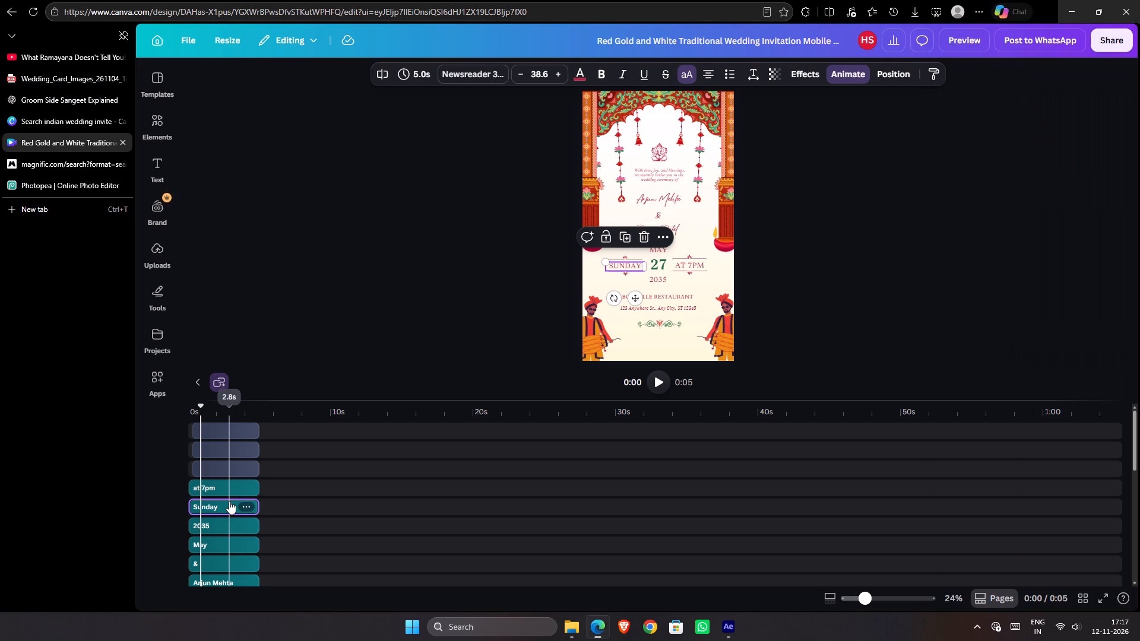
double_click(628, 265)
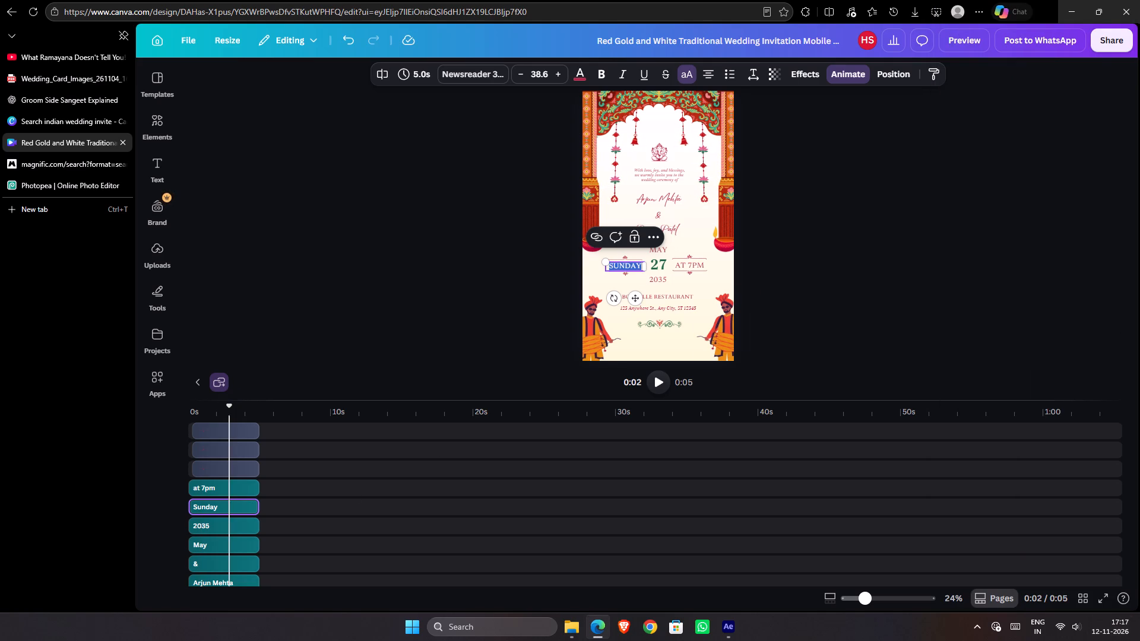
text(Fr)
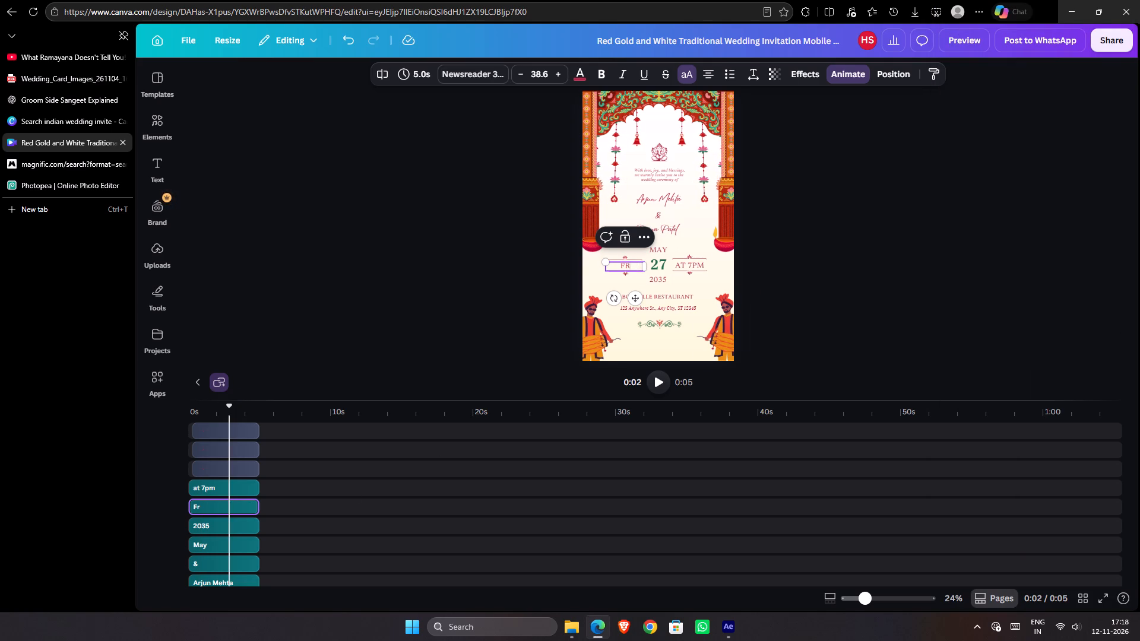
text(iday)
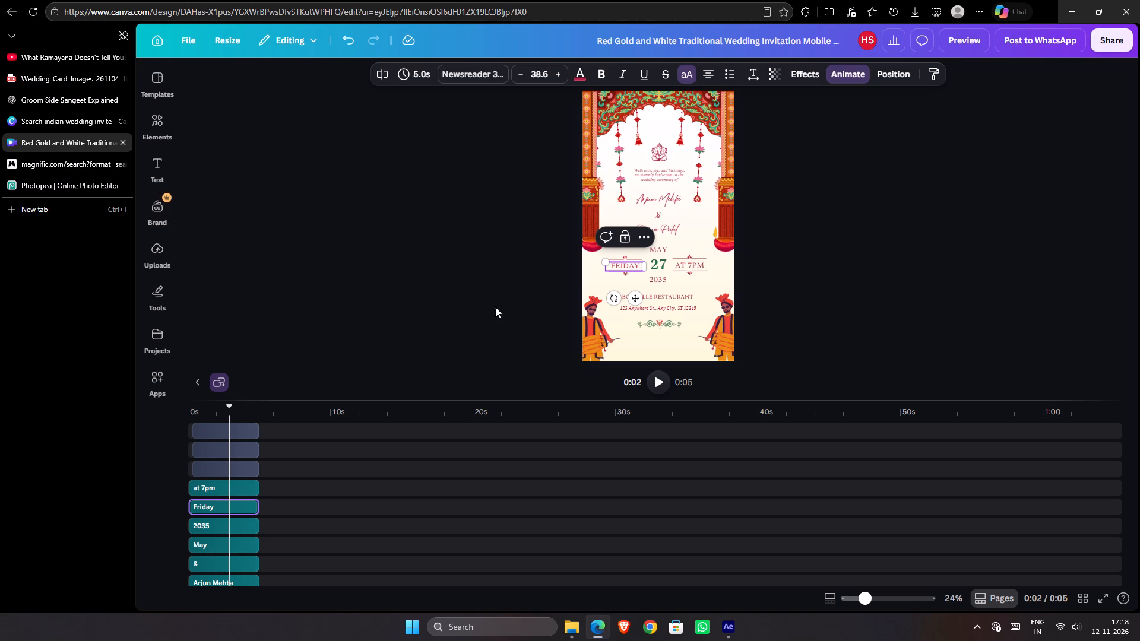
Change the year text below the date to 2026.
click(216, 524)
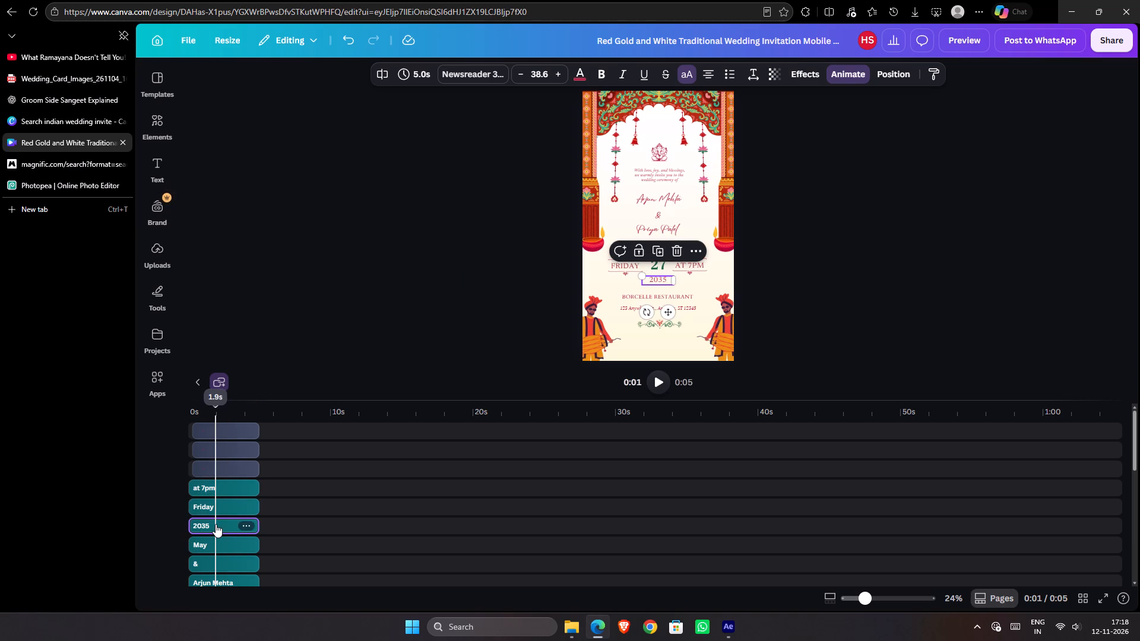
double_click(216, 524)
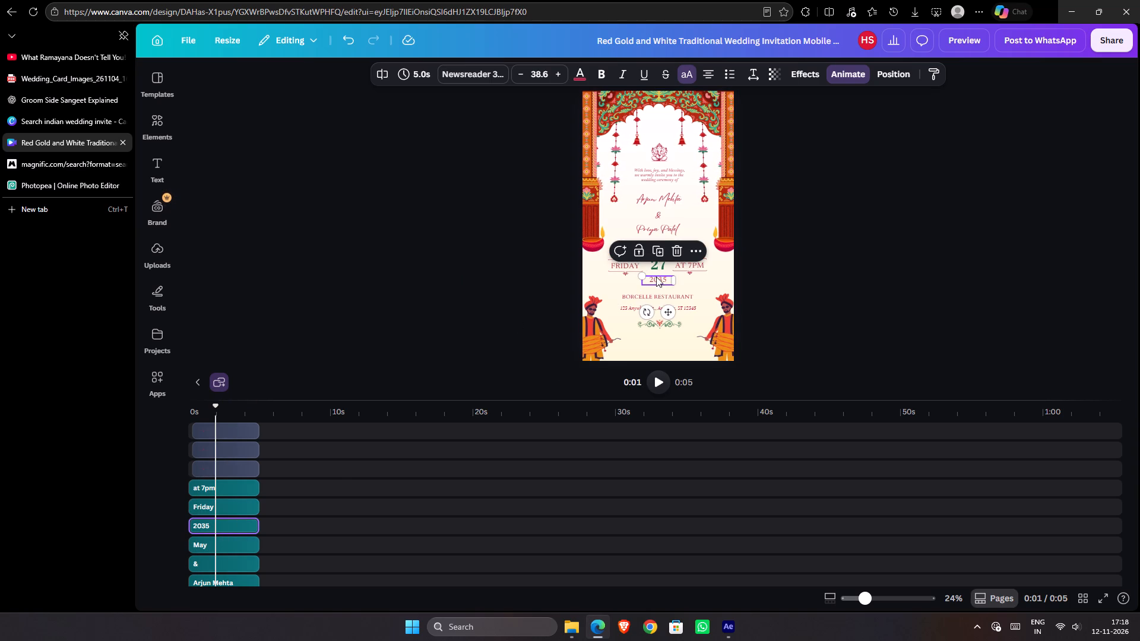
double_click(656, 277)
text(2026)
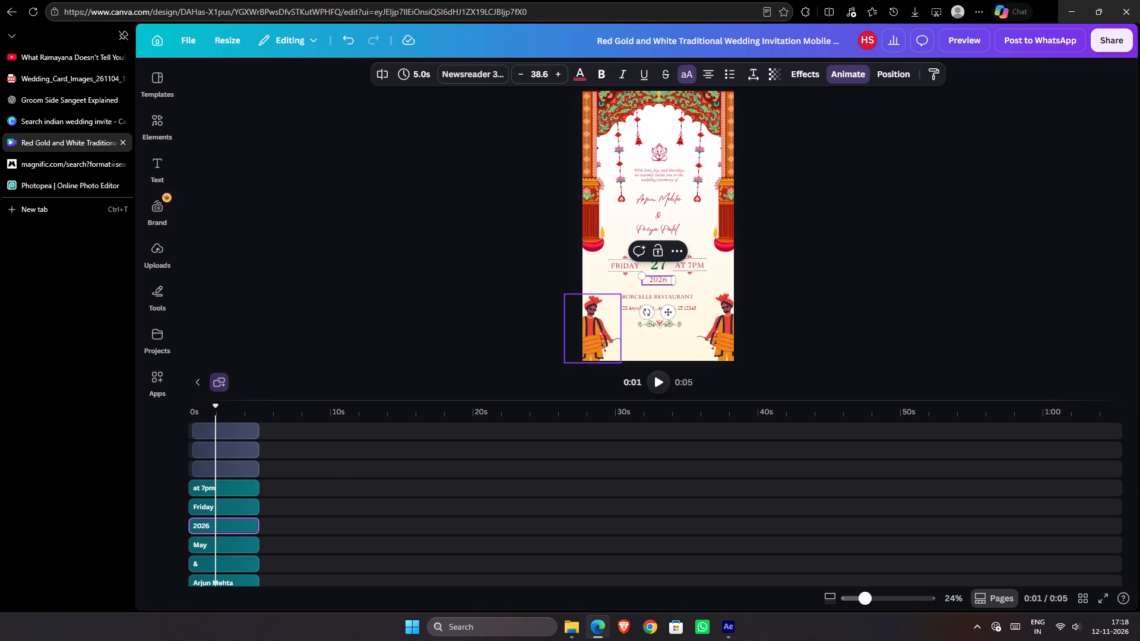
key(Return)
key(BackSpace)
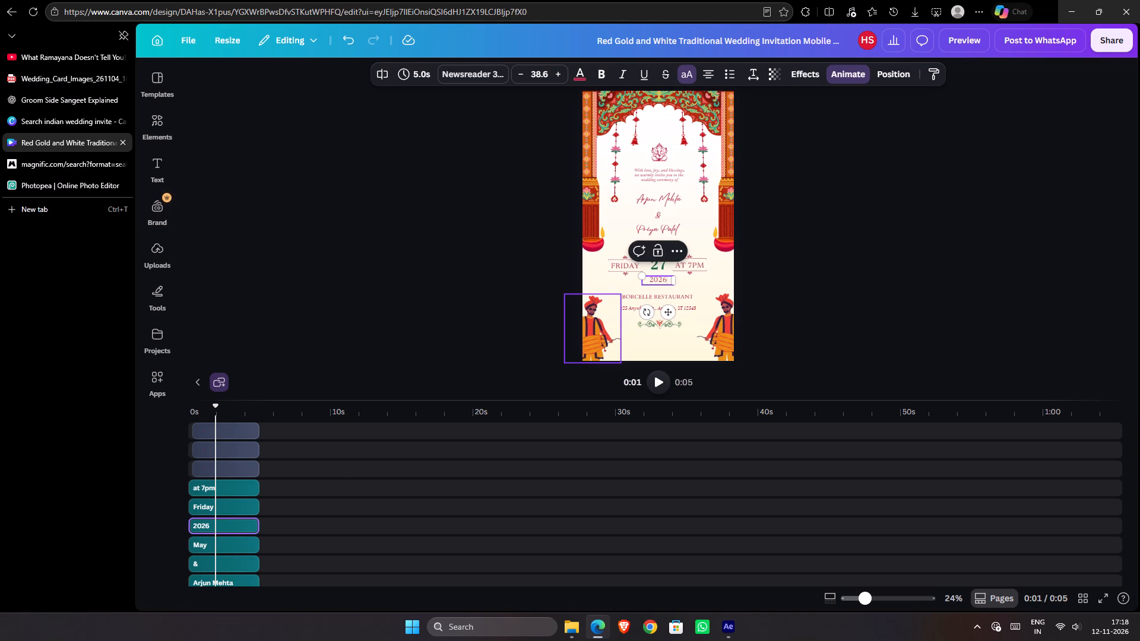
Change the month text to November, widen its text box to fit one line, and centre it above the 27.
click(202, 542)
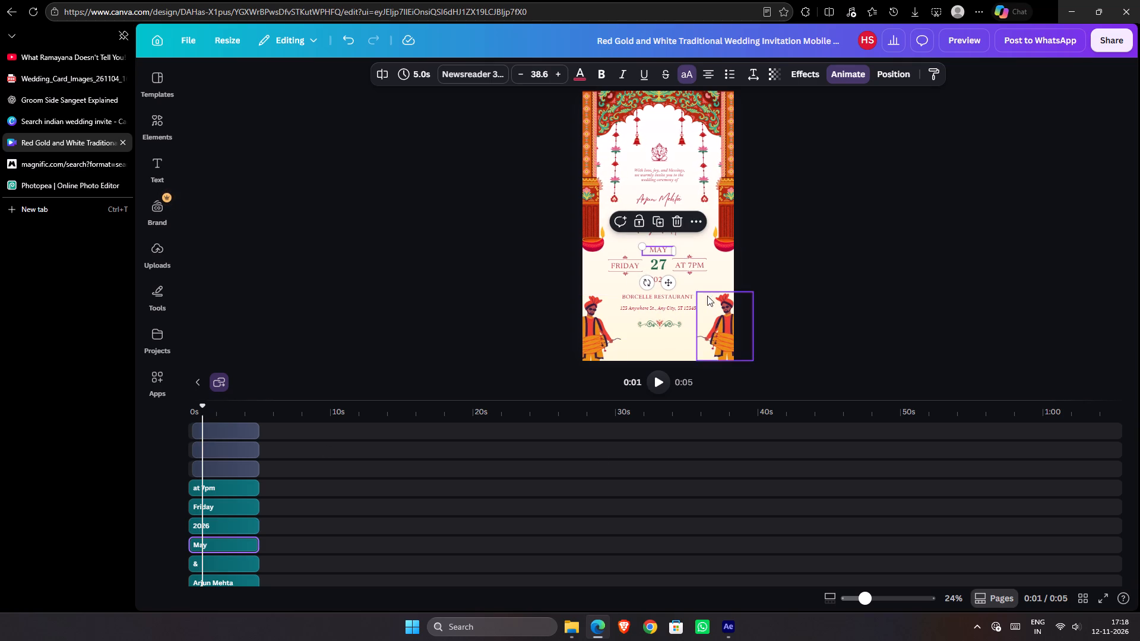
double_click(662, 247)
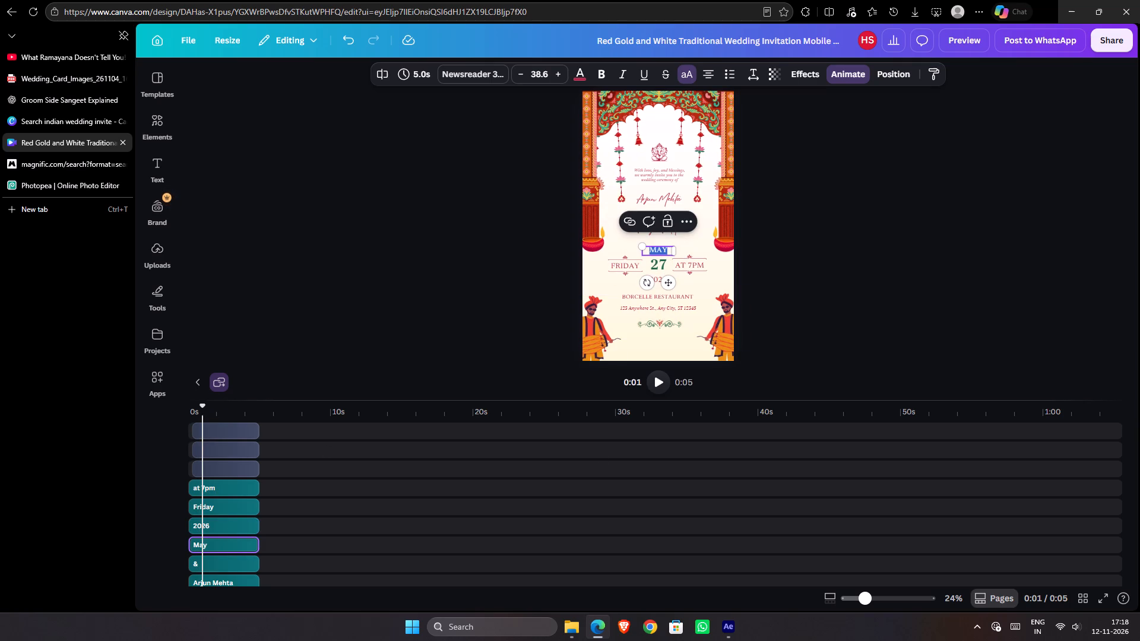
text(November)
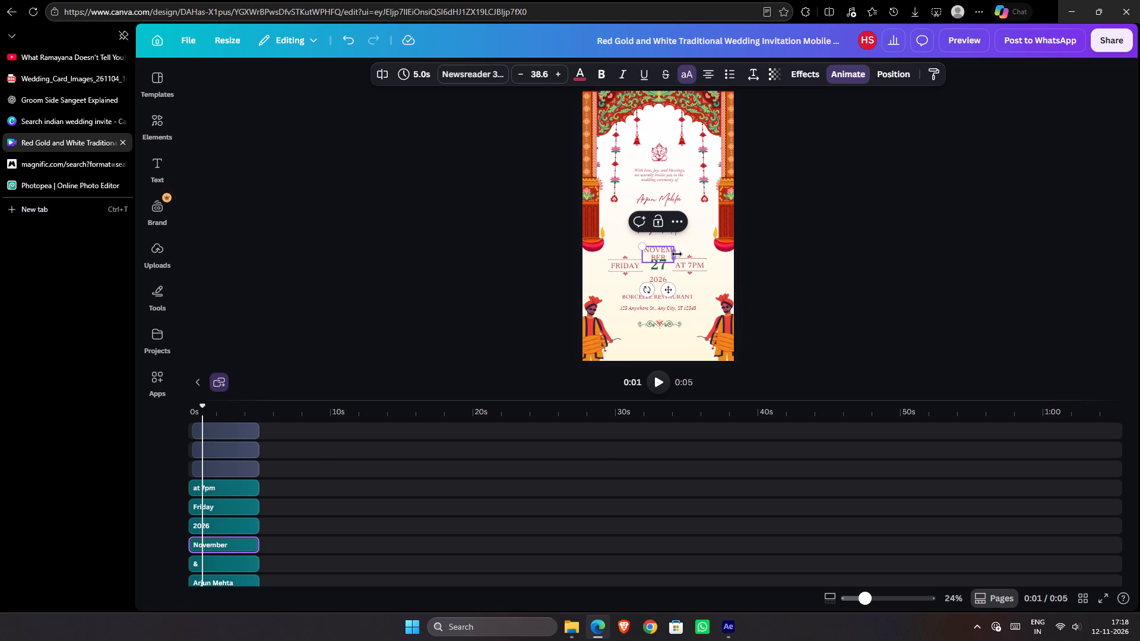
drag(677, 255, 693, 253)
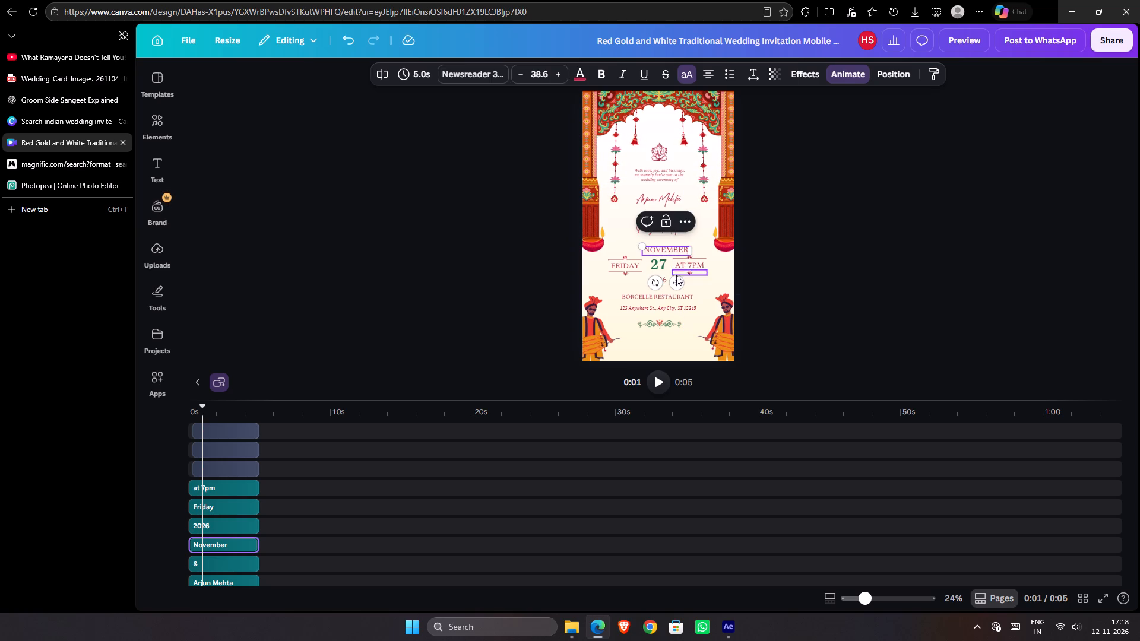
drag(677, 284, 672, 284)
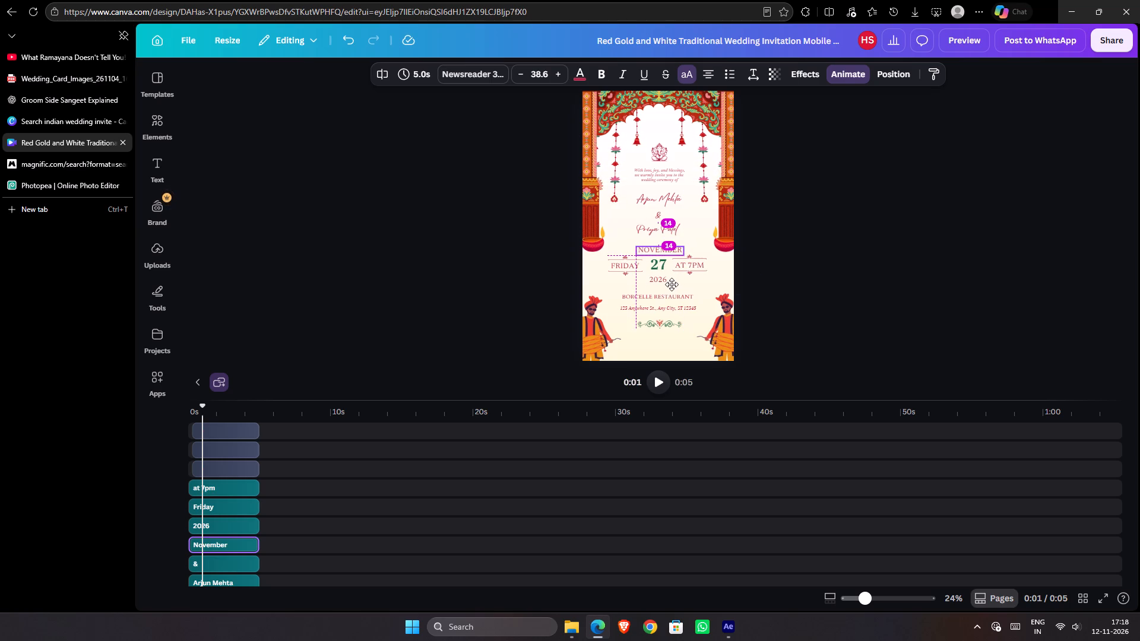
drag(672, 284, 670, 284)
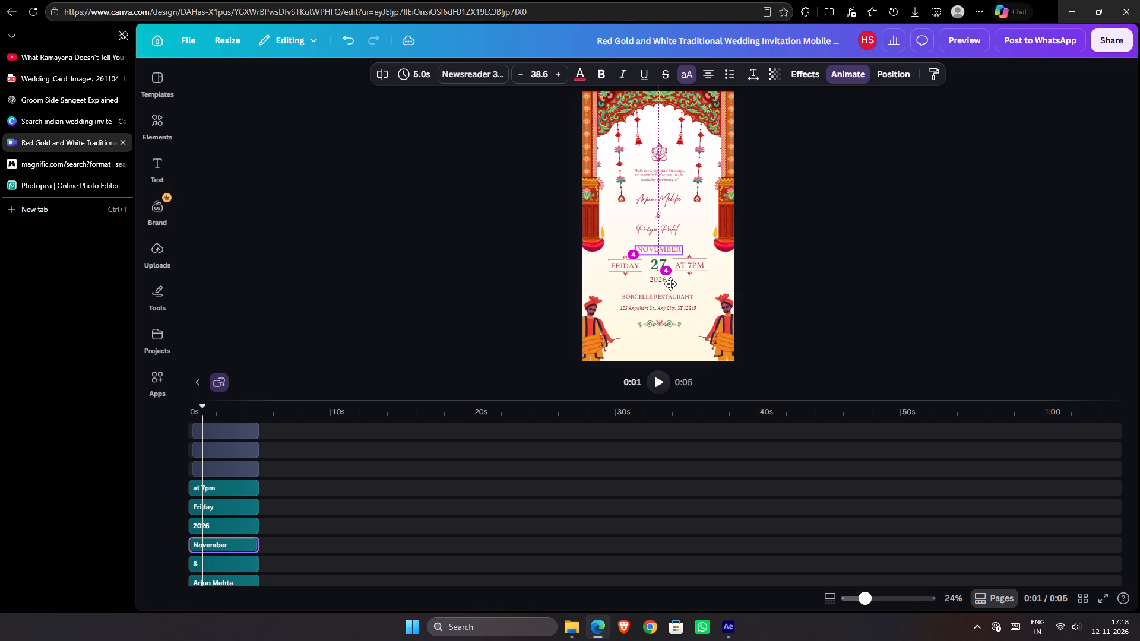
drag(670, 284, 671, 284)
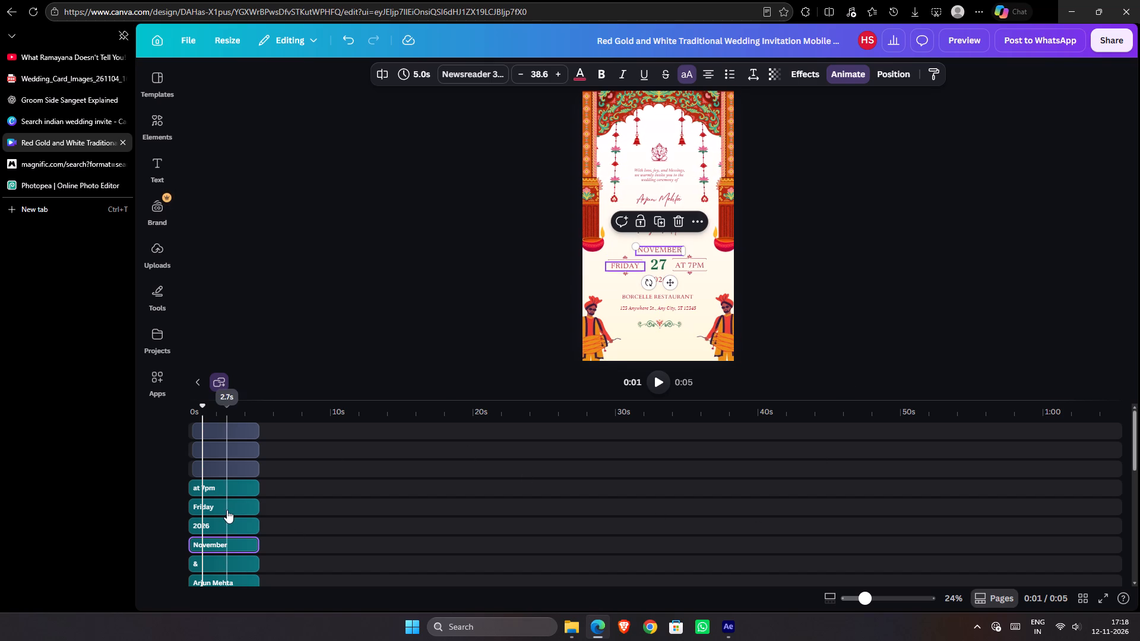
Replace the placeholder name above the ampersand with the bride's full name.
click(219, 559)
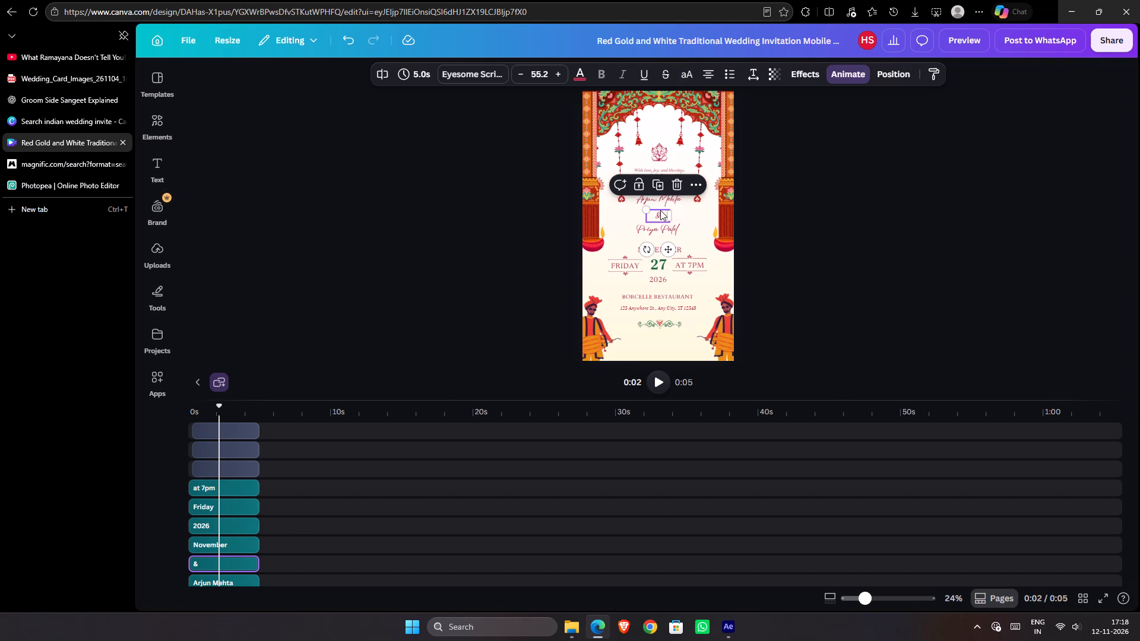
scroll(245, 548, down, 1)
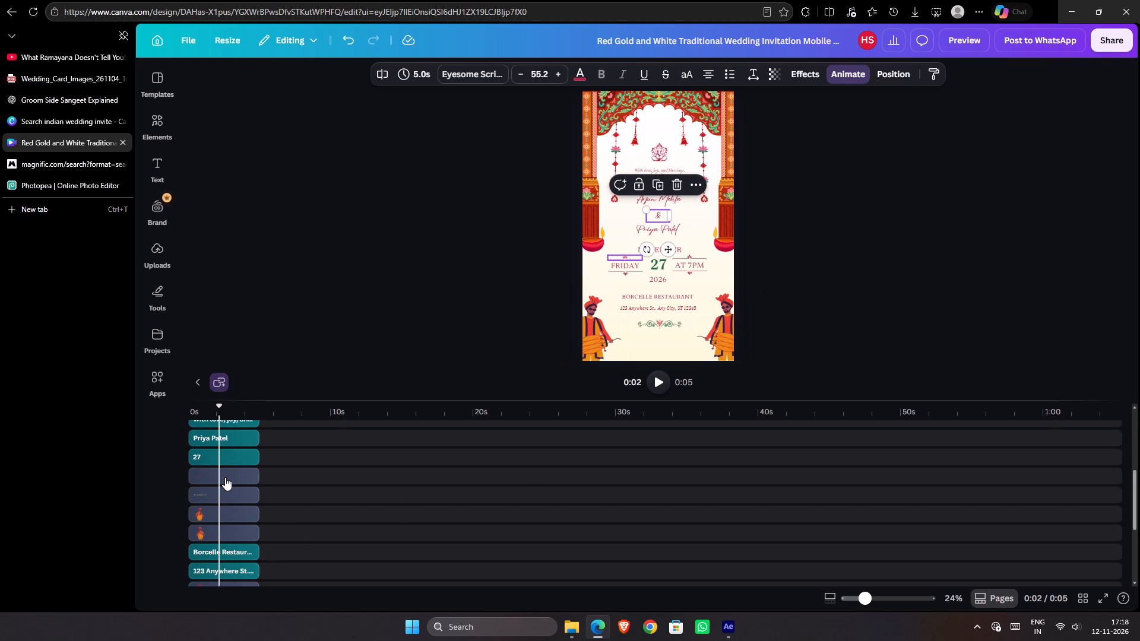
scroll(225, 477, up, 1)
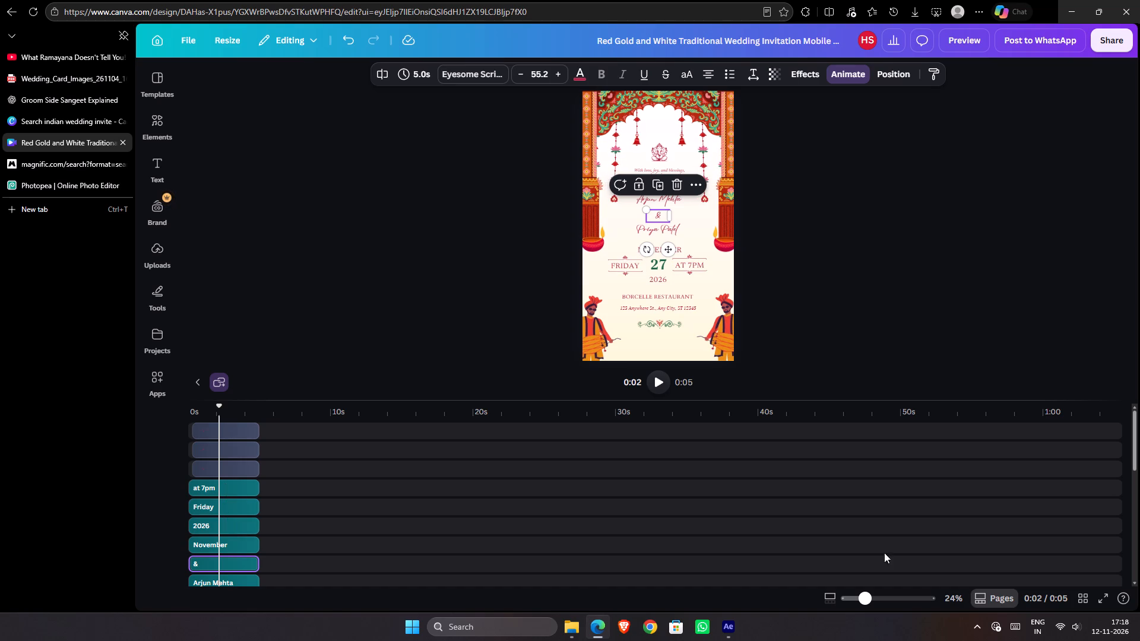
drag(1136, 449, 1135, 469)
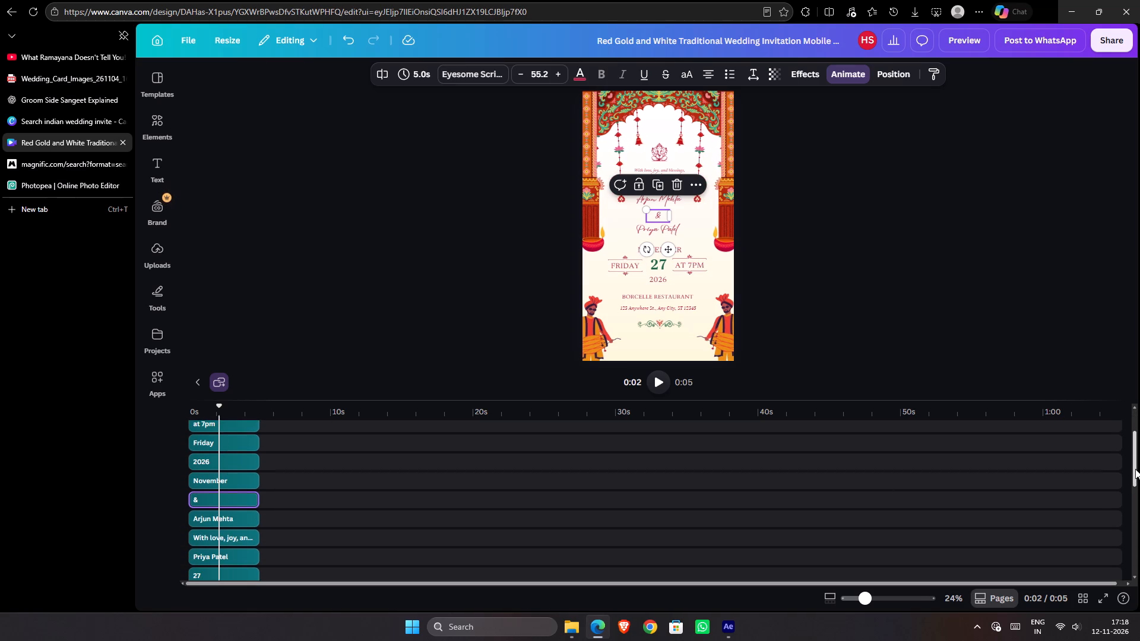
drag(1135, 469, 1134, 469)
click(229, 518)
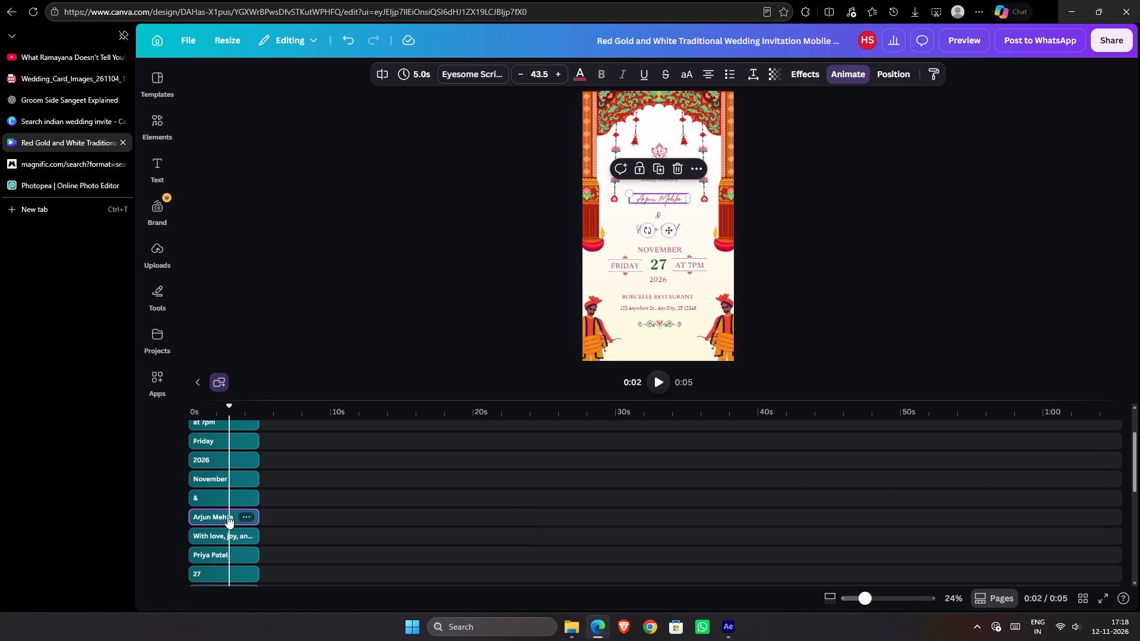
double_click(670, 198)
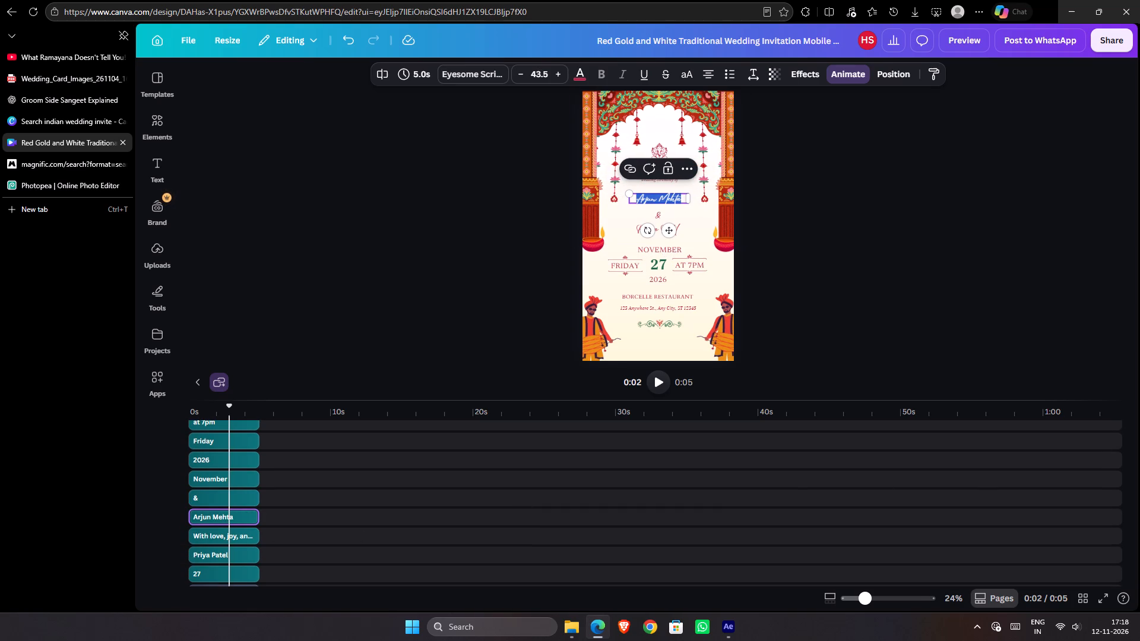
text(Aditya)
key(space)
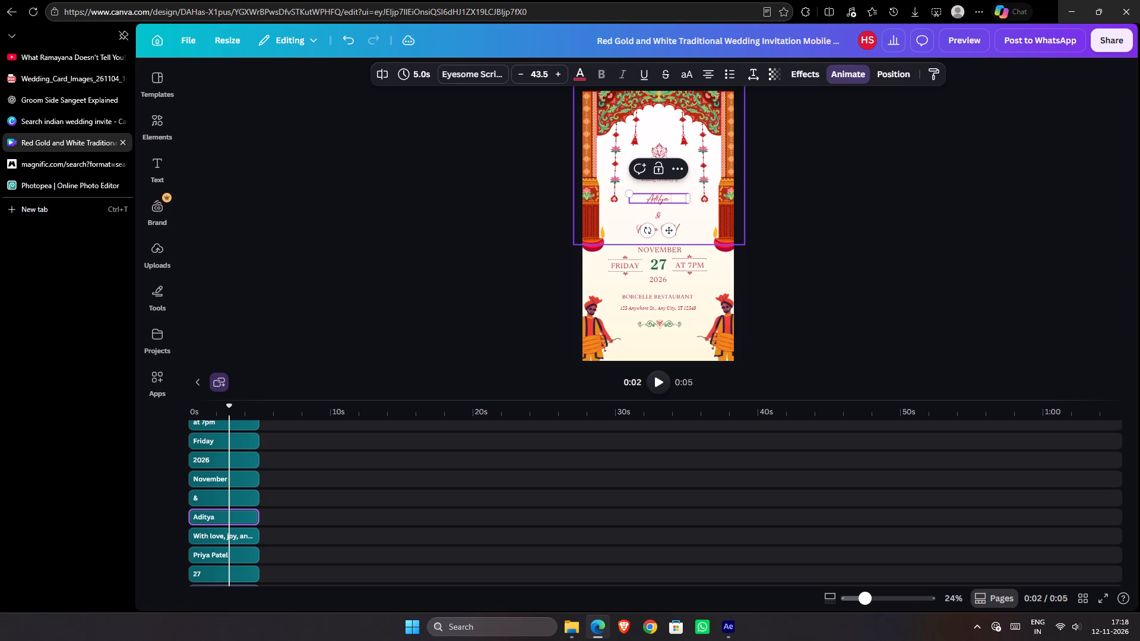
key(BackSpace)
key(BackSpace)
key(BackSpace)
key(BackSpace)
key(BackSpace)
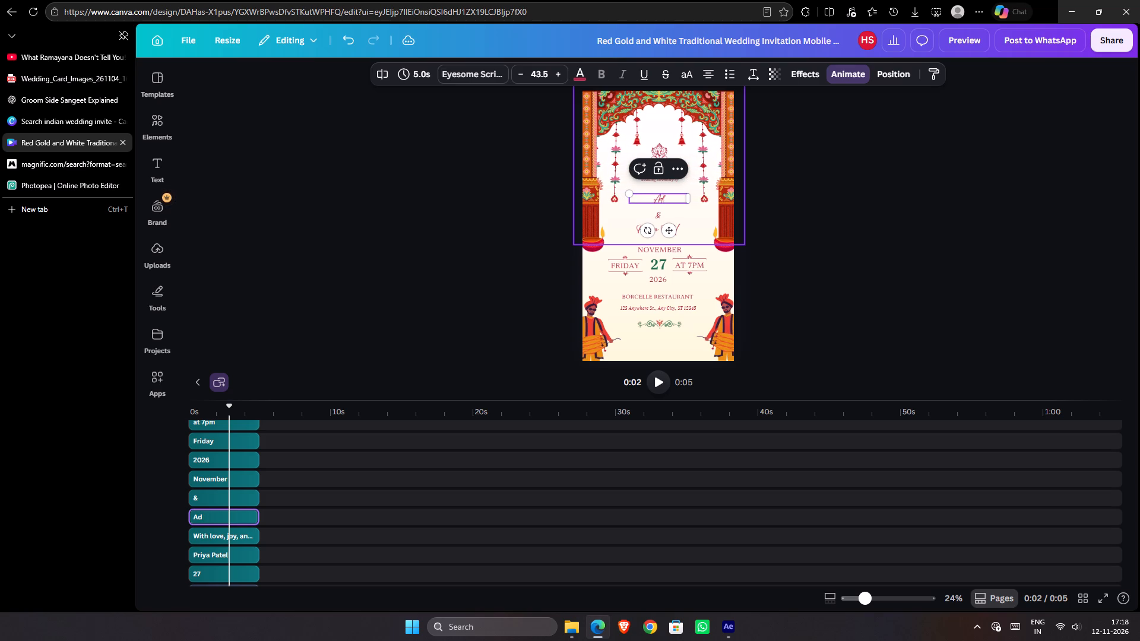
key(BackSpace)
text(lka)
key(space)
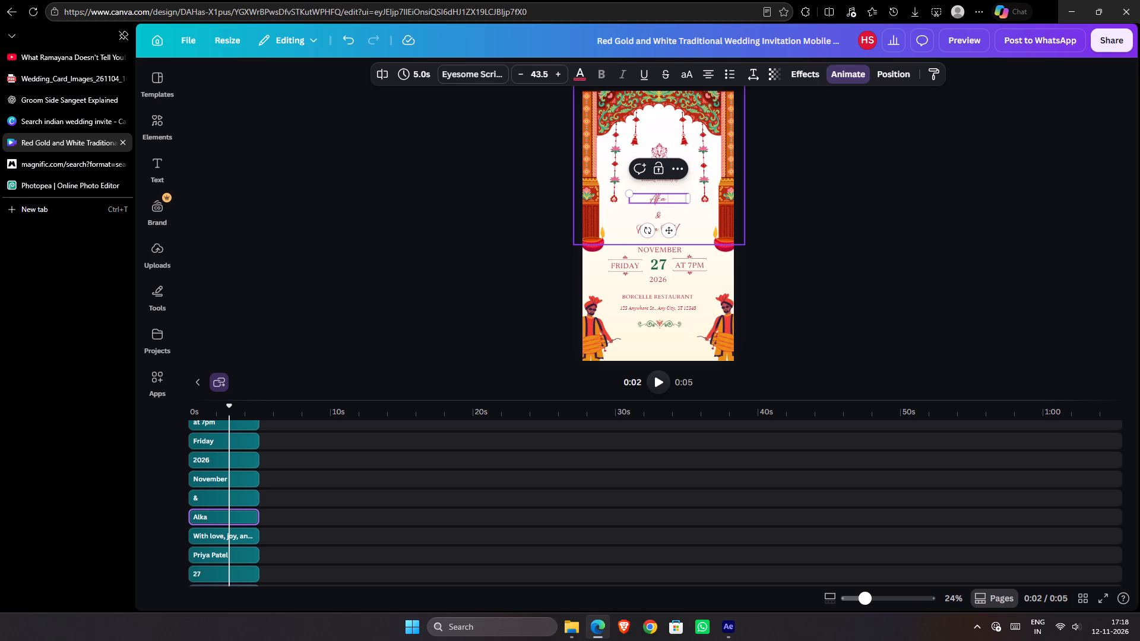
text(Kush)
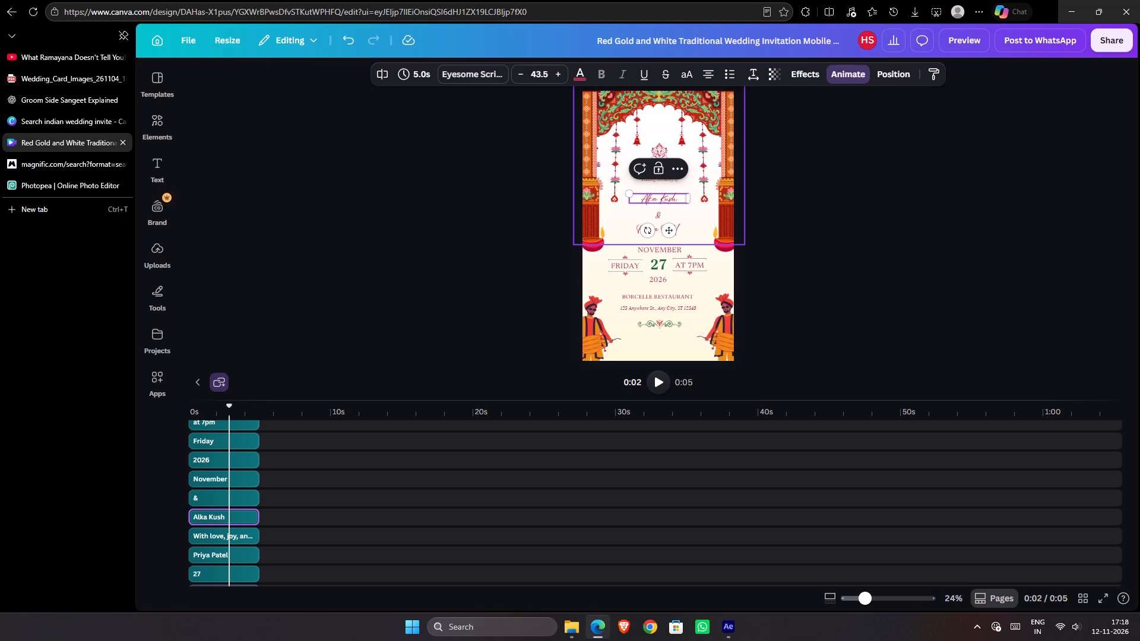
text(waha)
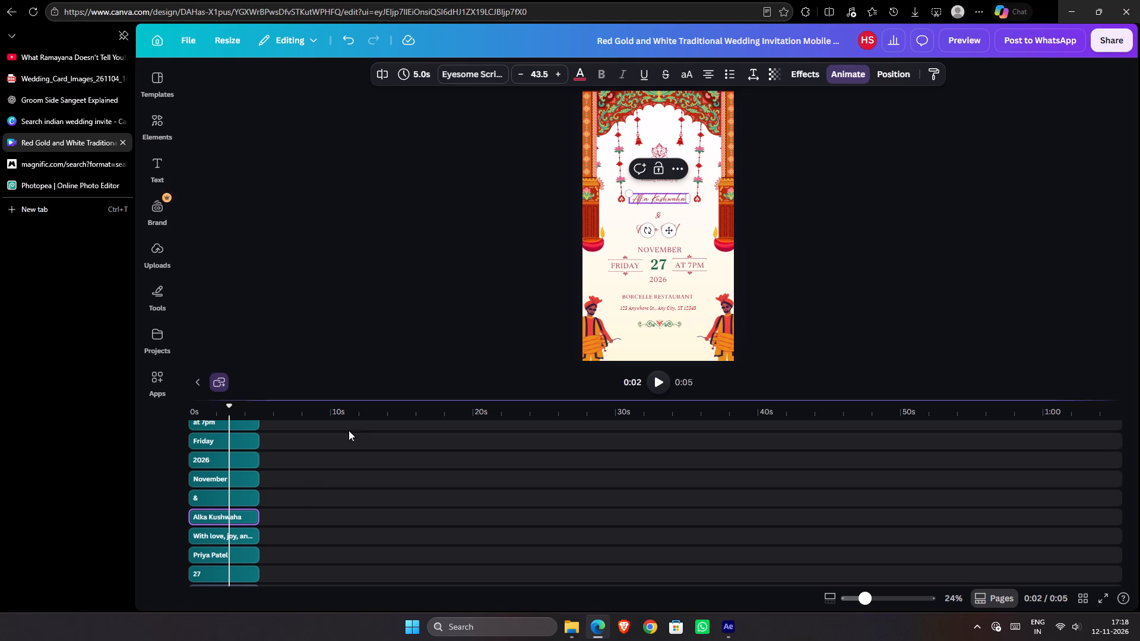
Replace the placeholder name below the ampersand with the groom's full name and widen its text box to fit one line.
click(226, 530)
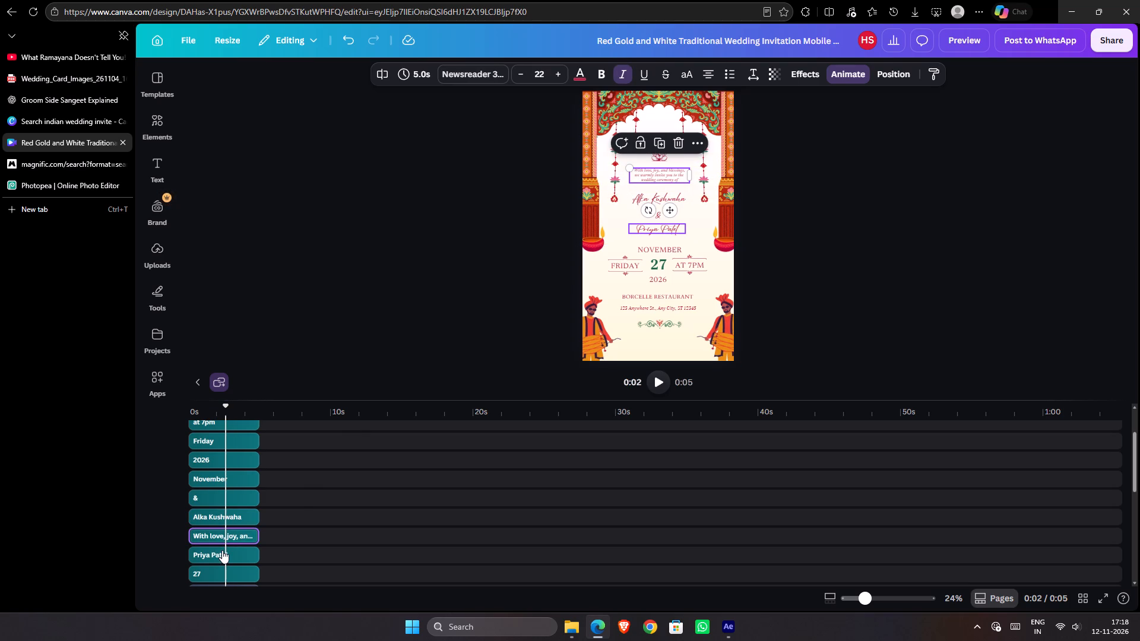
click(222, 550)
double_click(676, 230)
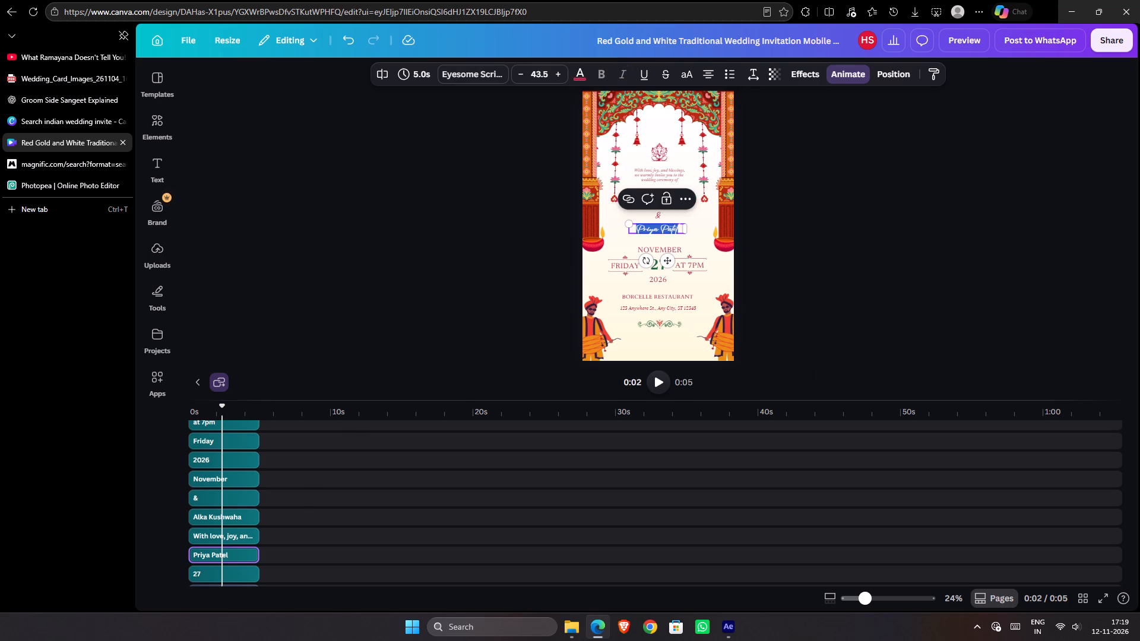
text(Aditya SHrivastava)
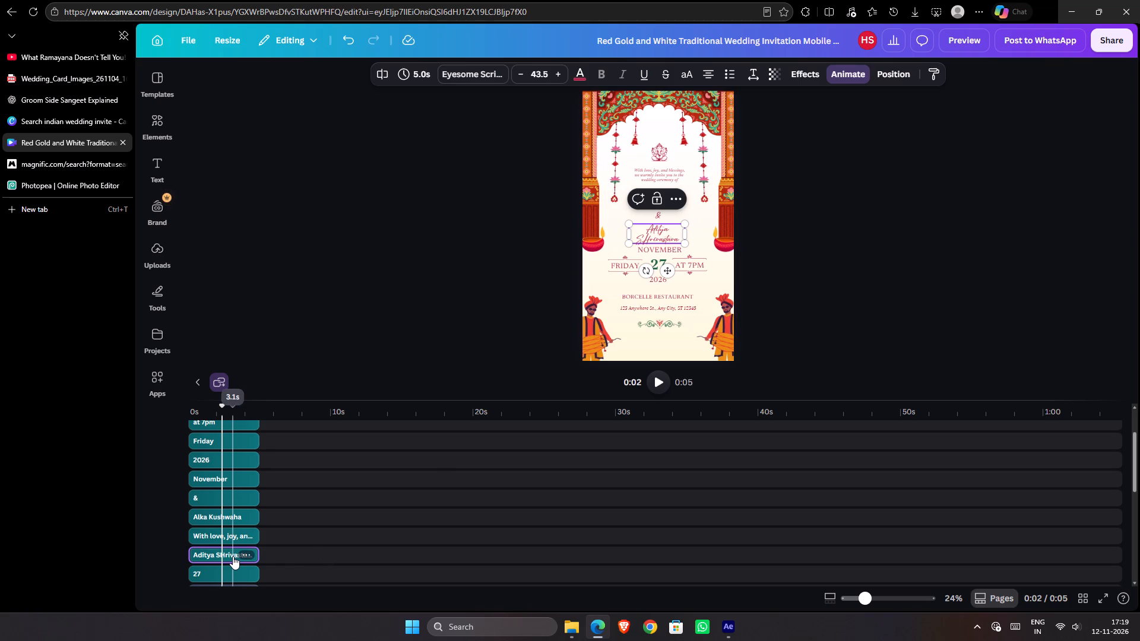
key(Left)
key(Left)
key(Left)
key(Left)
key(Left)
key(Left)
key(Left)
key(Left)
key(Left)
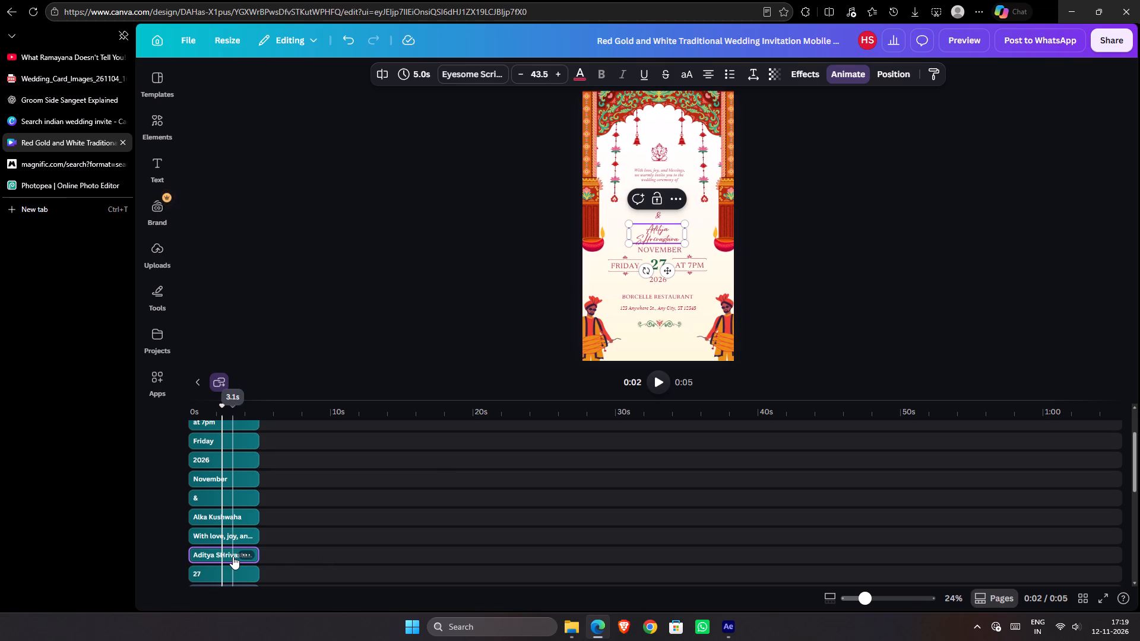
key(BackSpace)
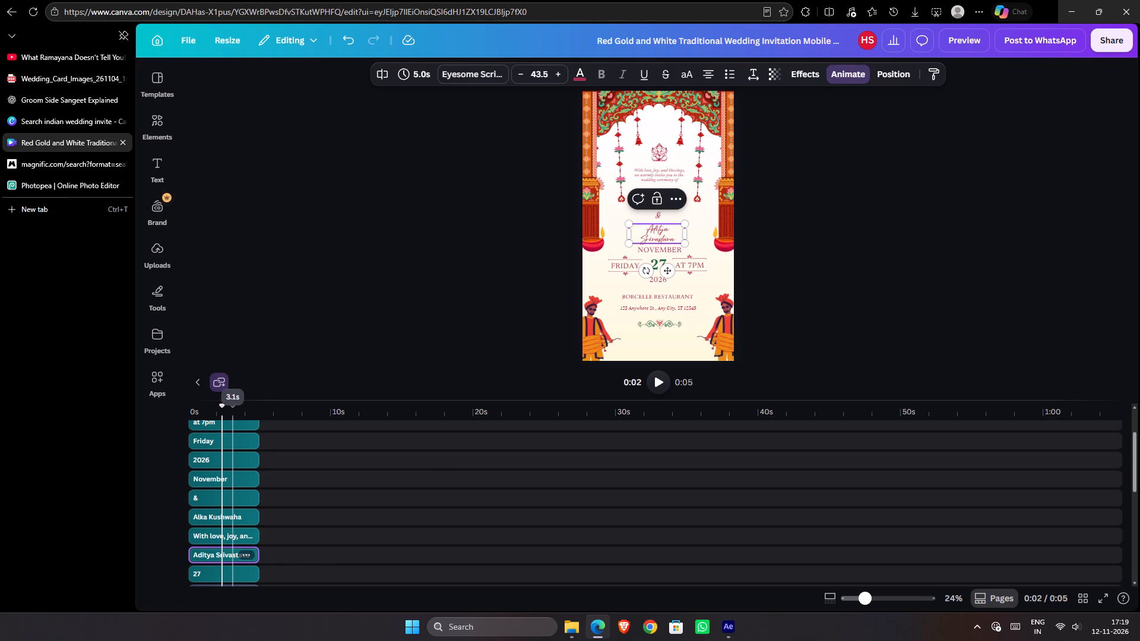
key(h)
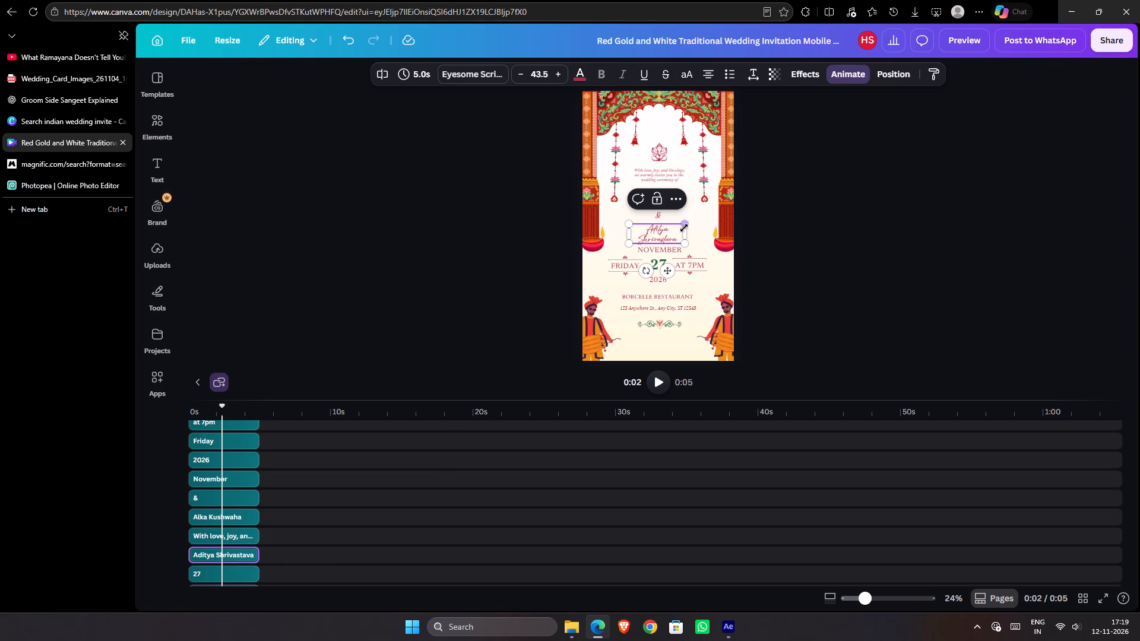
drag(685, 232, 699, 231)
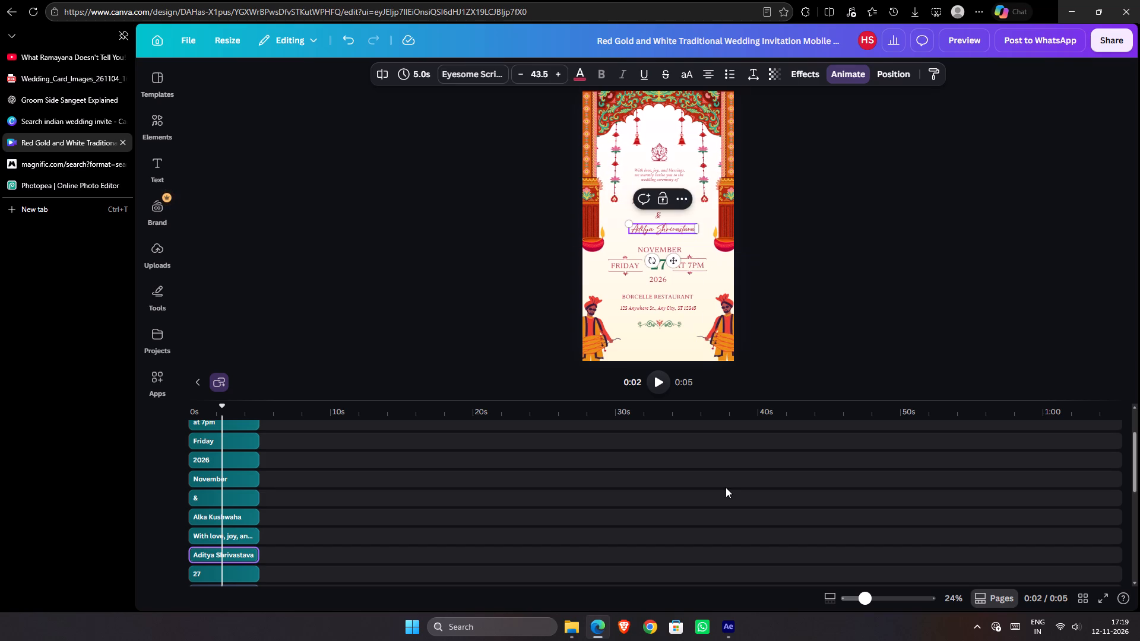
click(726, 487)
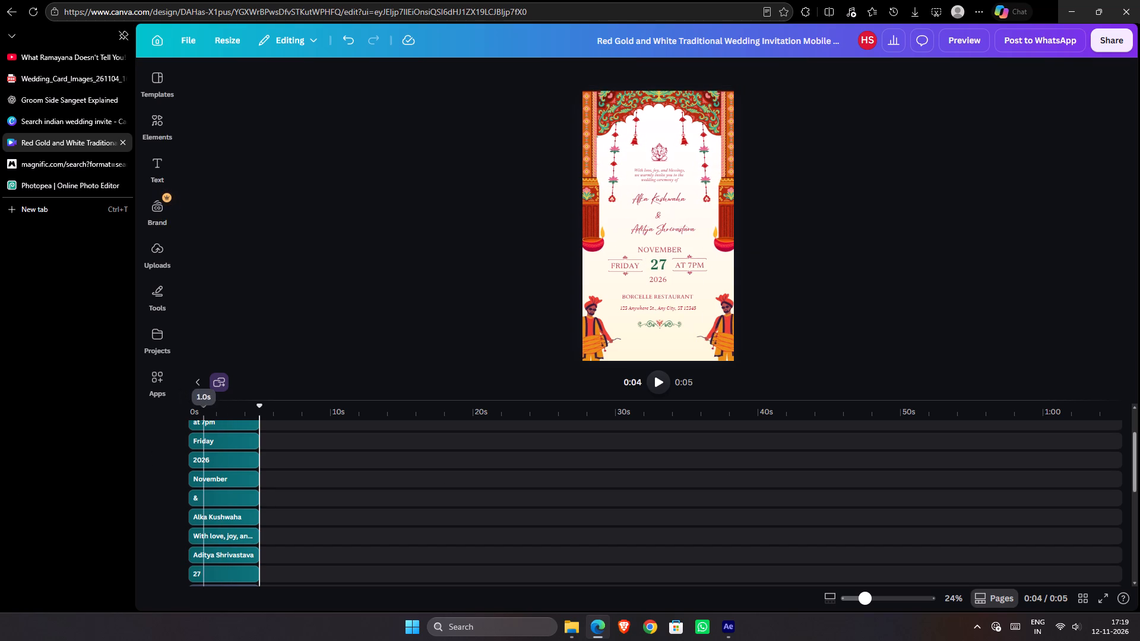
Play the page from the start to preview its animation with the edited text.
drag(209, 409, 194, 409)
drag(198, 409, 151, 414)
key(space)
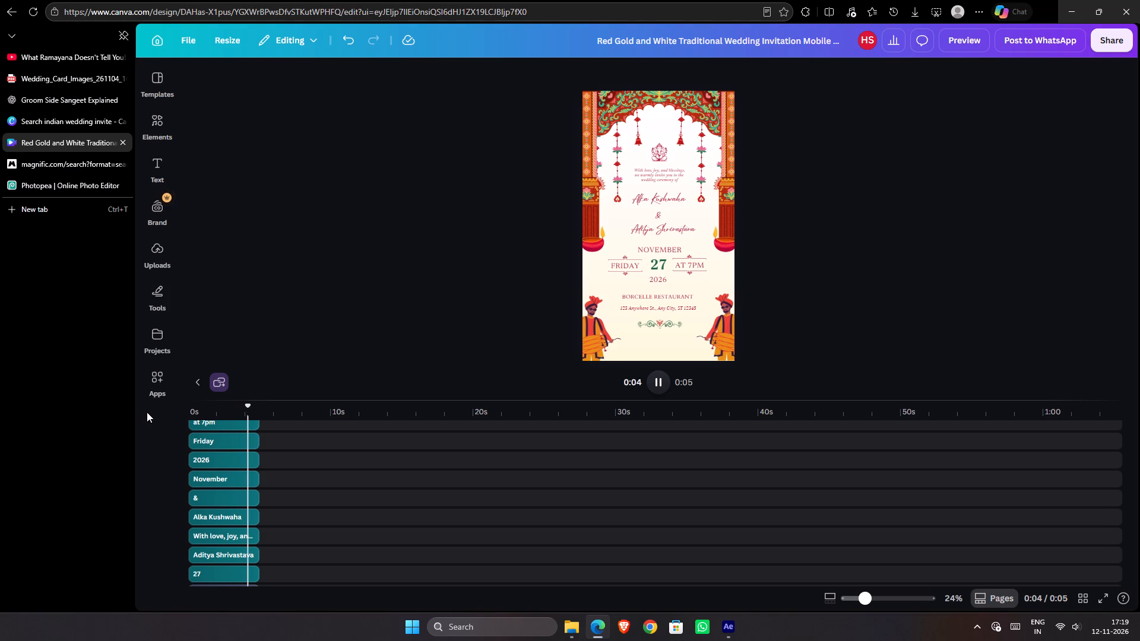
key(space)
Delete the restaurant name, the address line, the 27 and the groom's name from the page.
scroll(221, 487, down, 3)
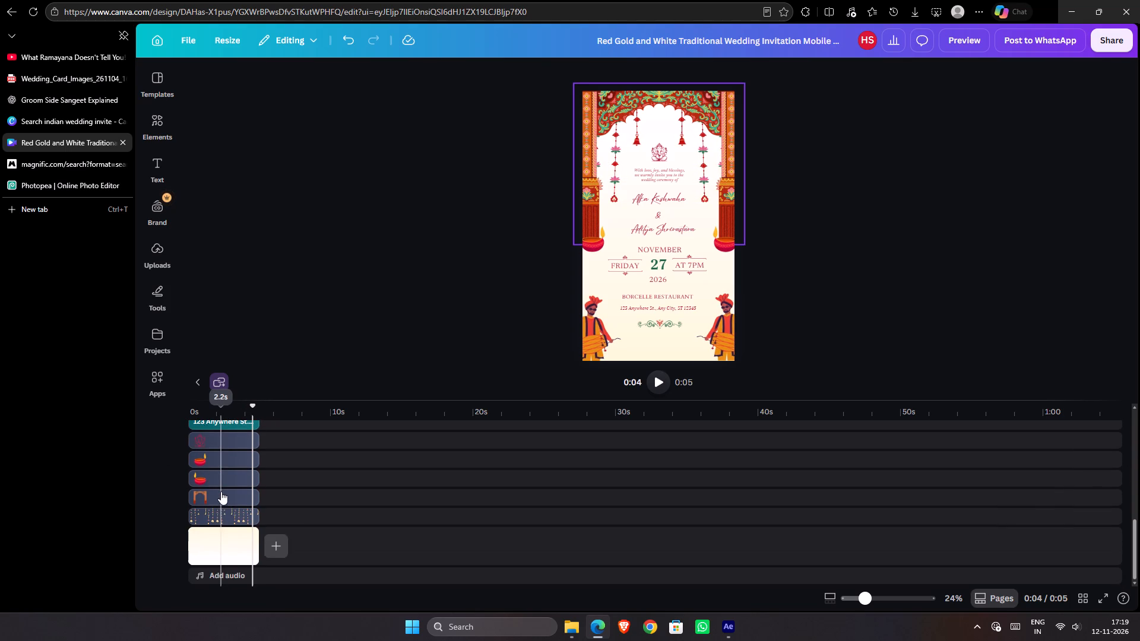
scroll(227, 522, up, 1)
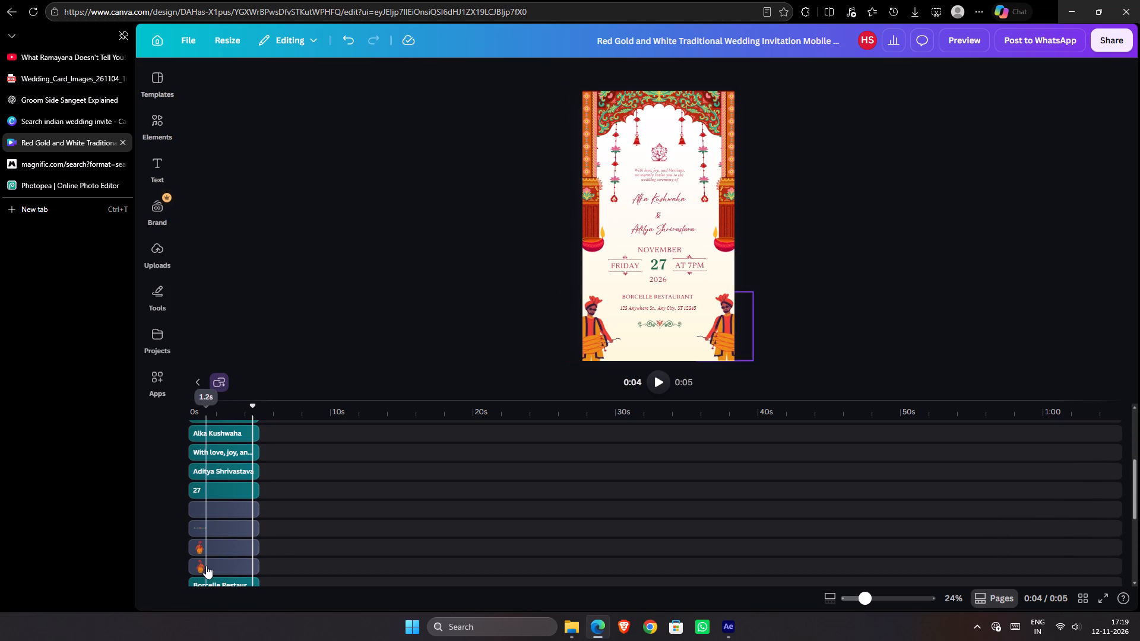
click(221, 578)
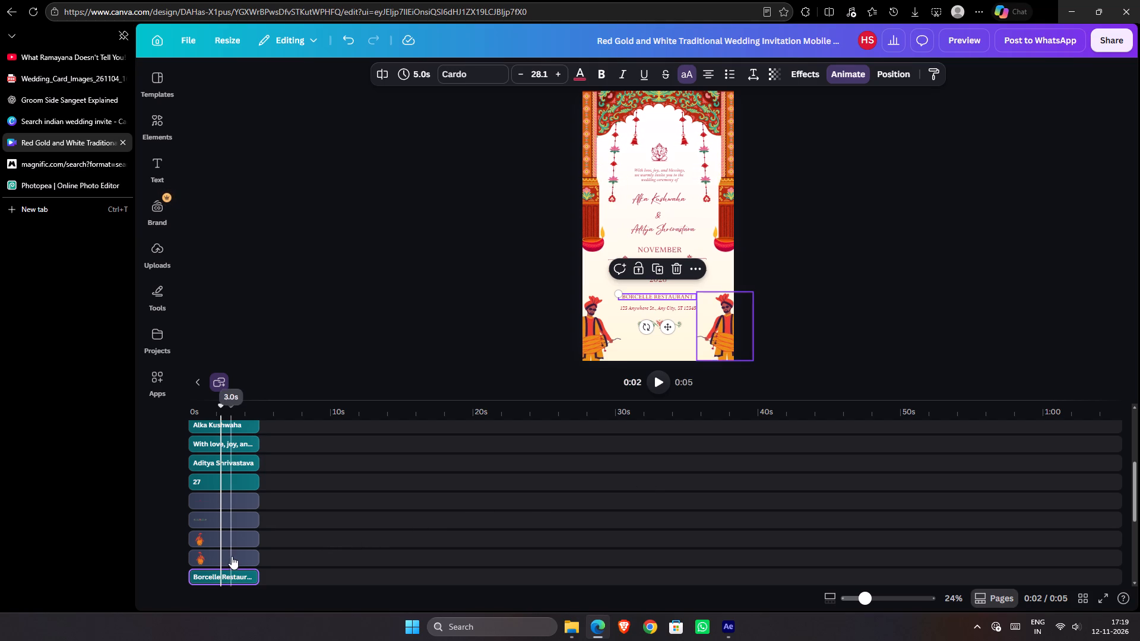
key(Delete)
click(229, 577)
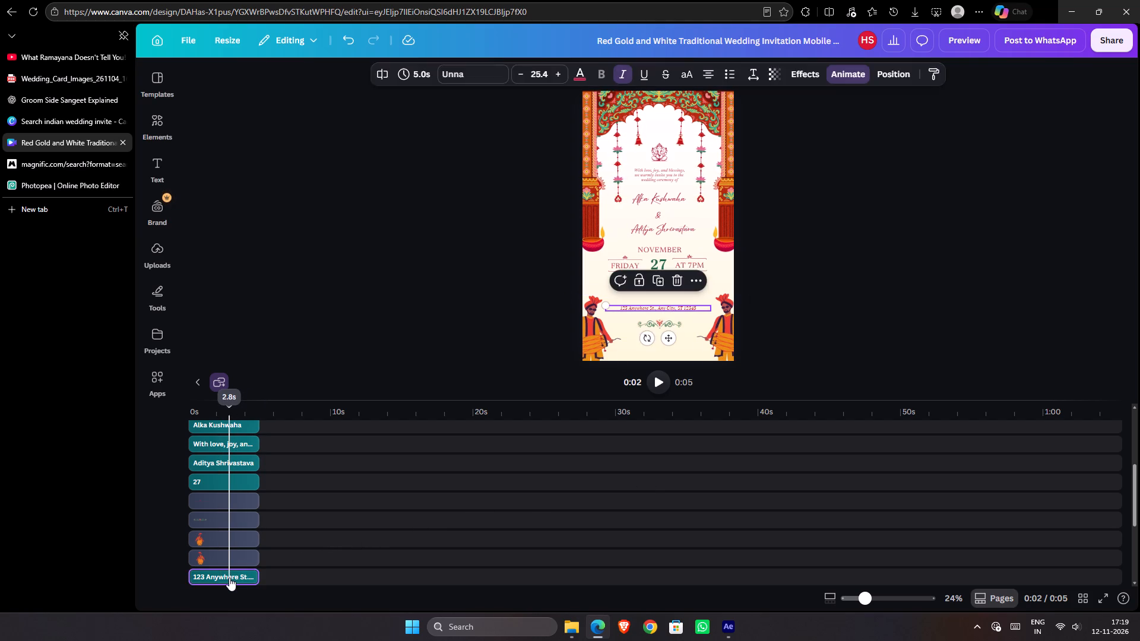
key(Delete)
click(232, 476)
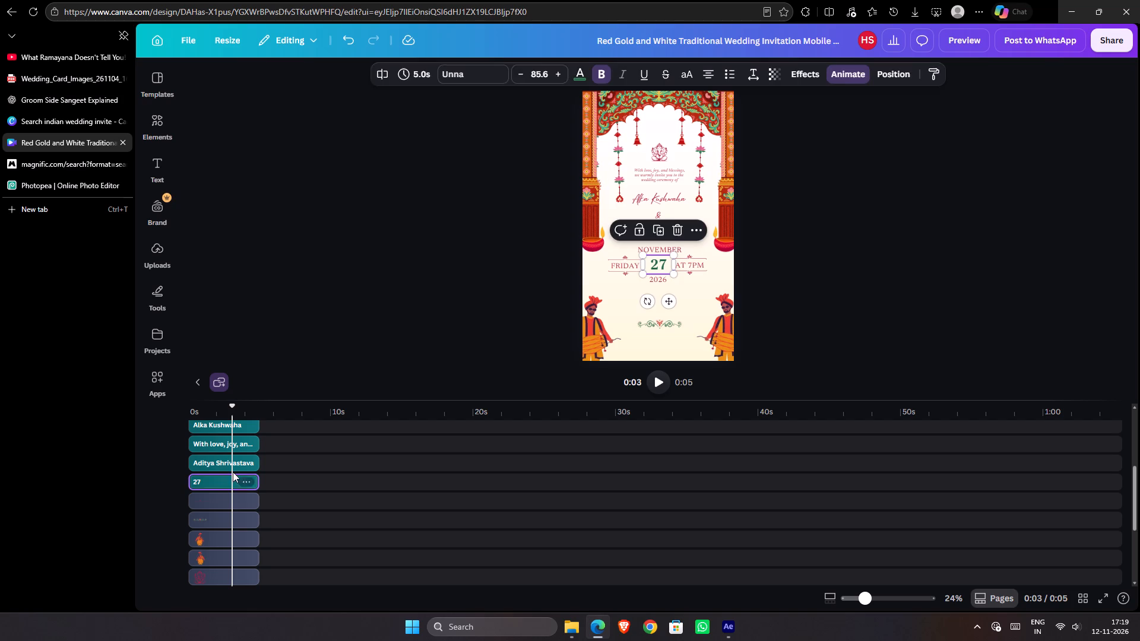
key(Delete)
click(233, 462)
key(Delete)
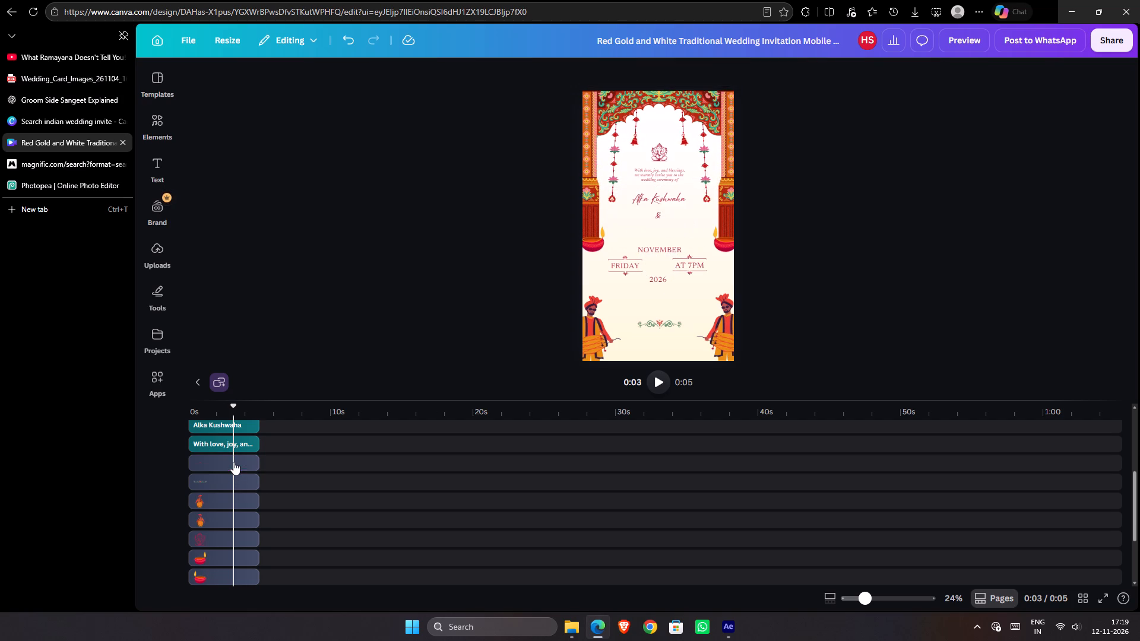
Delete the invitation line, the bride's name and the ampersand from the page.
scroll(228, 476, down, 1)
scroll(228, 476, up, 1)
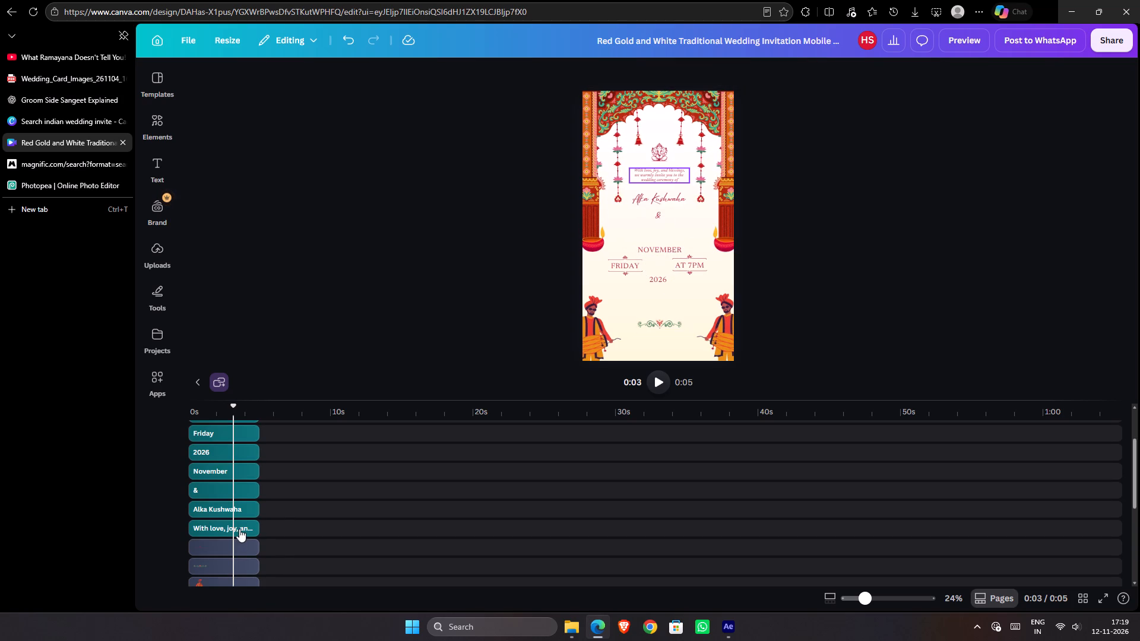
click(239, 527)
key(Delete)
click(236, 508)
key(Delete)
click(233, 493)
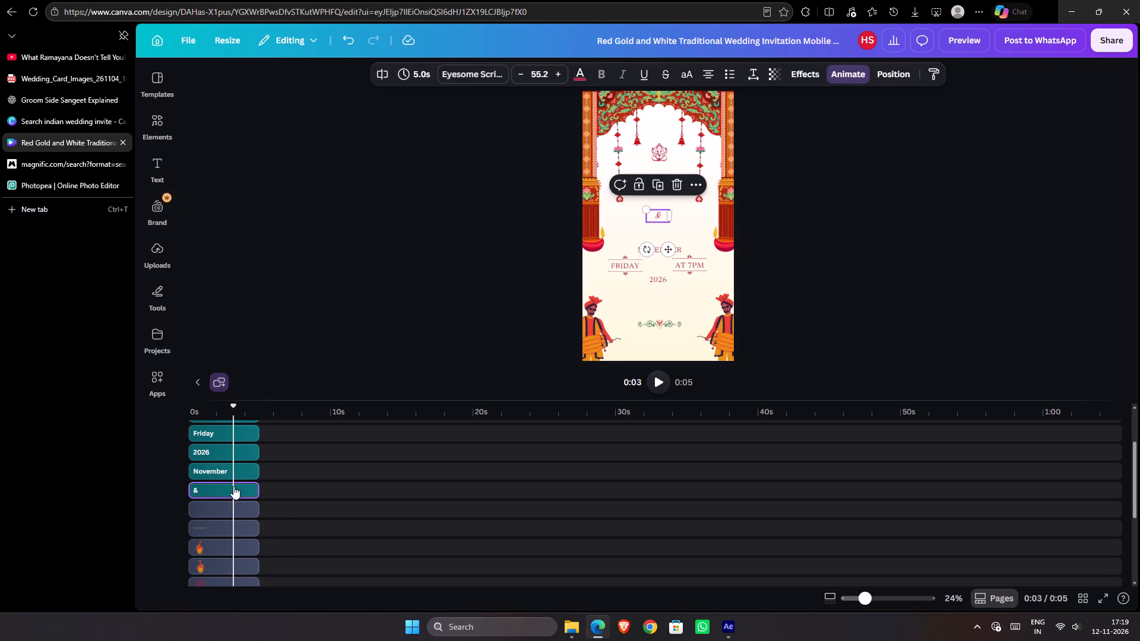
key(Delete)
Delete the remaining date and time texts: November, 2026, Friday and at 7pm.
click(233, 472)
key(Delete)
click(235, 452)
key(Delete)
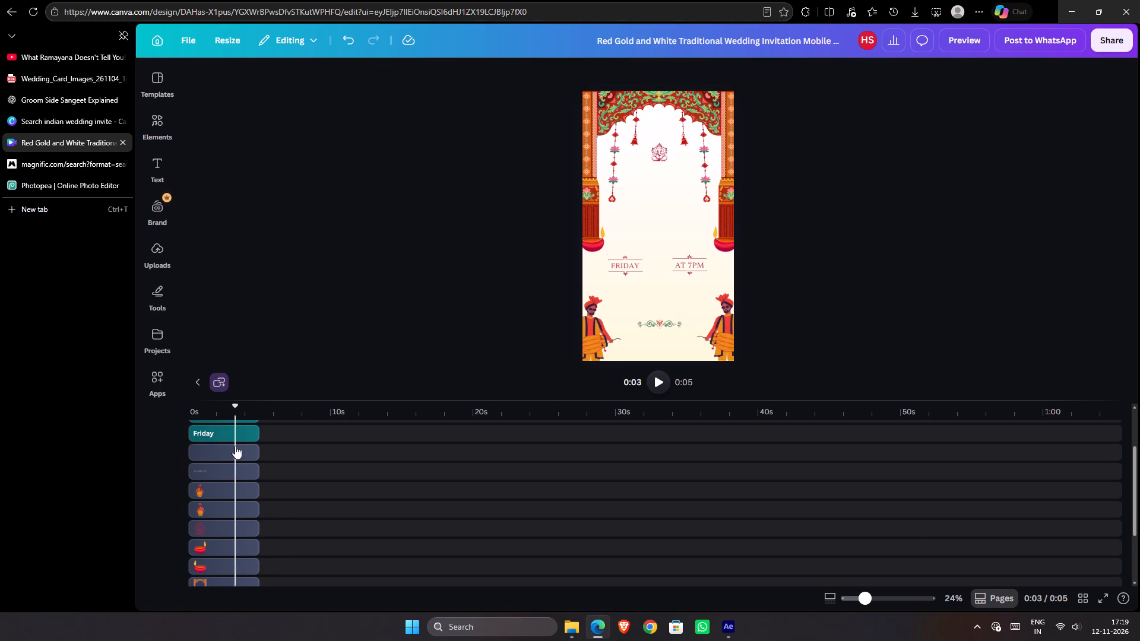
click(235, 432)
key(Delete)
scroll(239, 468, up, 1)
click(237, 486)
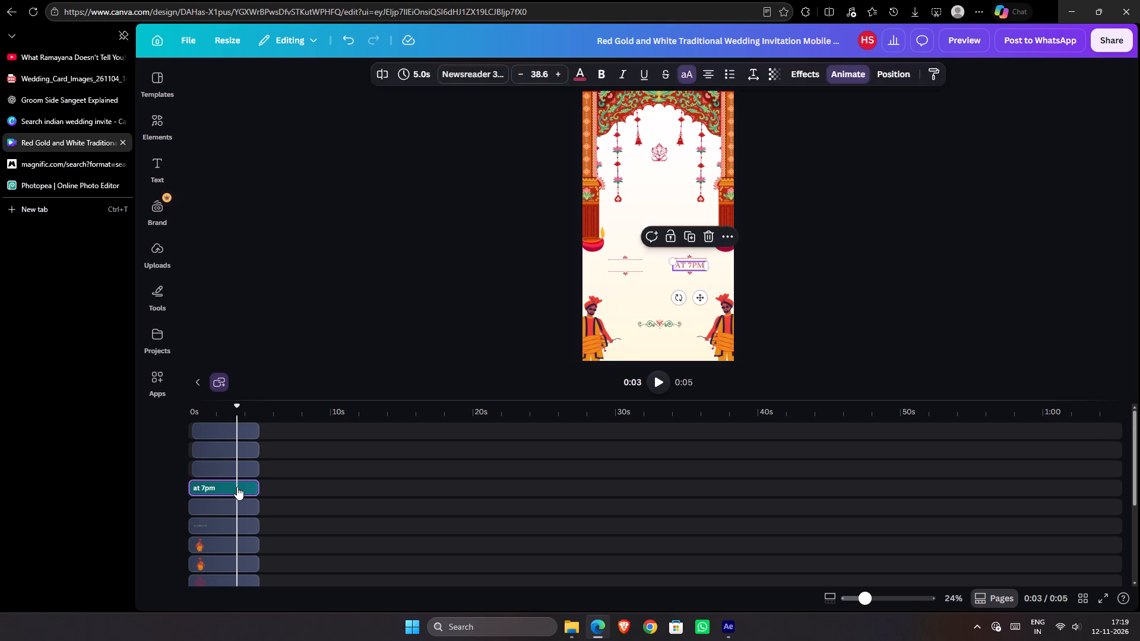
key(Delete)
Delete the Ganesha emblem under the arch.
scroll(237, 487, up, 4)
scroll(237, 487, down, 1)
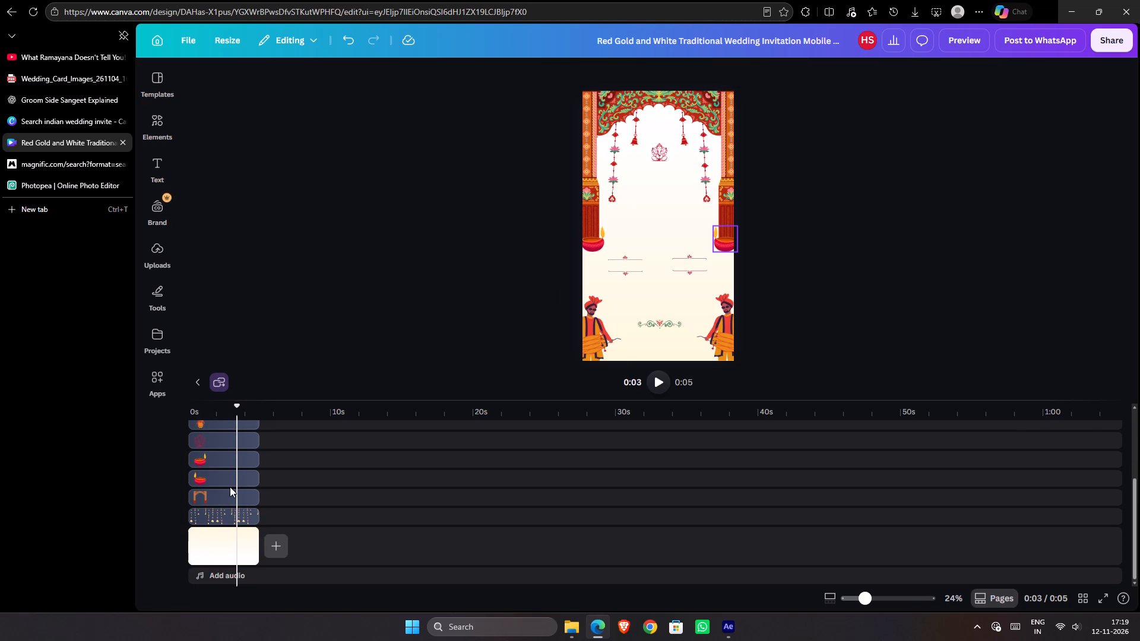
click(236, 437)
key(Delete)
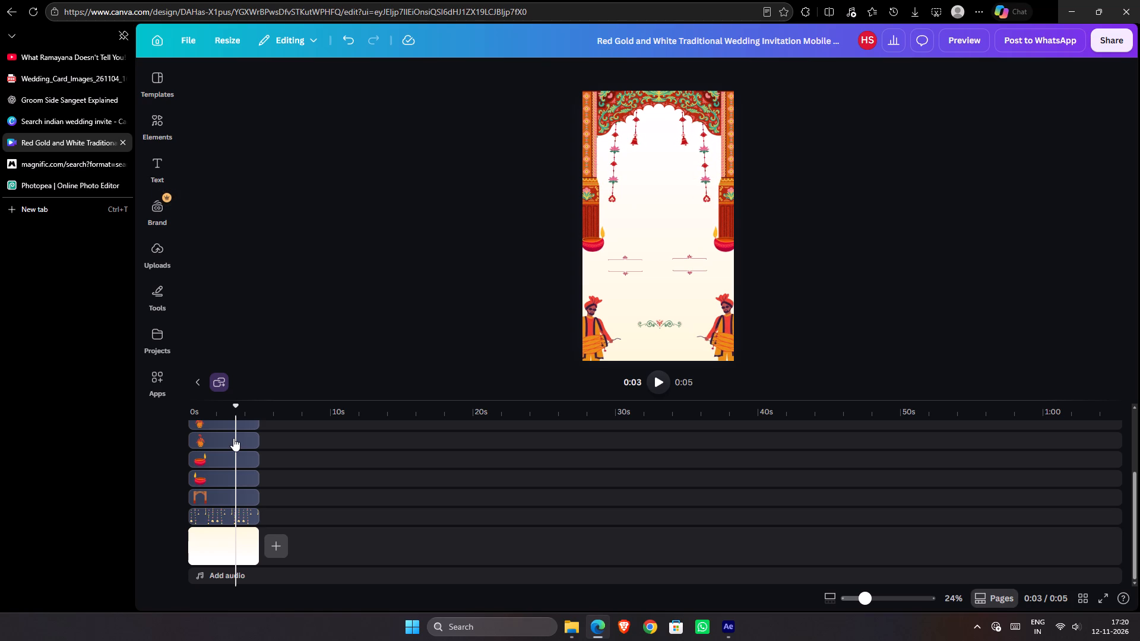
Scrub back and forth through the page to check the animation of the remaining decorations.
drag(235, 405, 204, 408)
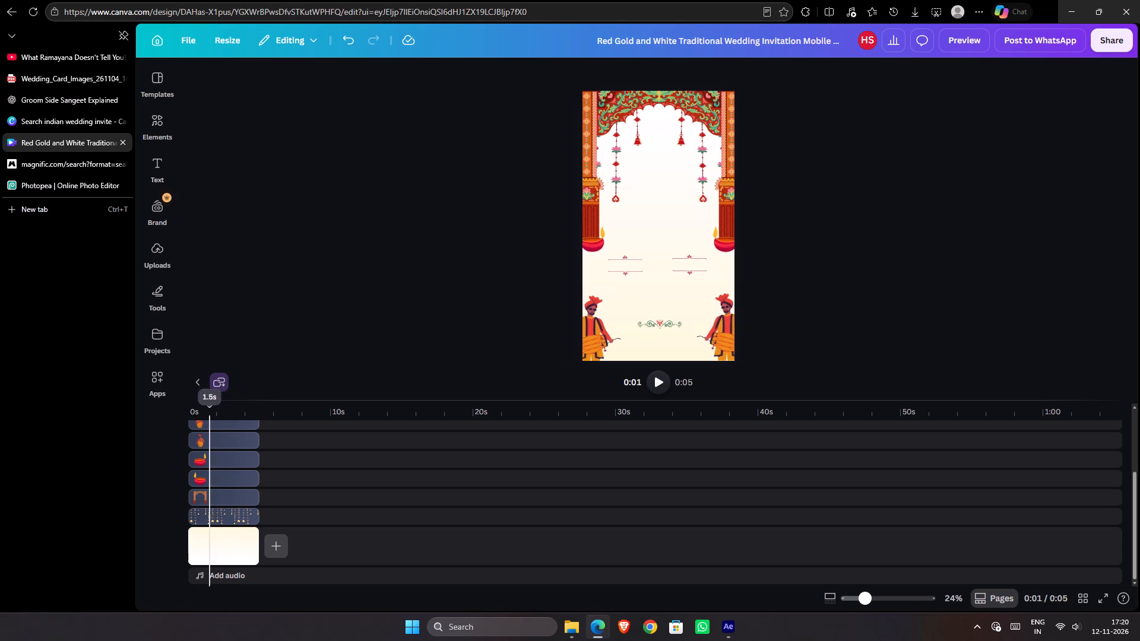
drag(204, 408, 240, 413)
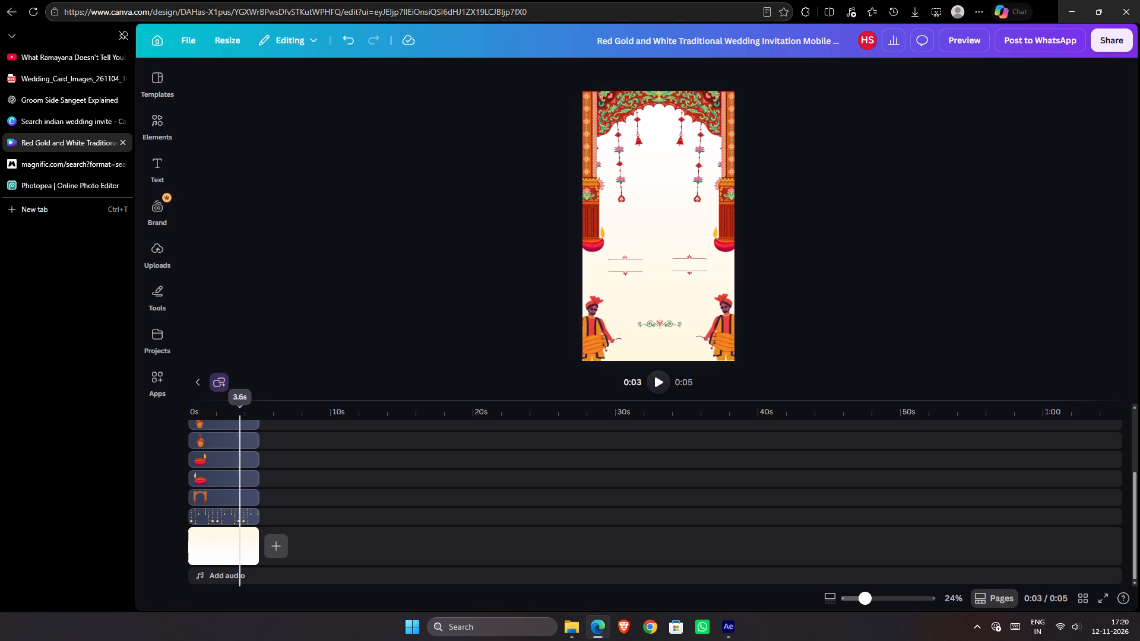
drag(240, 413, 173, 420)
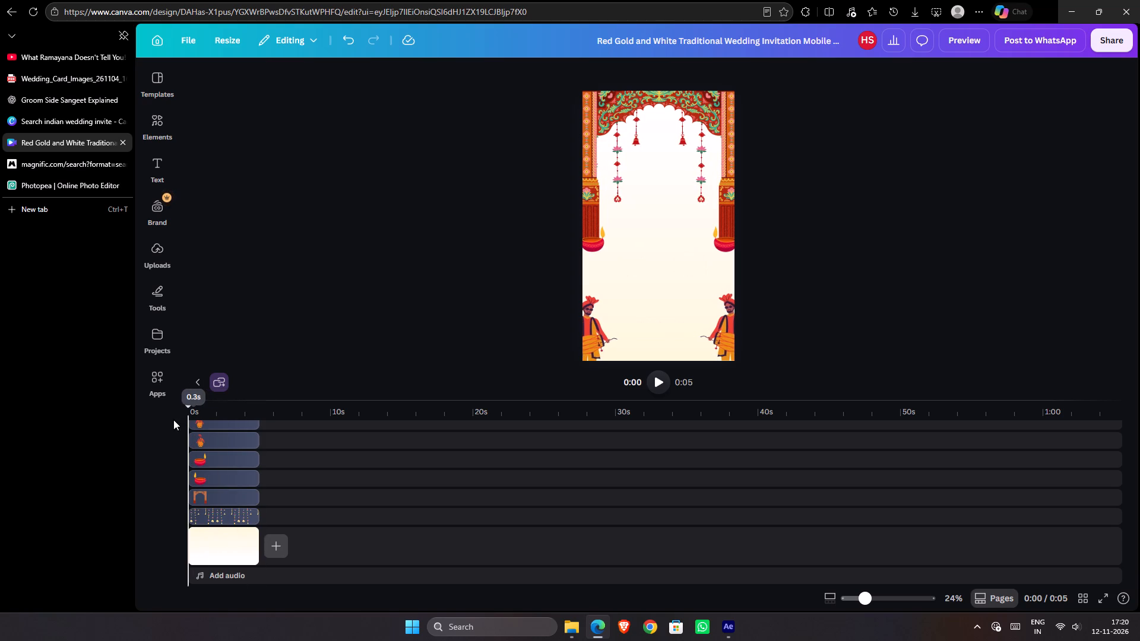
drag(173, 420, 157, 427)
Set the background colour behind the cream background image to bright green #05FF00.
click(224, 555)
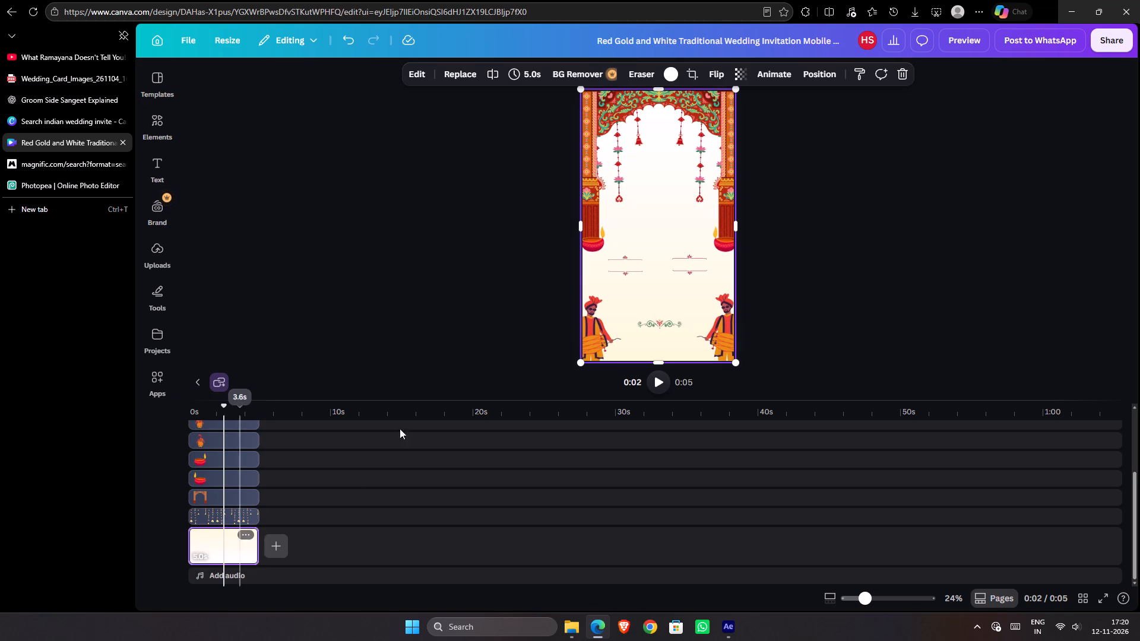
click(673, 78)
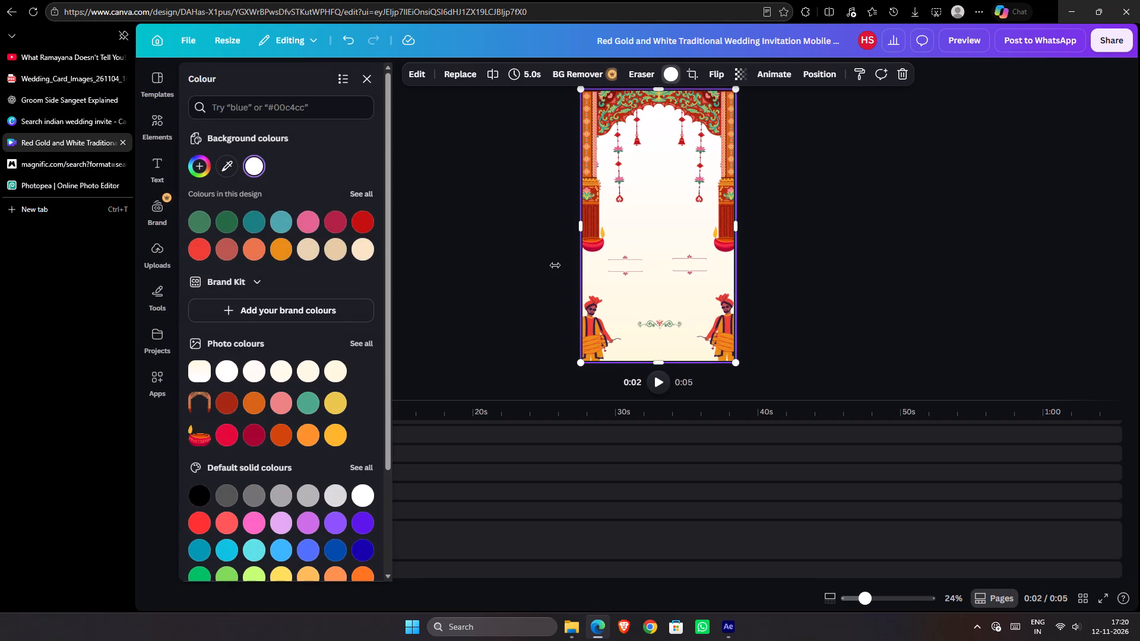
click(199, 165)
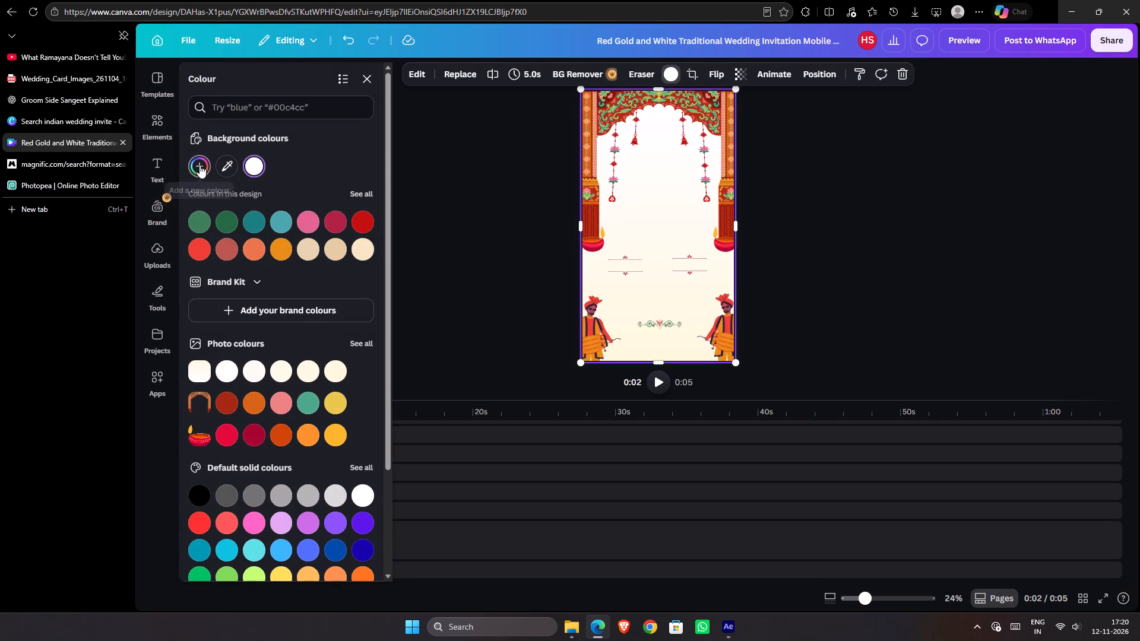
drag(306, 261, 349, 211)
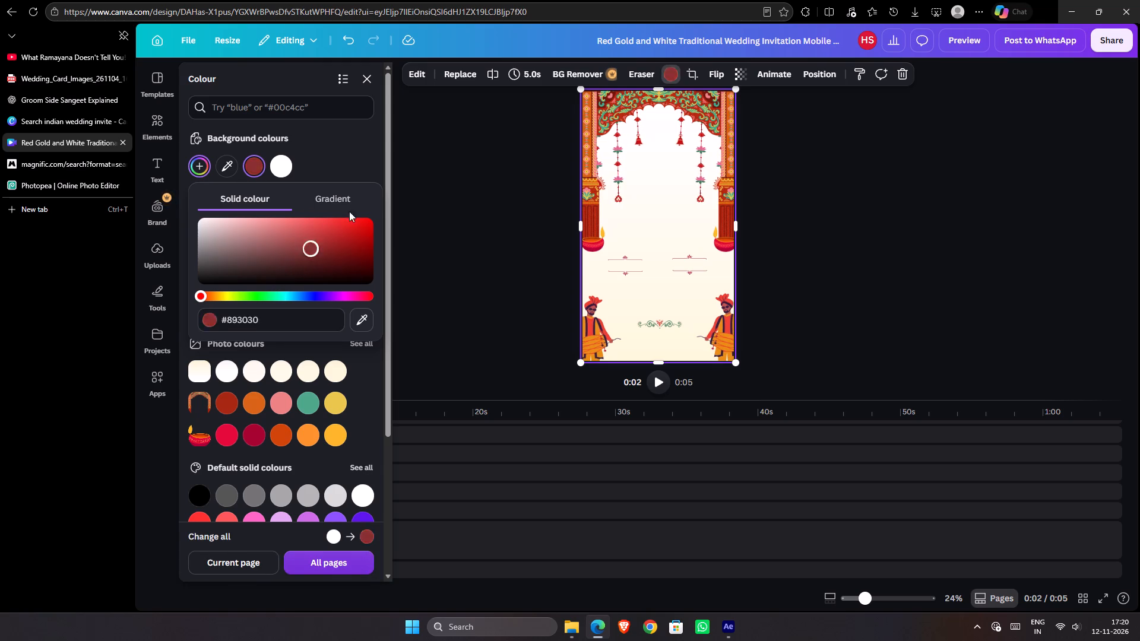
drag(349, 211, 453, 173)
click(256, 297)
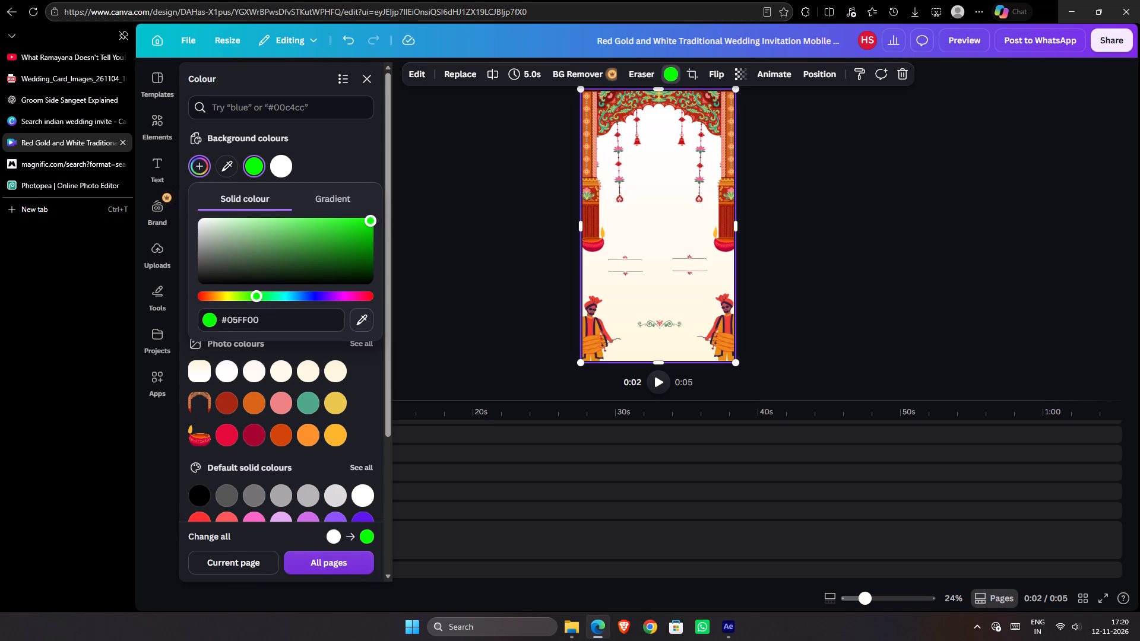
click(345, 166)
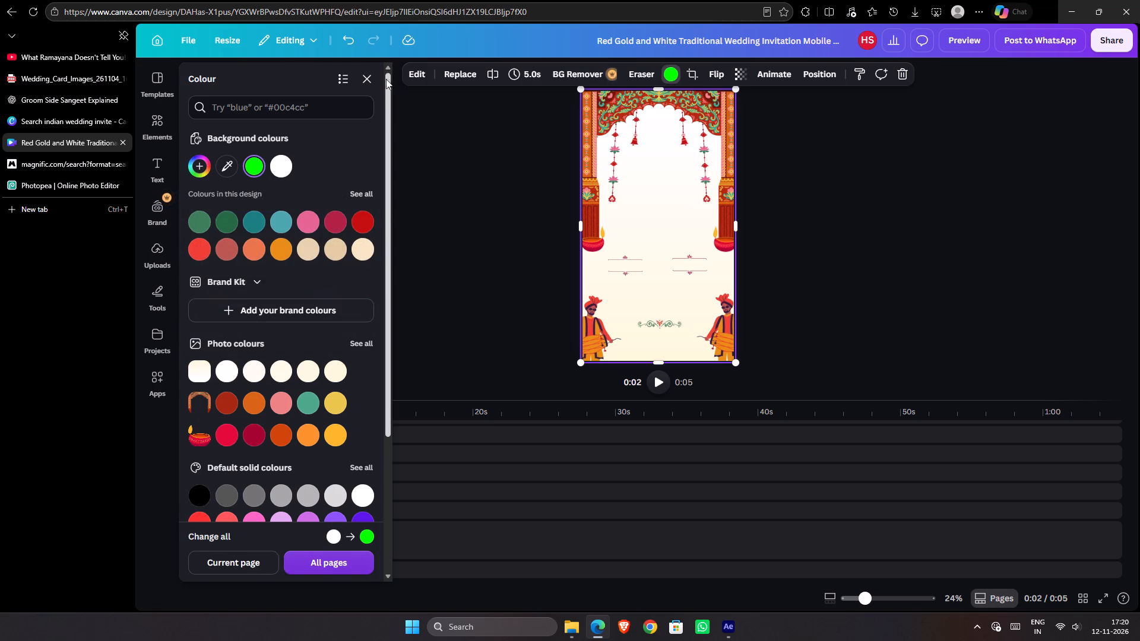
click(369, 81)
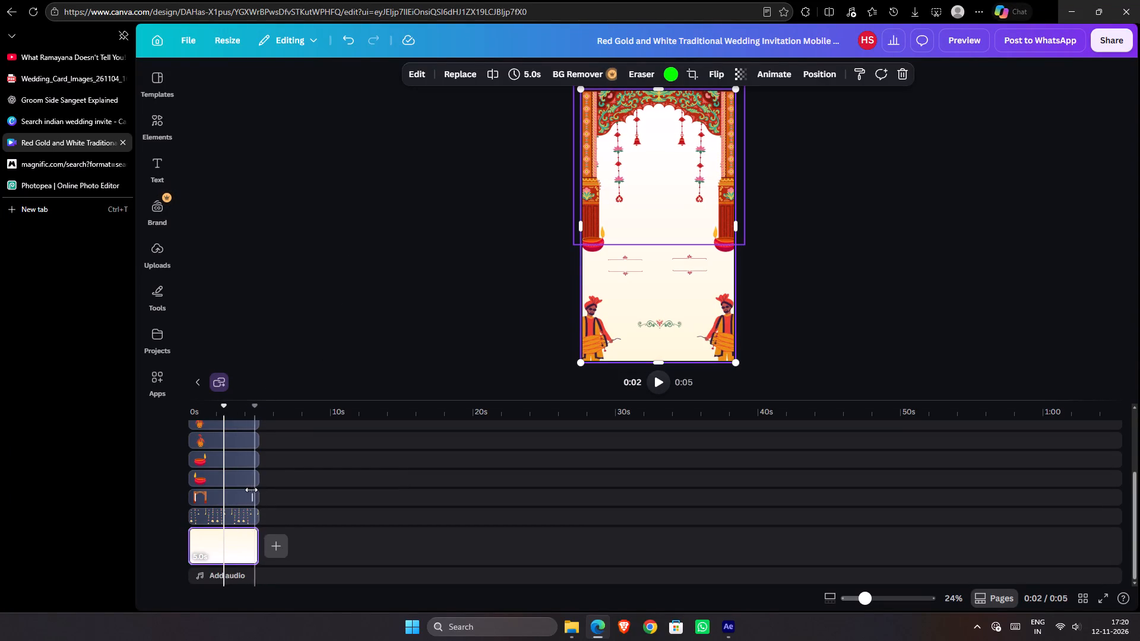
Examine the page's timeline layers and the cream background image to find what covers the green background.
scroll(251, 490, down, 1)
scroll(251, 490, up, 2)
scroll(251, 490, down, 1)
scroll(251, 490, up, 1)
scroll(249, 487, down, 1)
scroll(249, 487, up, 3)
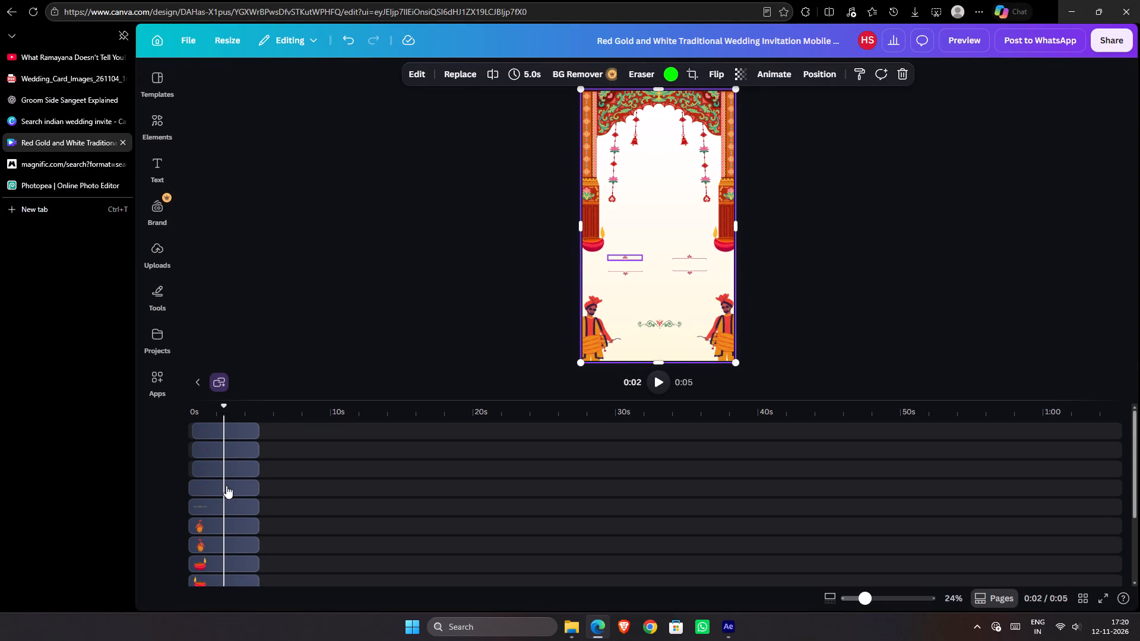
click(226, 485)
scroll(226, 486, down, 6)
scroll(226, 487, up, 1)
scroll(226, 487, down, 1)
scroll(226, 487, up, 1)
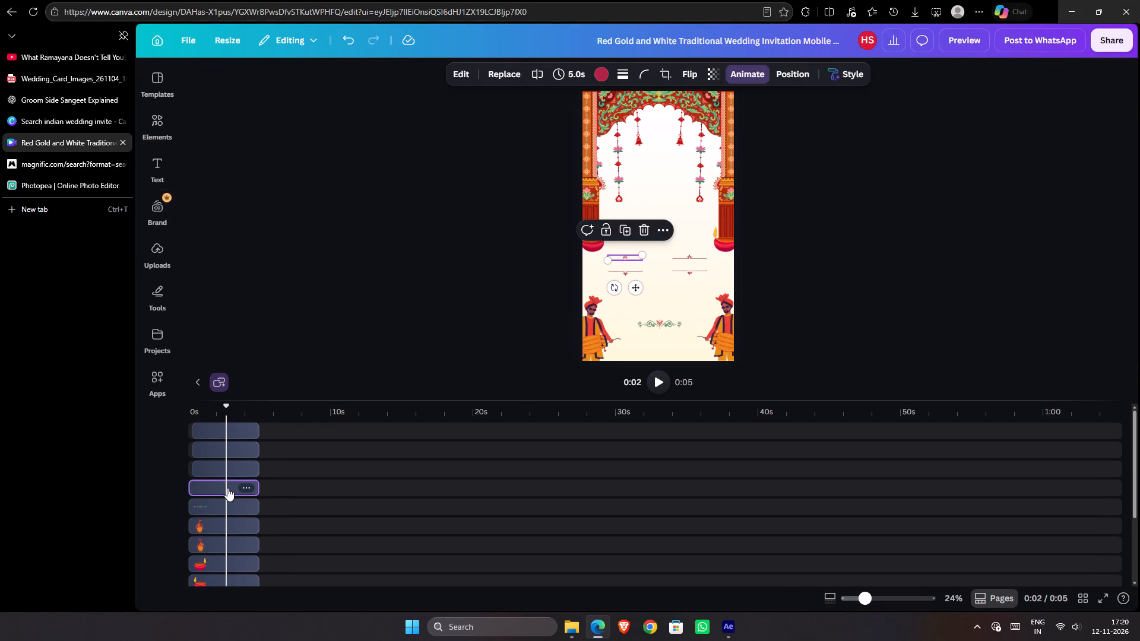
scroll(227, 488, up, 1)
scroll(227, 488, down, 4)
scroll(227, 488, up, 1)
scroll(236, 554, down, 1)
click(237, 547)
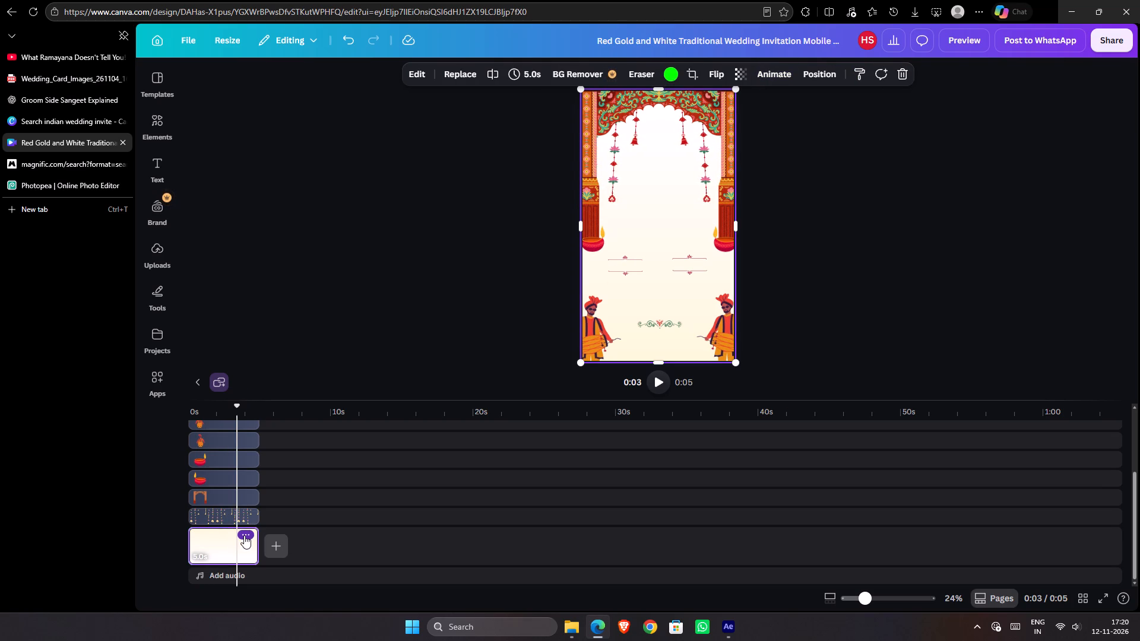
click(244, 518)
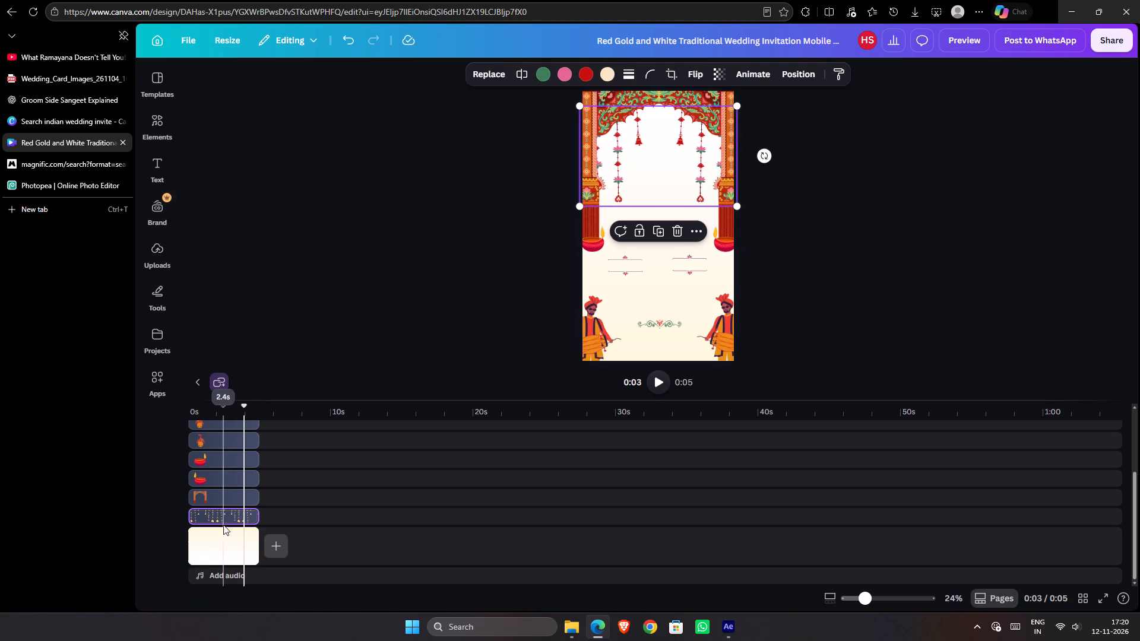
click(226, 551)
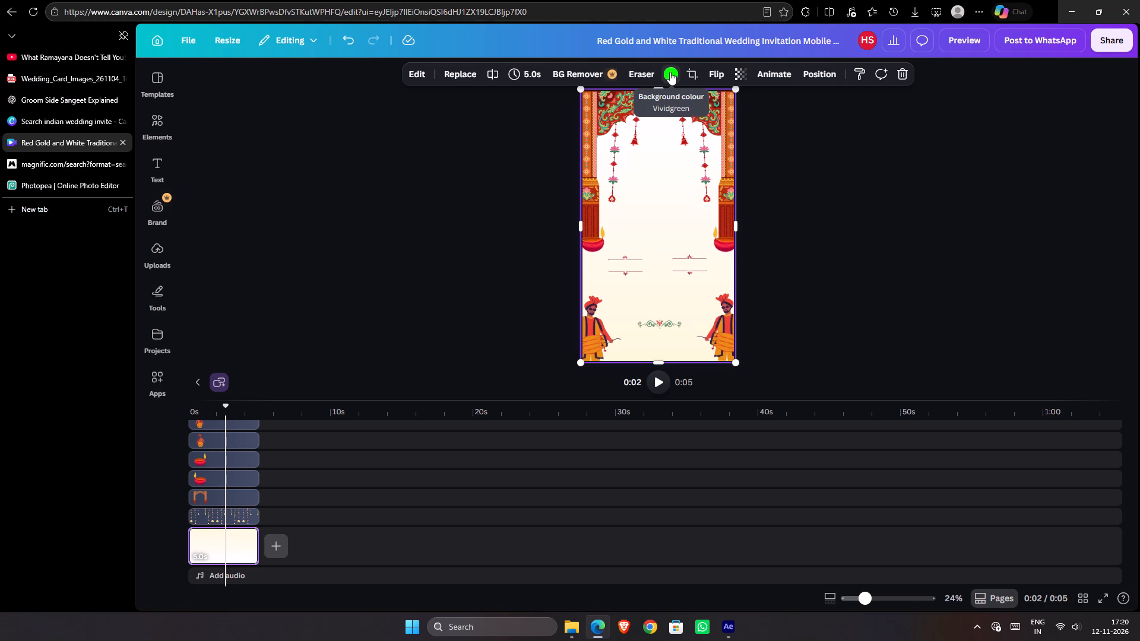
click(661, 289)
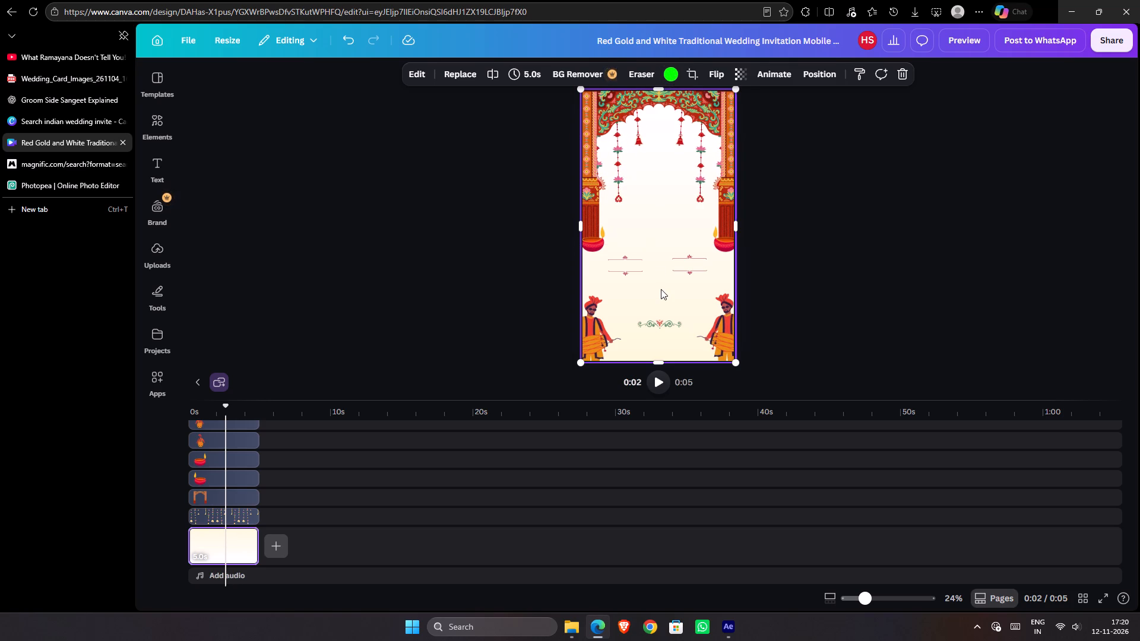
click(661, 289)
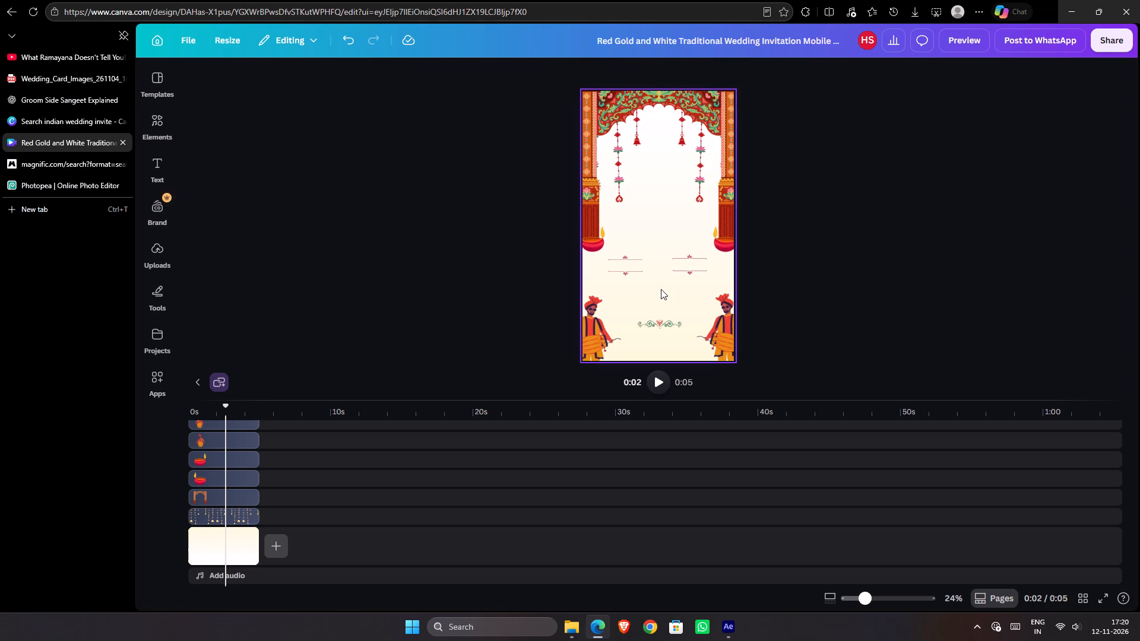
drag(661, 289, 679, 295)
click(670, 288)
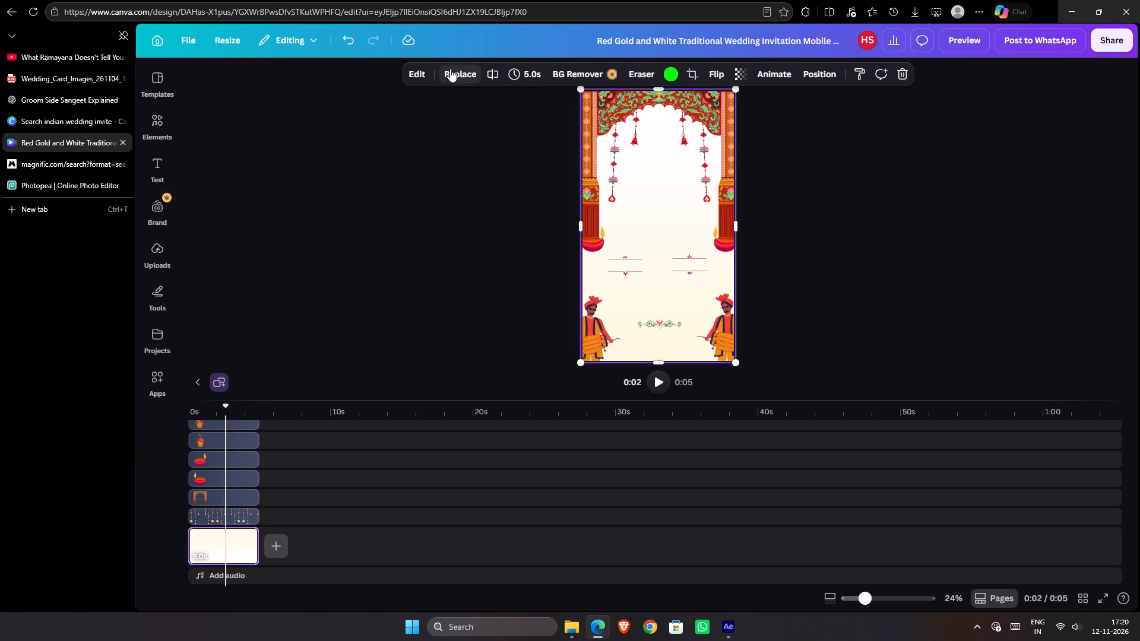
Inspect the cream background image's editing options and its background colour settings.
click(427, 69)
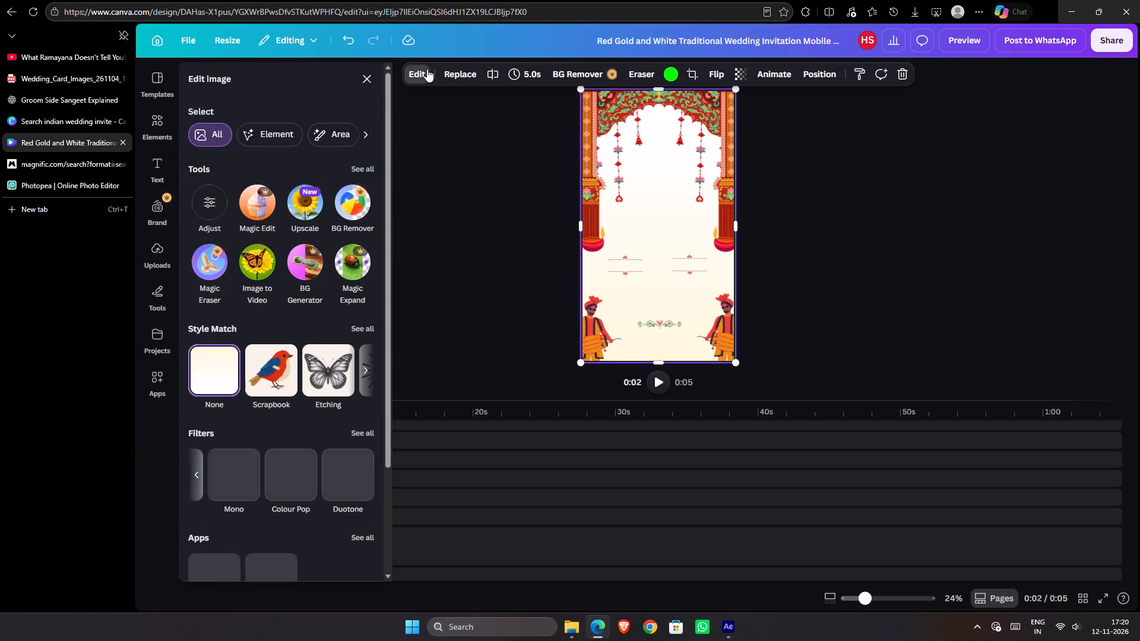
click(427, 69)
click(427, 69)
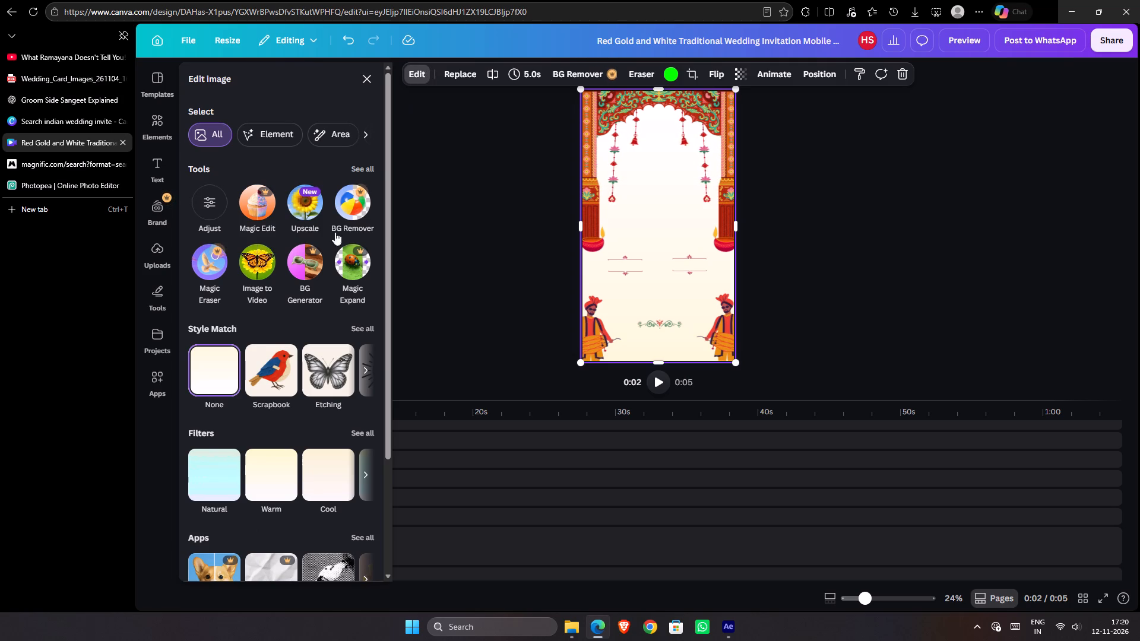
drag(385, 328, 401, 219)
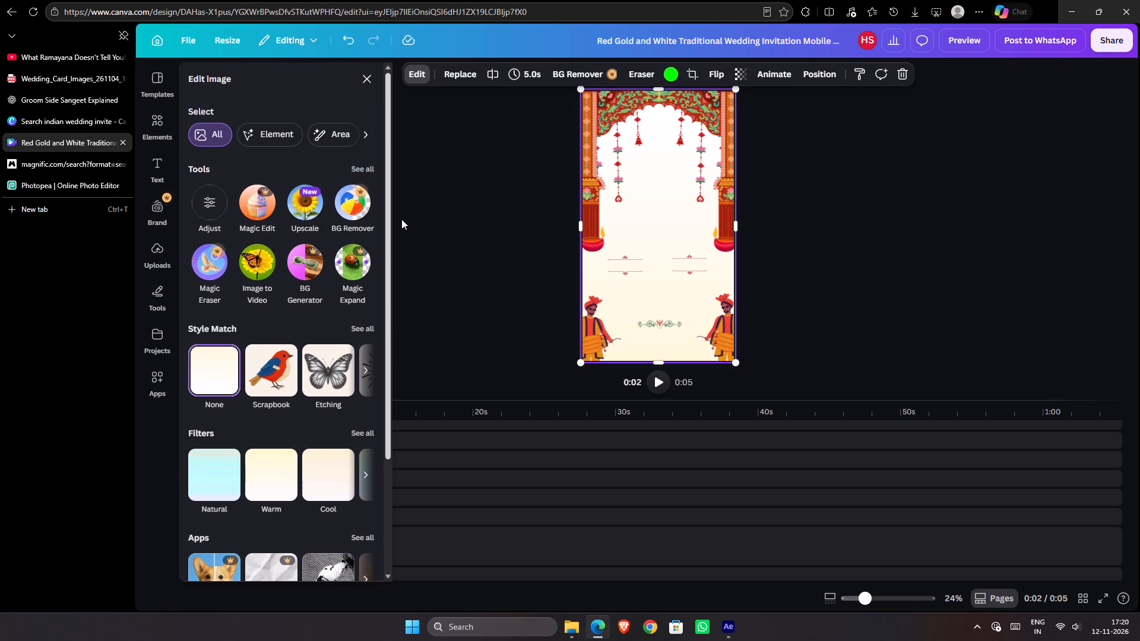
drag(401, 219, 400, 216)
click(373, 72)
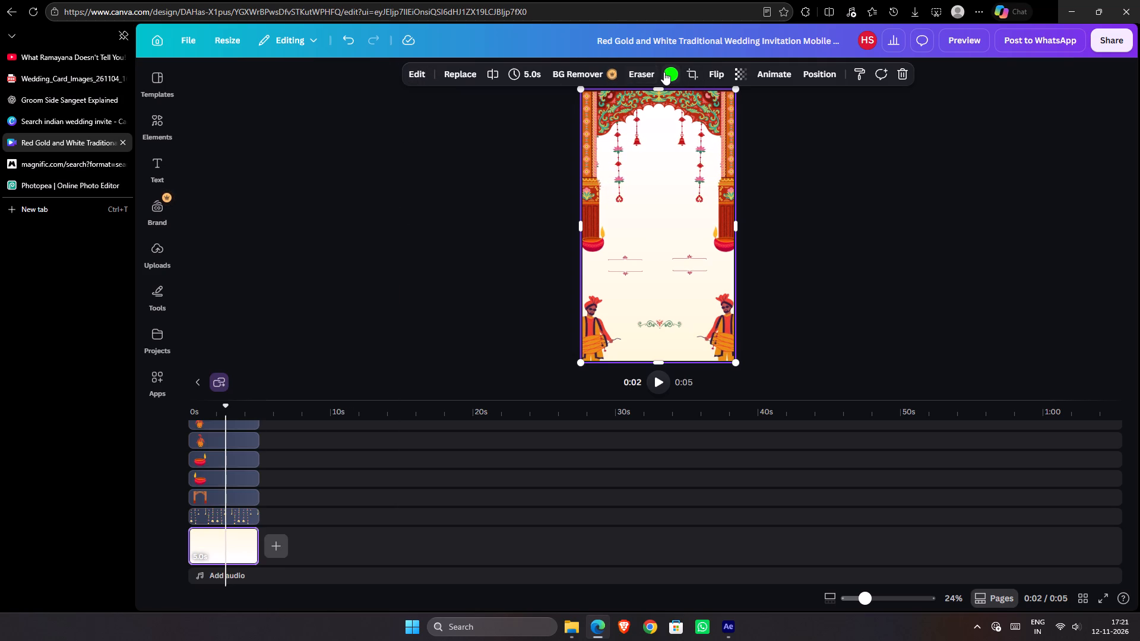
click(664, 72)
click(264, 170)
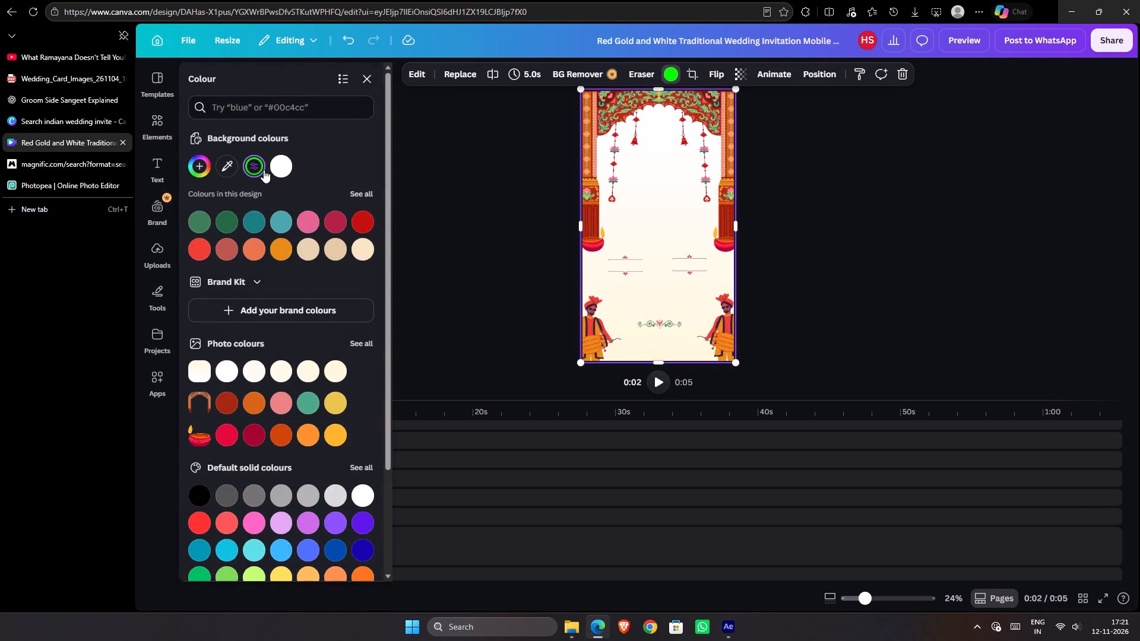
click(373, 78)
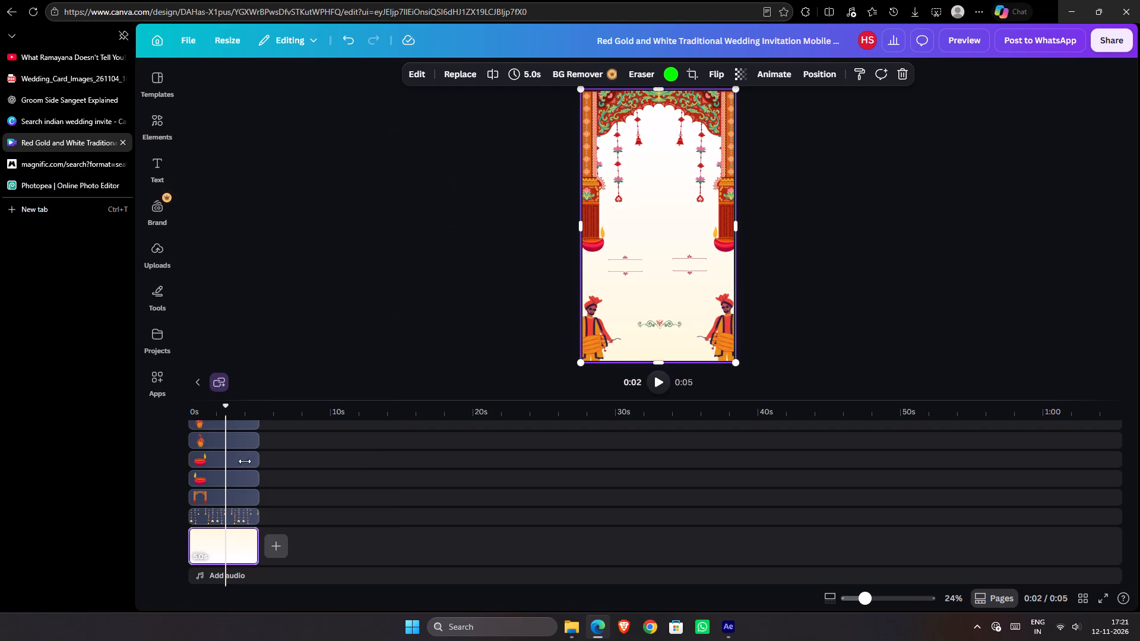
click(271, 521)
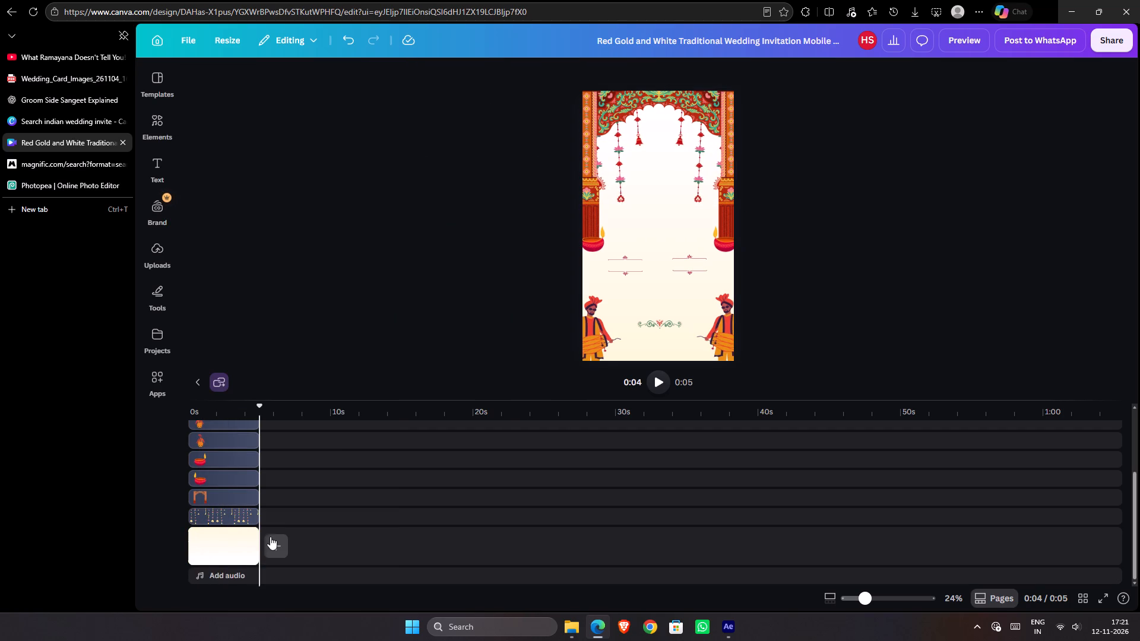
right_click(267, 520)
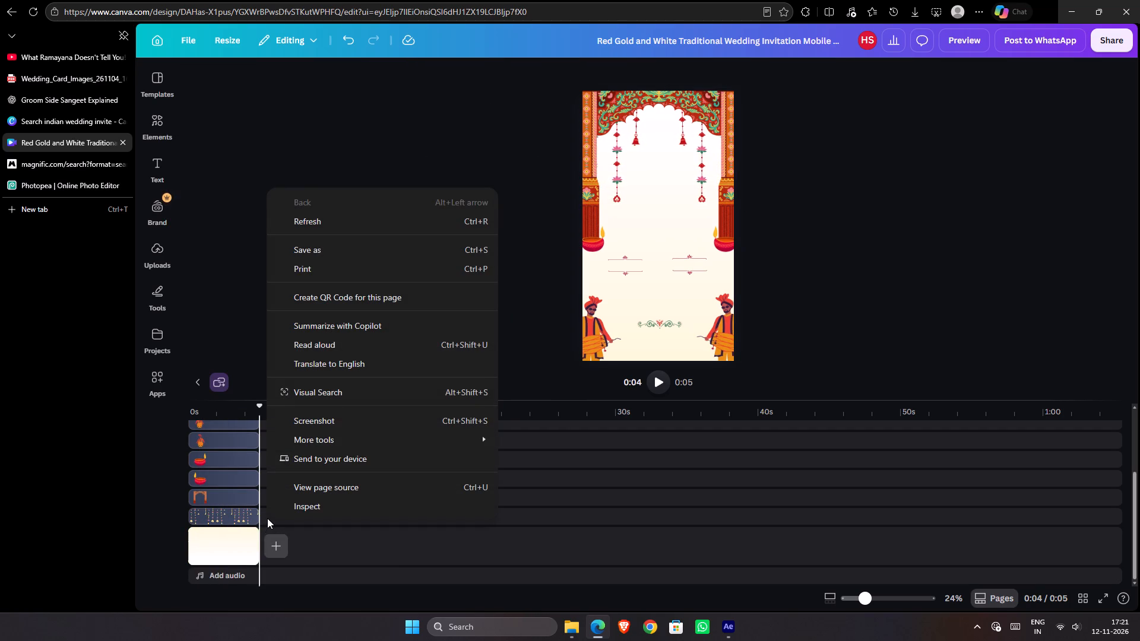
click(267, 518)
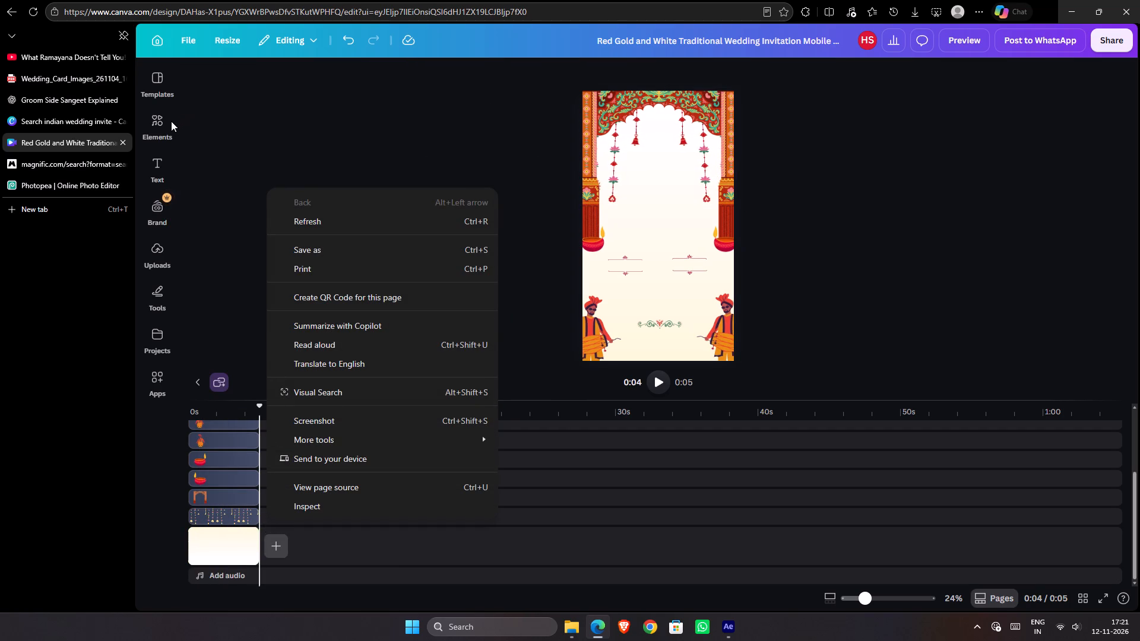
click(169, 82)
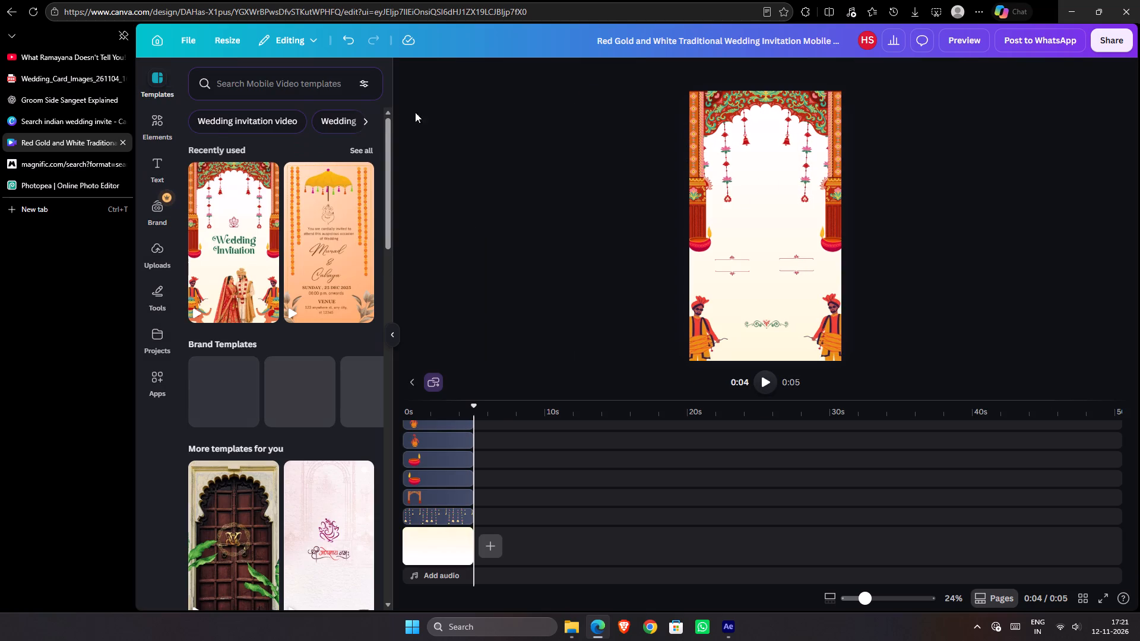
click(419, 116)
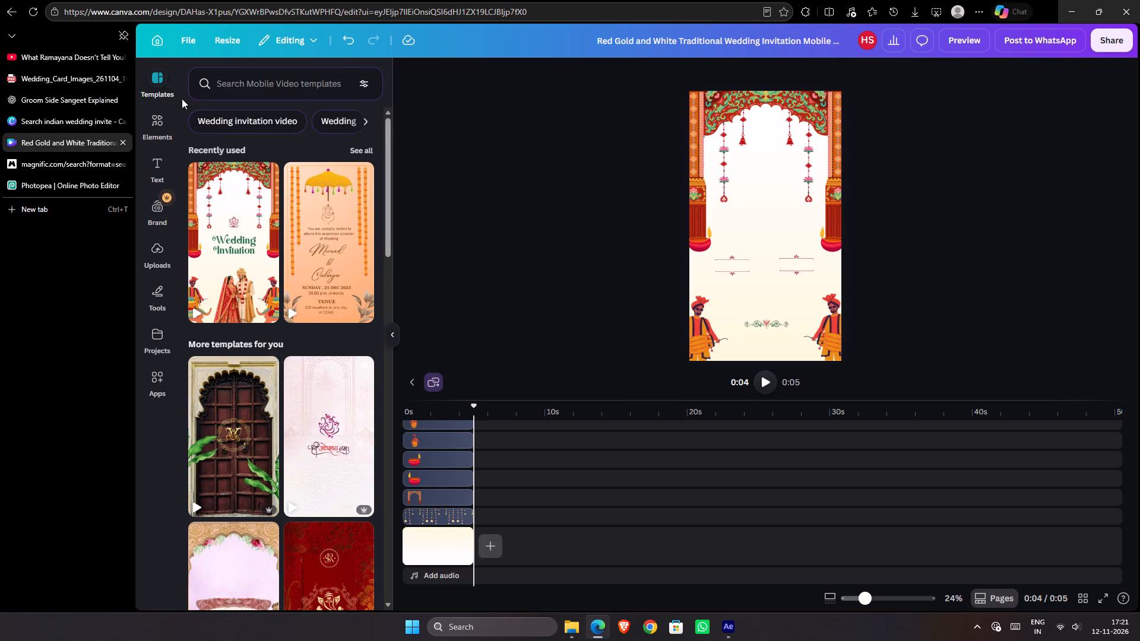
Add the recently used square shape and enlarge it past the page edges so it covers the whole page.
click(164, 134)
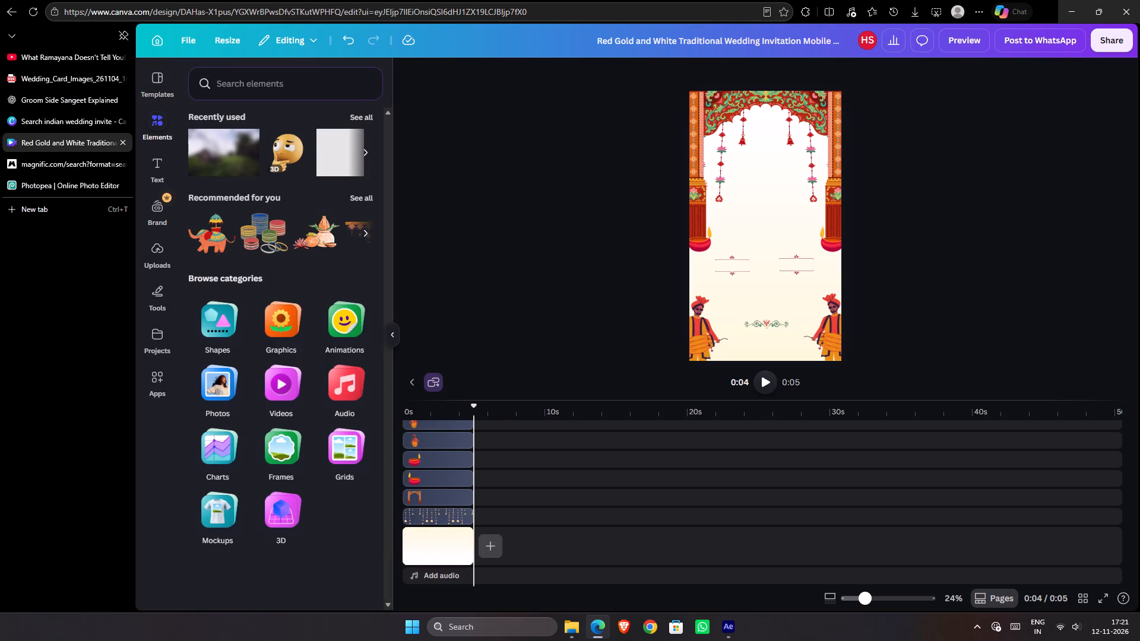
click(237, 87)
click(199, 316)
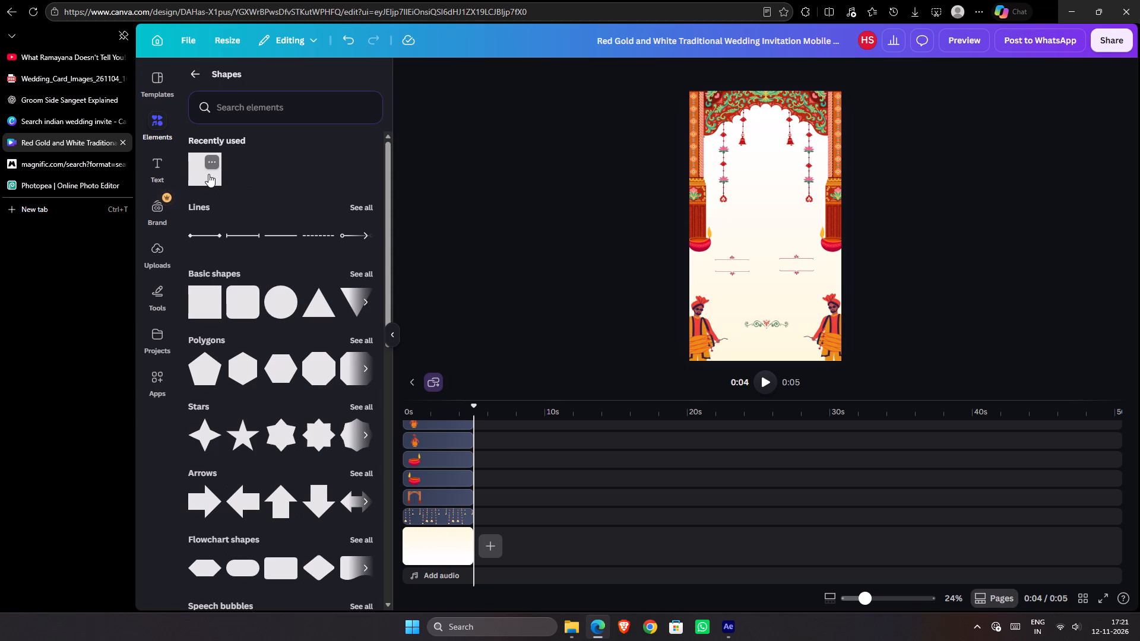
click(208, 174)
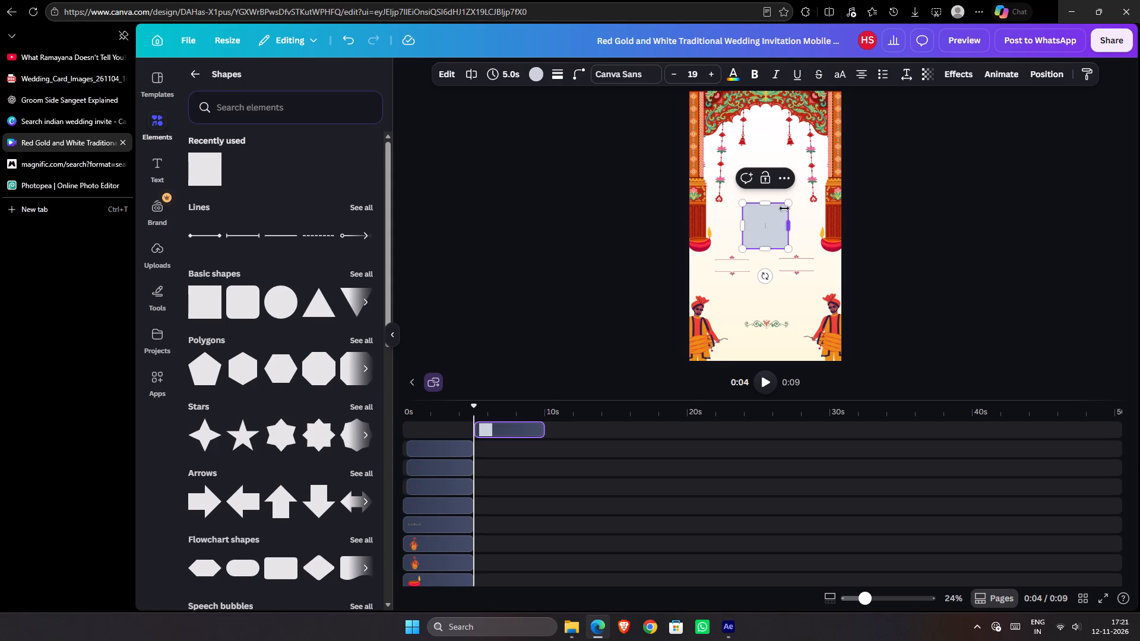
drag(788, 204, 877, 44)
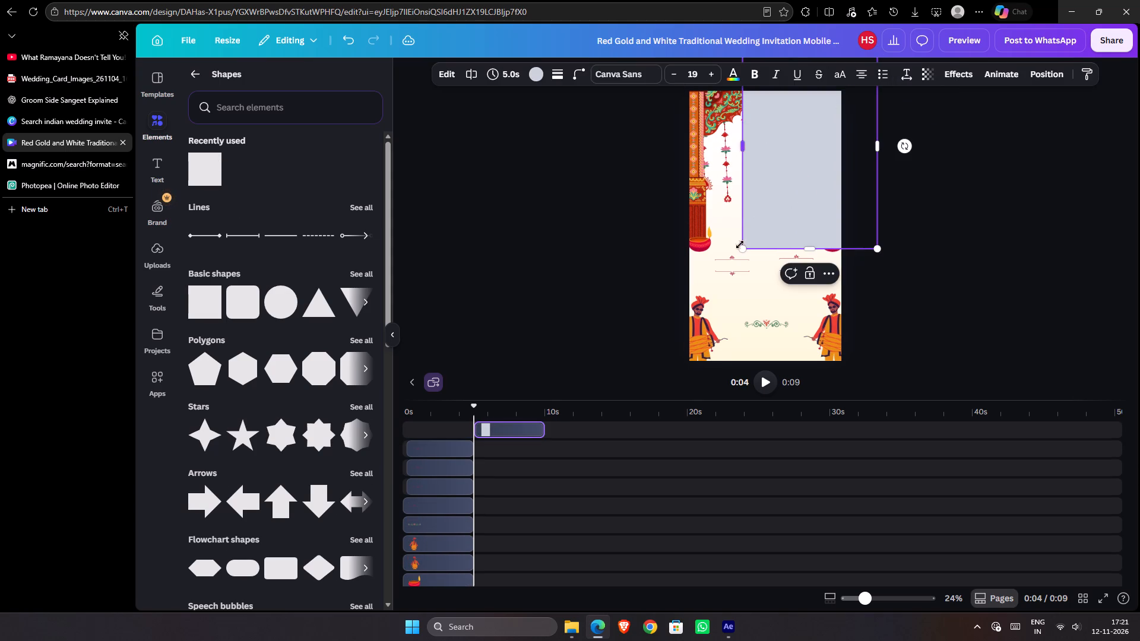
drag(742, 247, 645, 377)
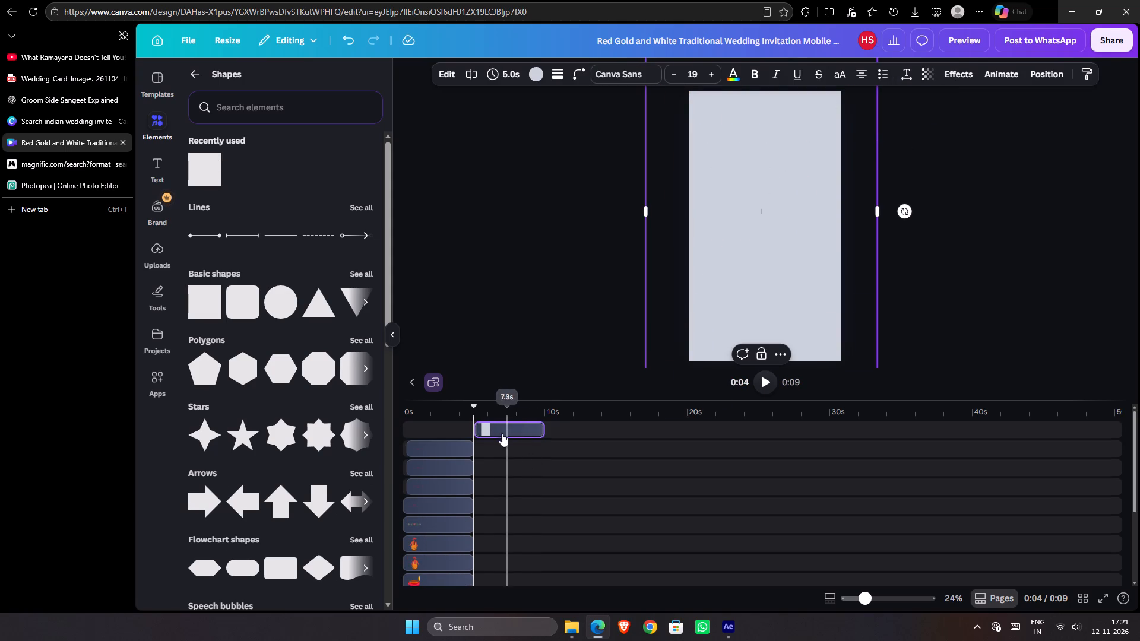
Move the square's layer to the start of the page and below the hanging decorations, directly above the cream background.
drag(497, 430, 430, 583)
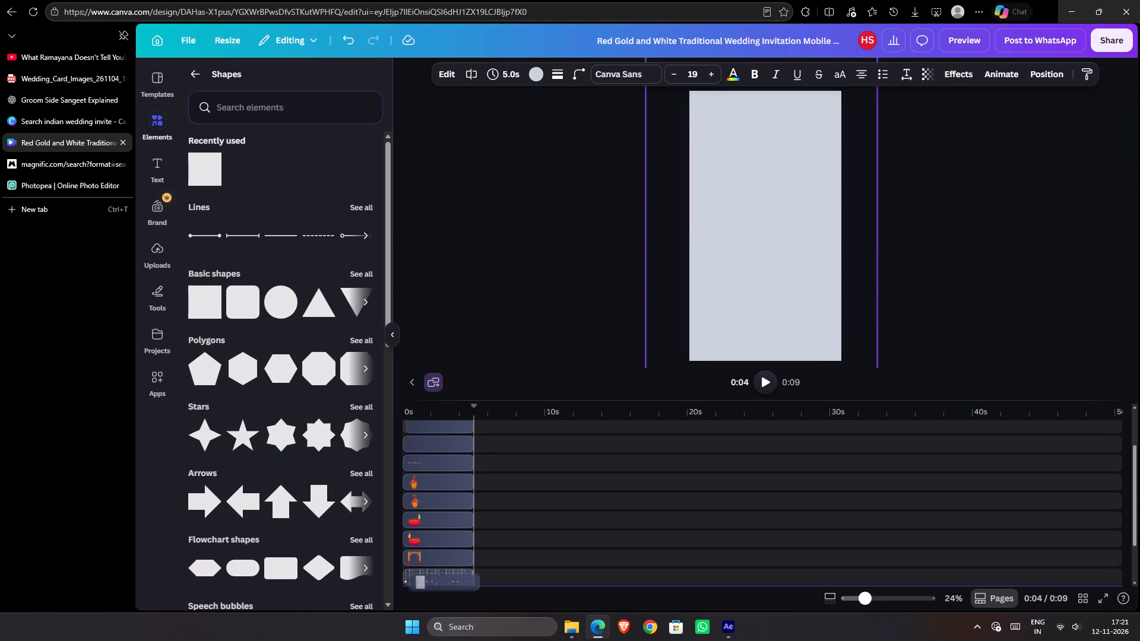
drag(430, 583, 429, 528)
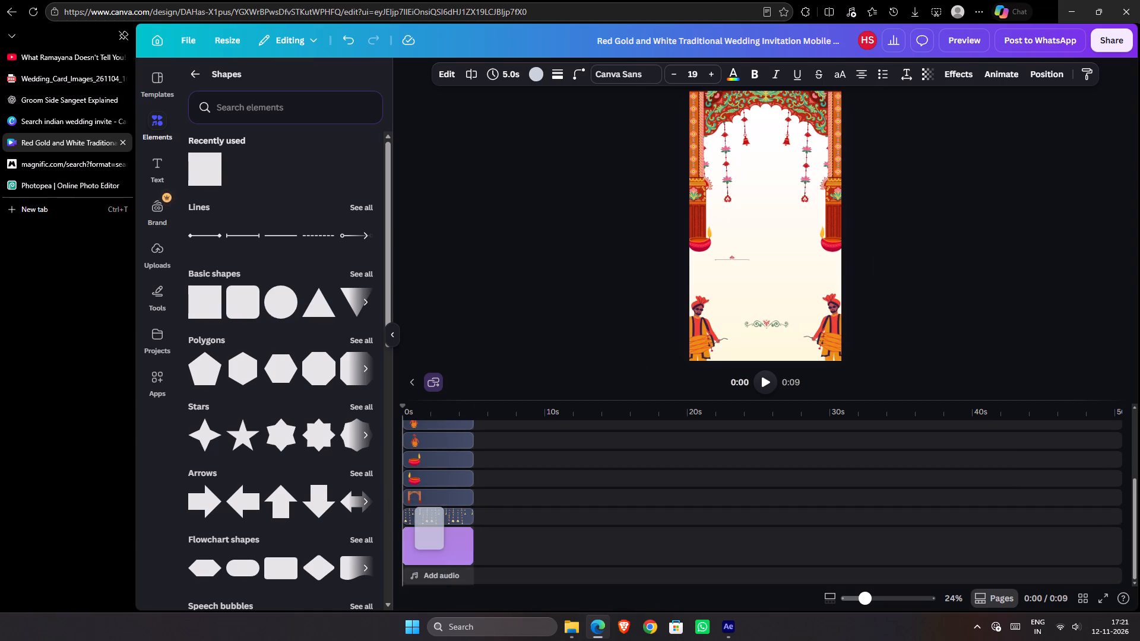
drag(429, 528, 429, 525)
drag(445, 497, 442, 513)
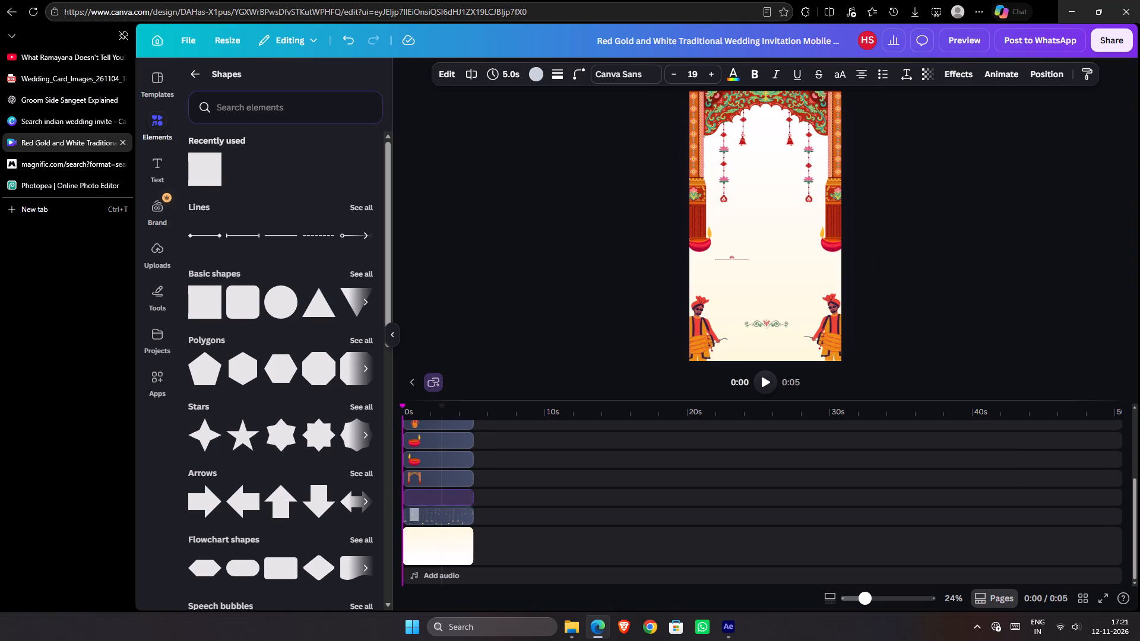
drag(442, 513, 441, 519)
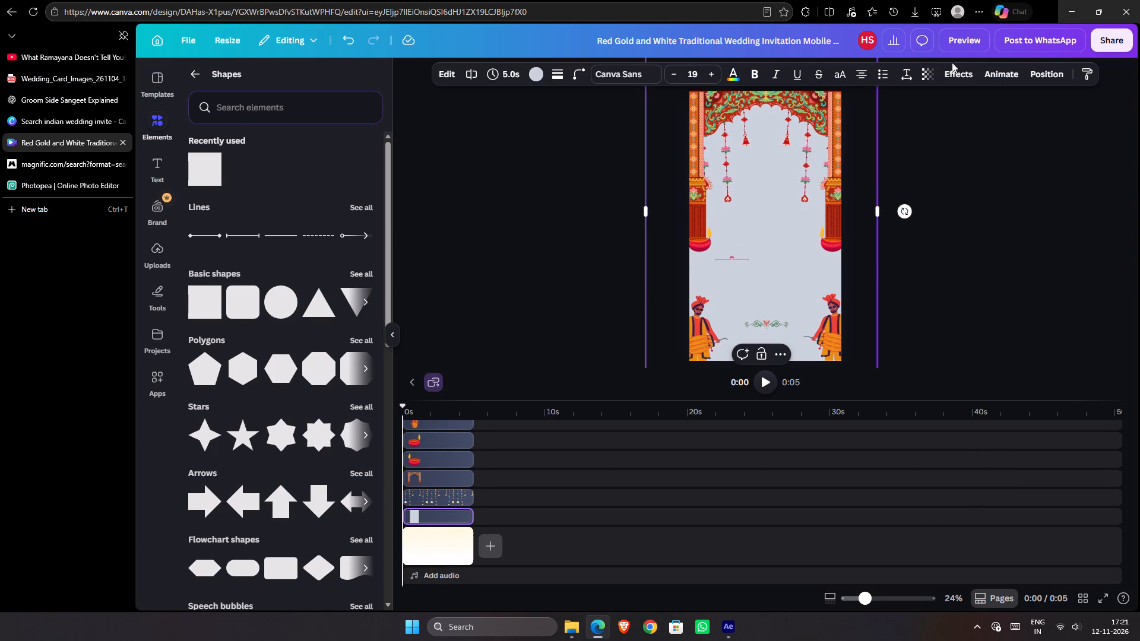
Set the square's fill to the bright green from the design's colours and deselect it.
click(737, 69)
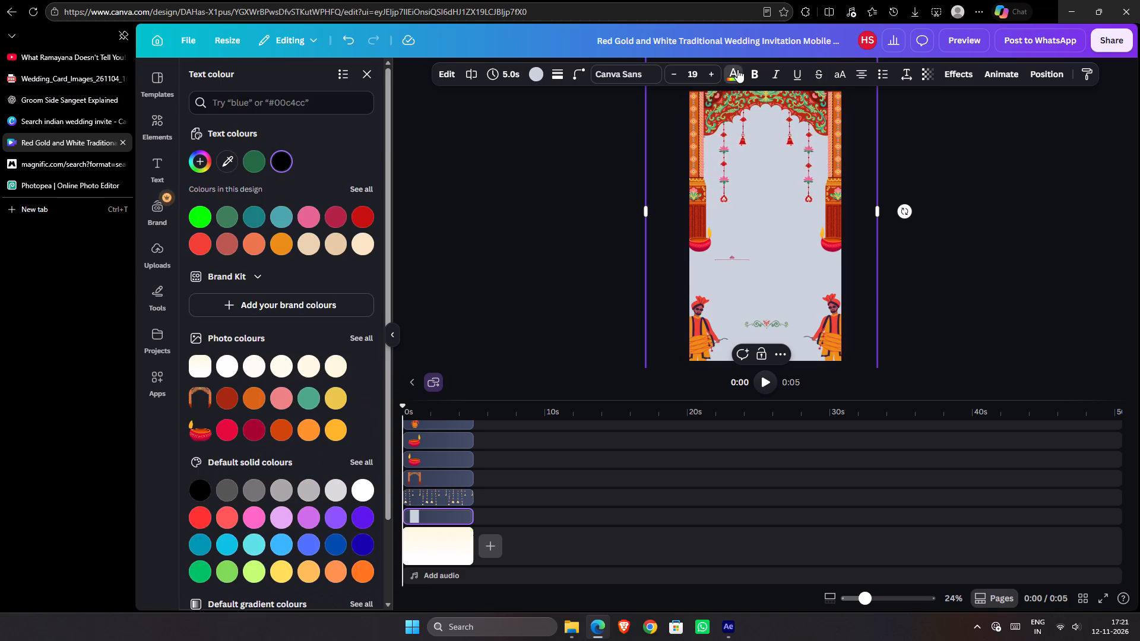
click(533, 73)
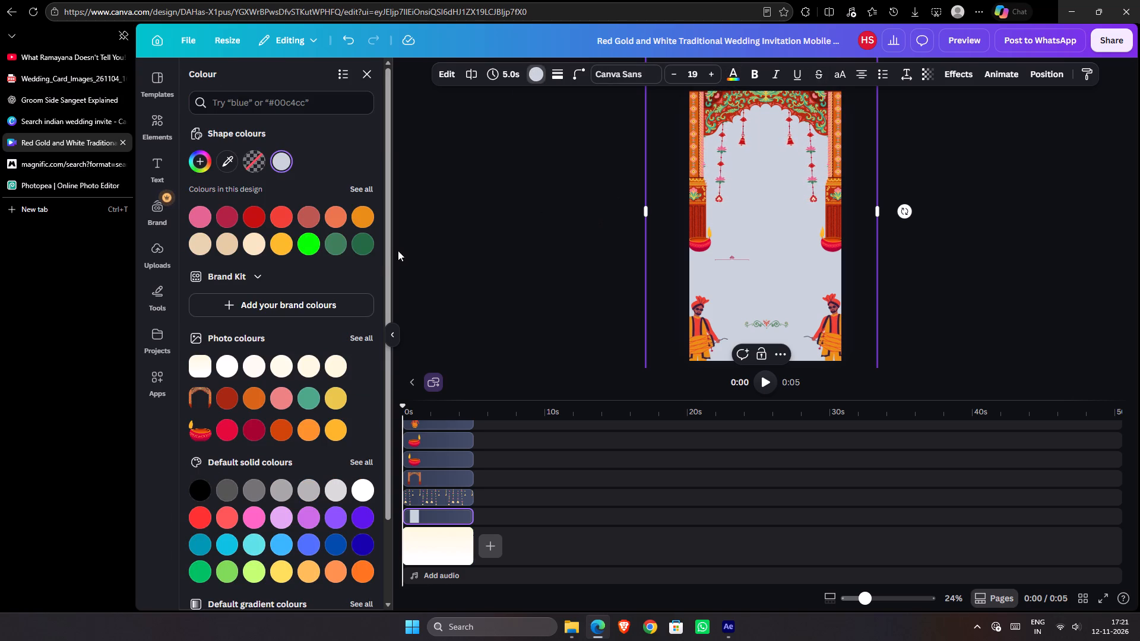
click(305, 239)
click(755, 485)
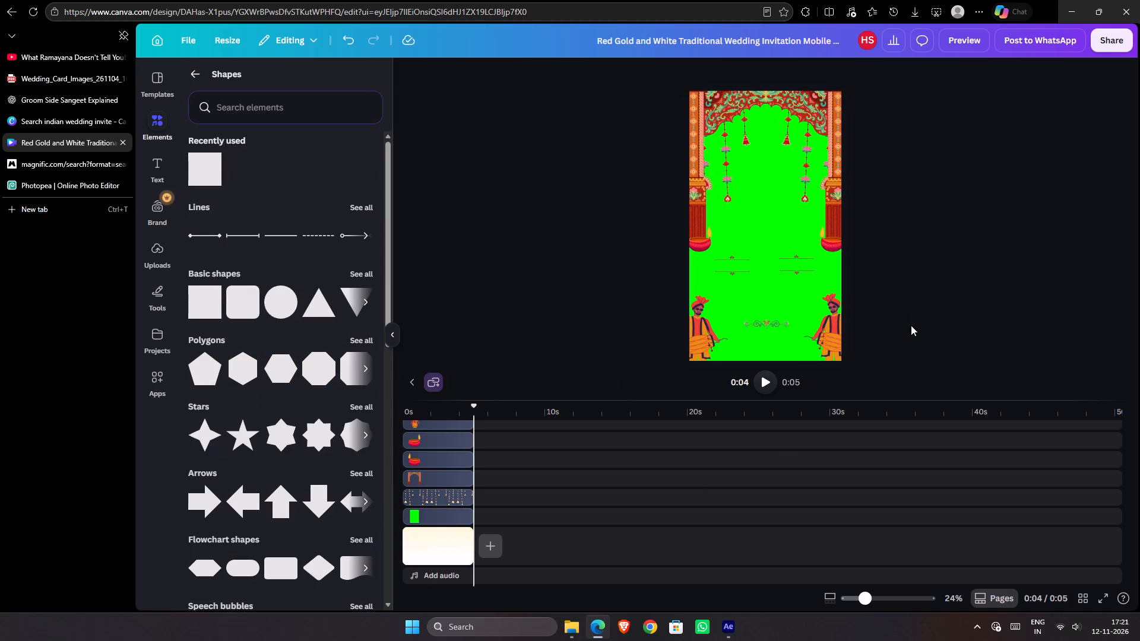
click(924, 321)
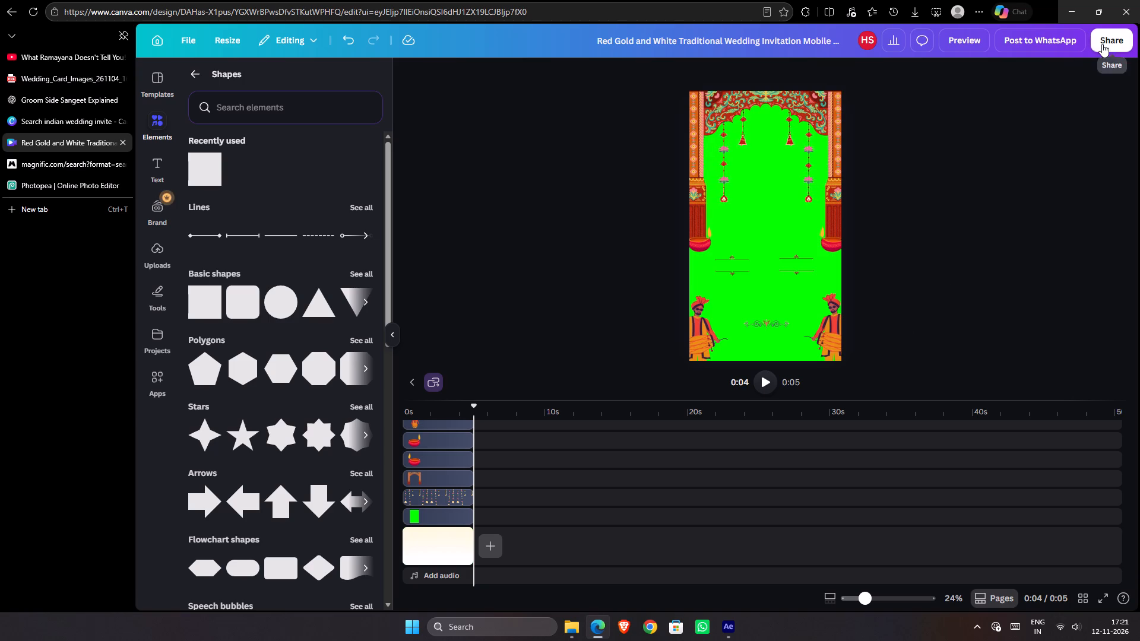
Download all pages of the design as an MP4 video at 1080p quality.
click(1102, 44)
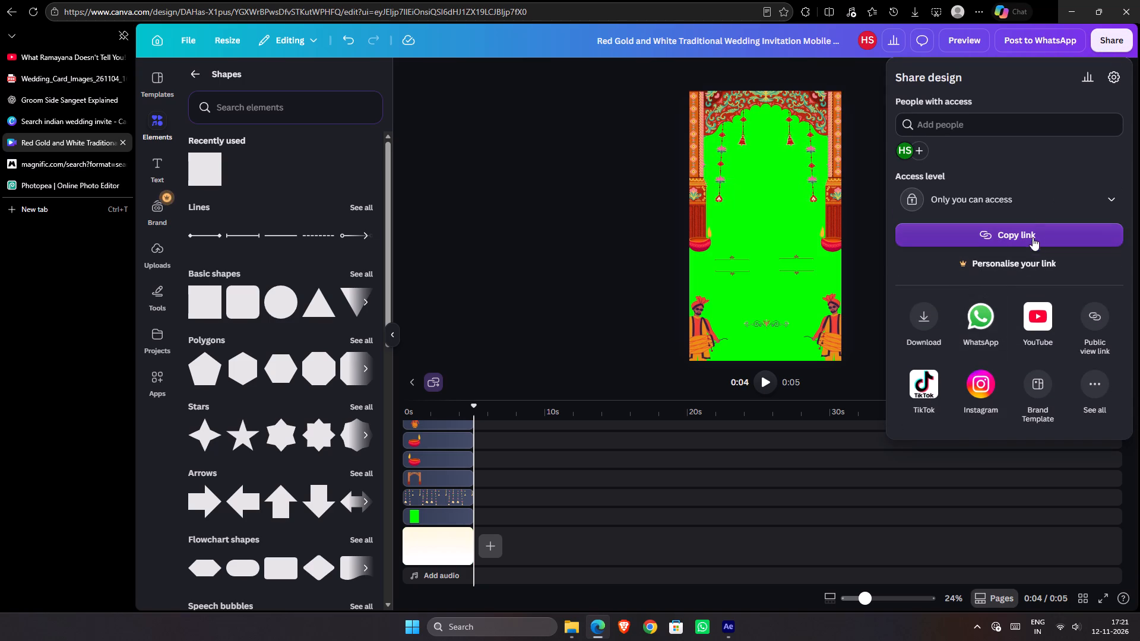
click(926, 321)
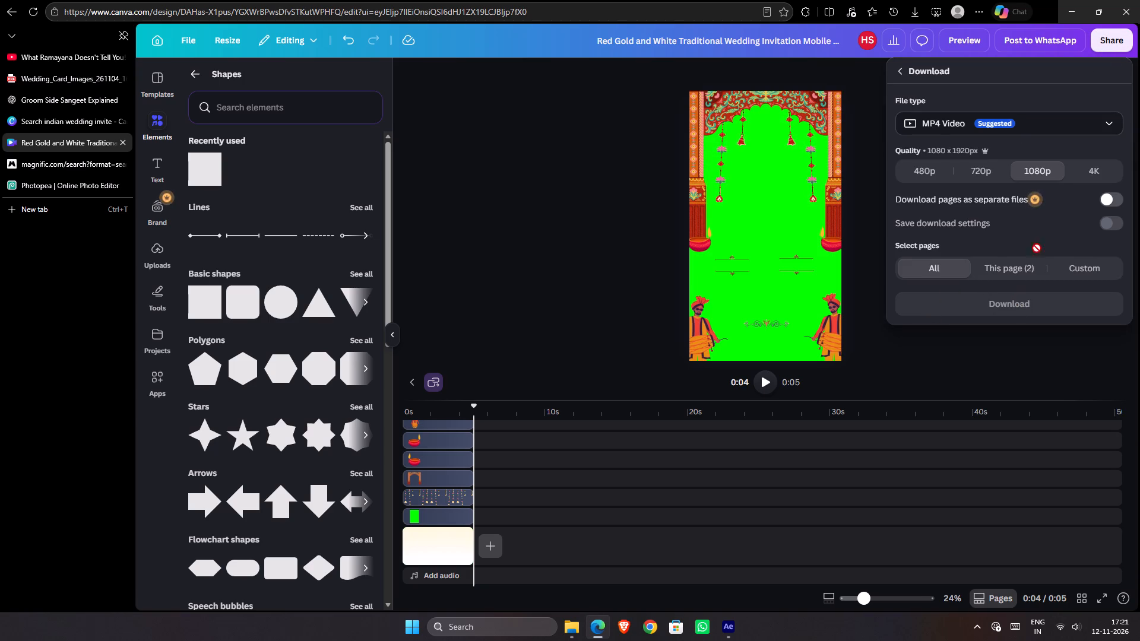
click(1059, 294)
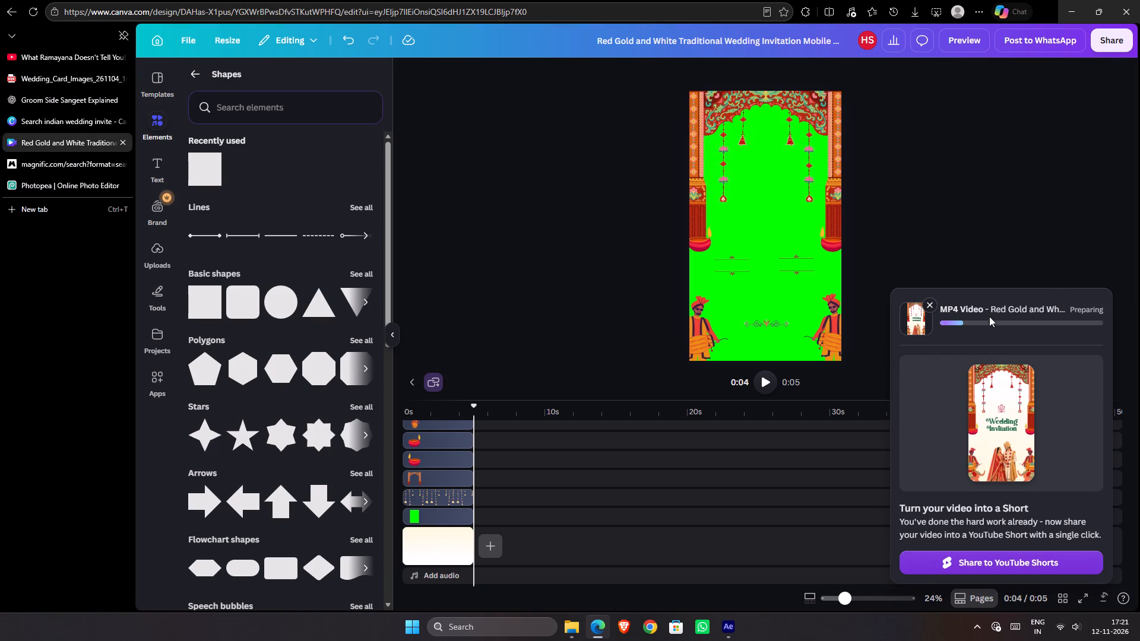
Switch to After Effects and play Comp 1 from about 7 s, near the Slide 2 marker, to review the invitation animation.
click(574, 627)
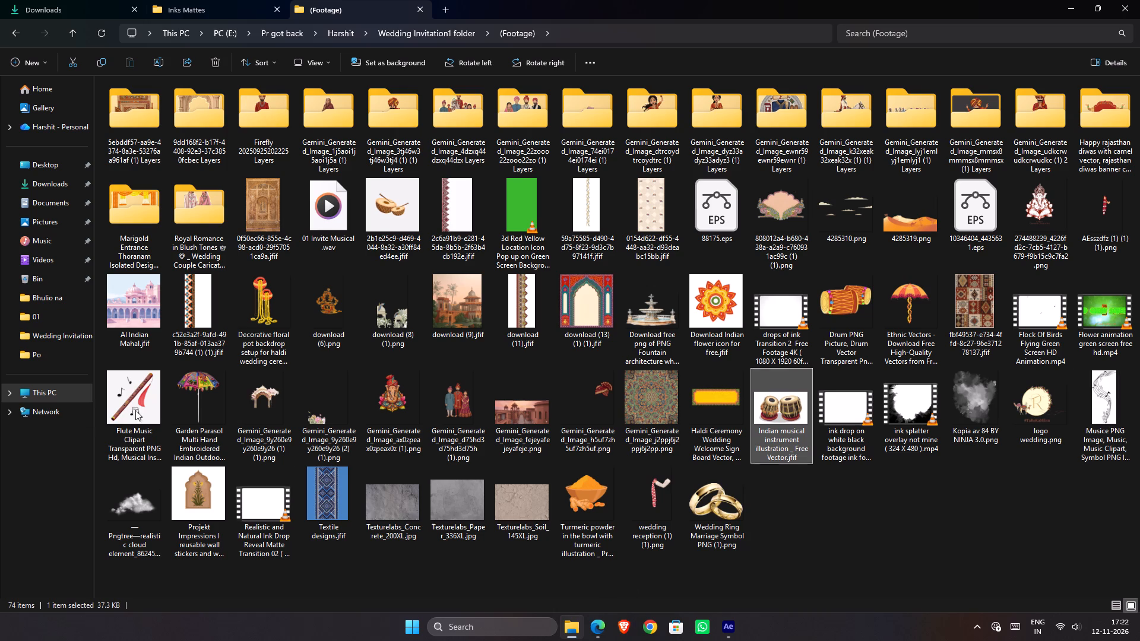
click(736, 623)
drag(673, 445, 670, 446)
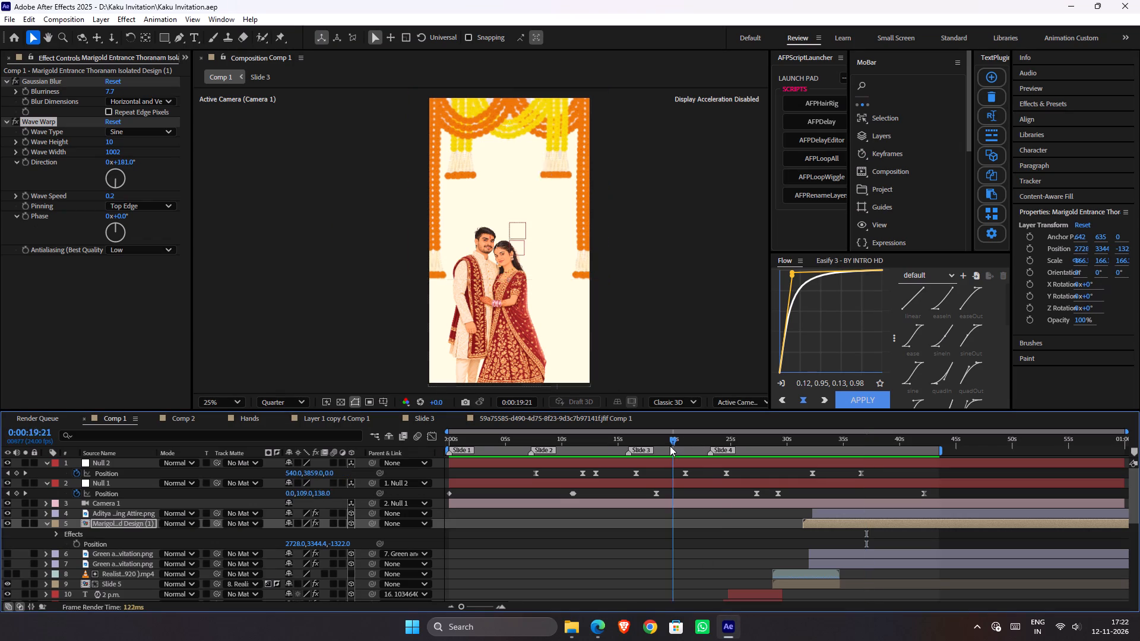
drag(670, 446, 532, 445)
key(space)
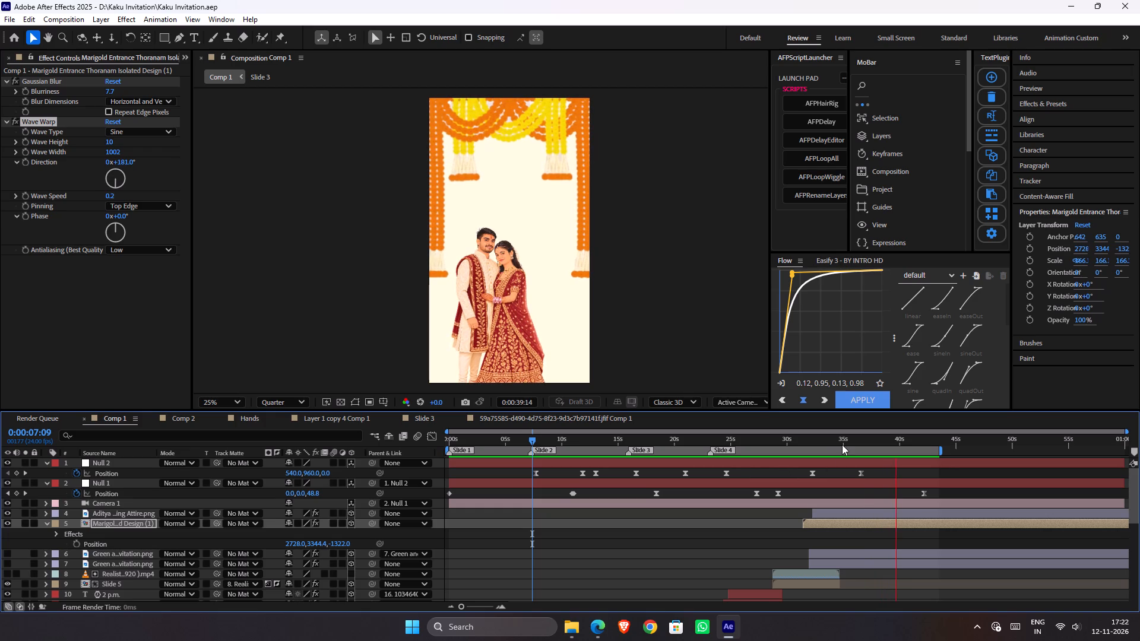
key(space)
Save the Kaku Invitation project.
key(ctrl+s)
Play the downloaded Red Gold and White Traditional Wedding Invitation Mobile Video.mp4 in VLC to check its green-background section, then close it.
key(alt+Tab)
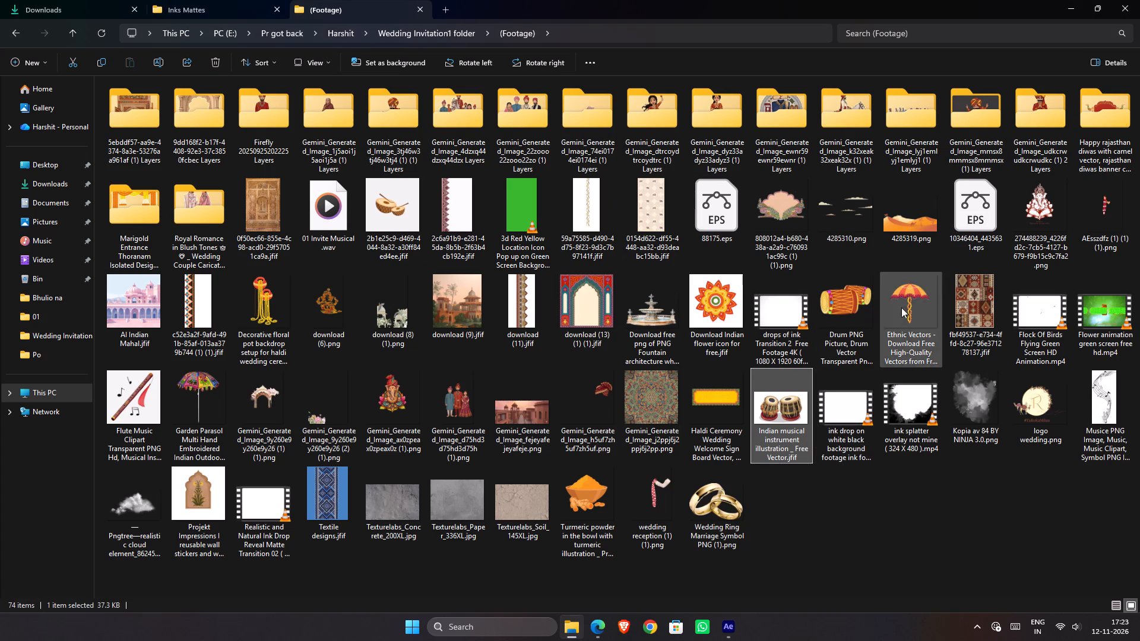
click(80, 0)
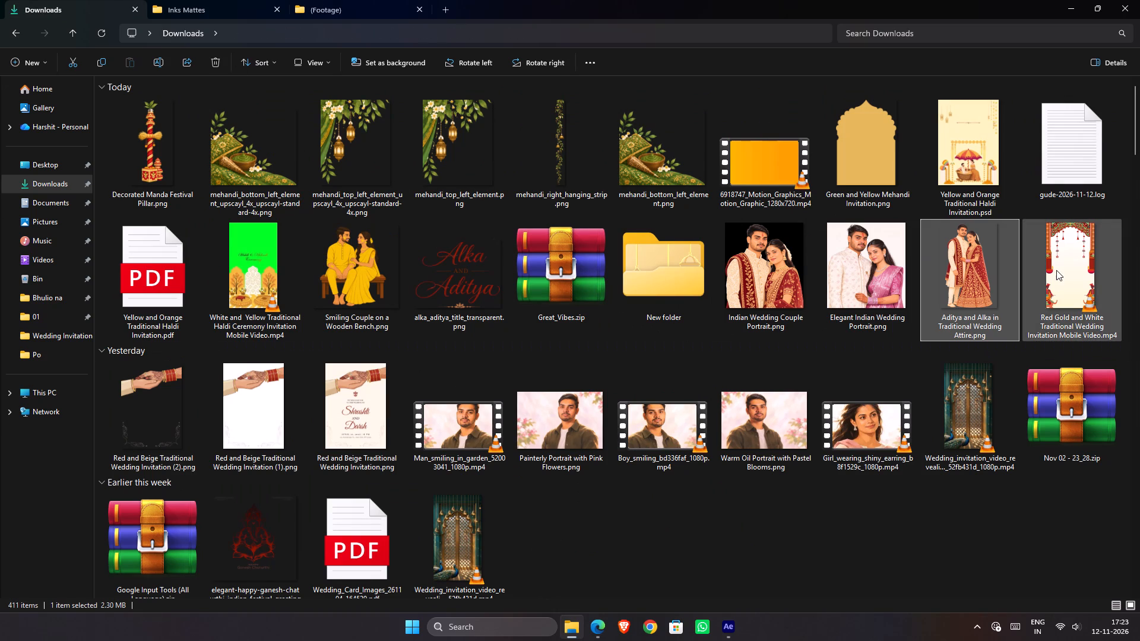
drag(1056, 270, 1062, 304)
double_click(1062, 304)
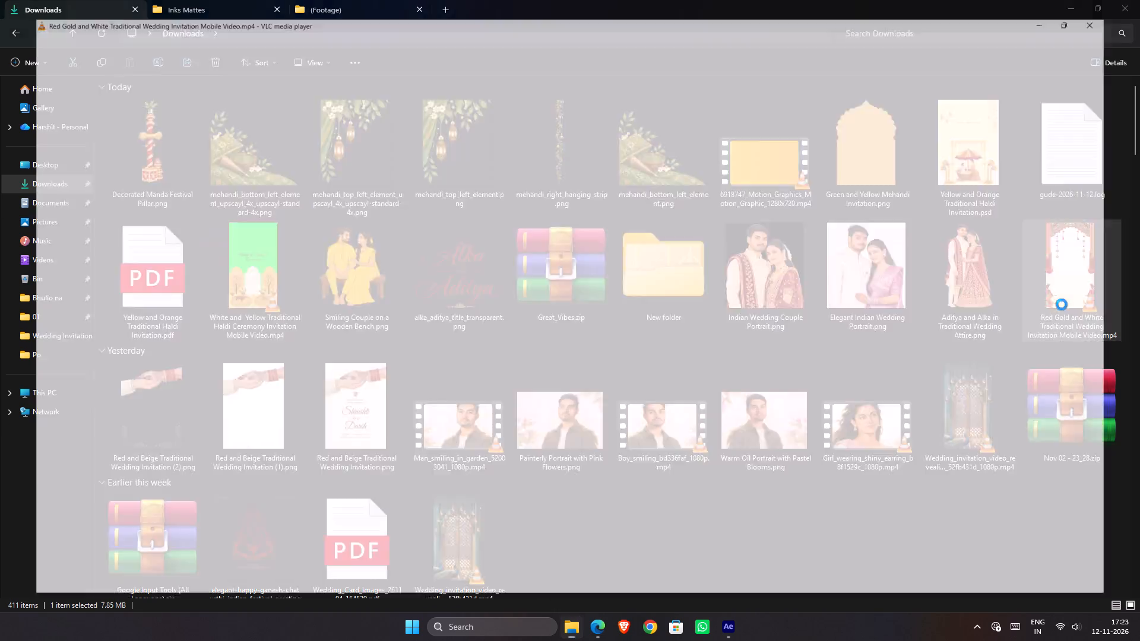
click(361, 589)
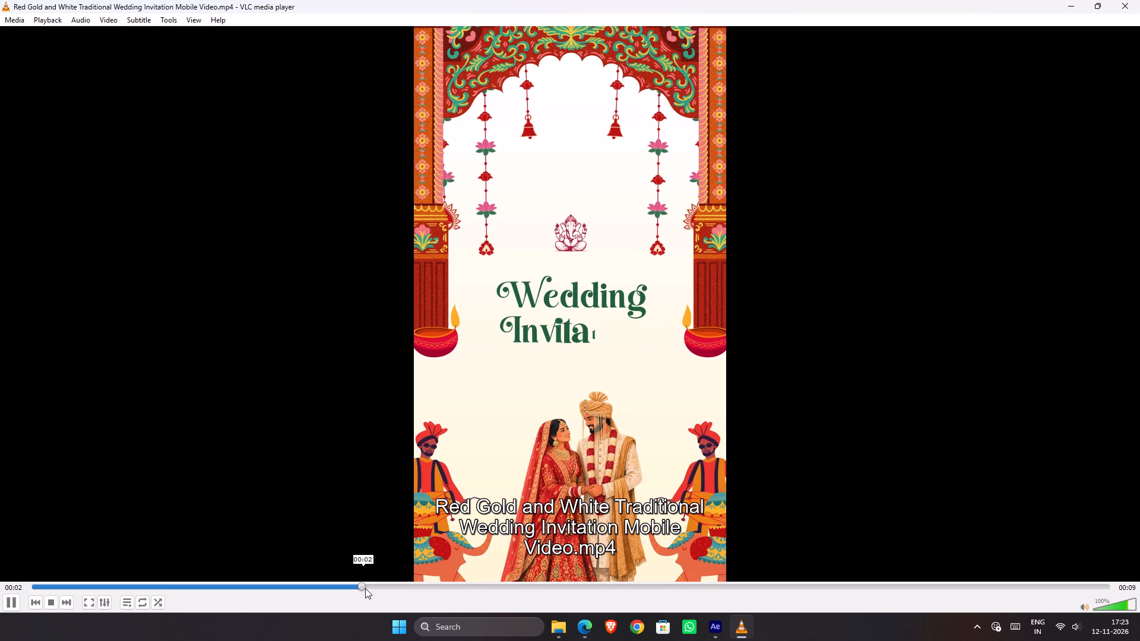
click(465, 590)
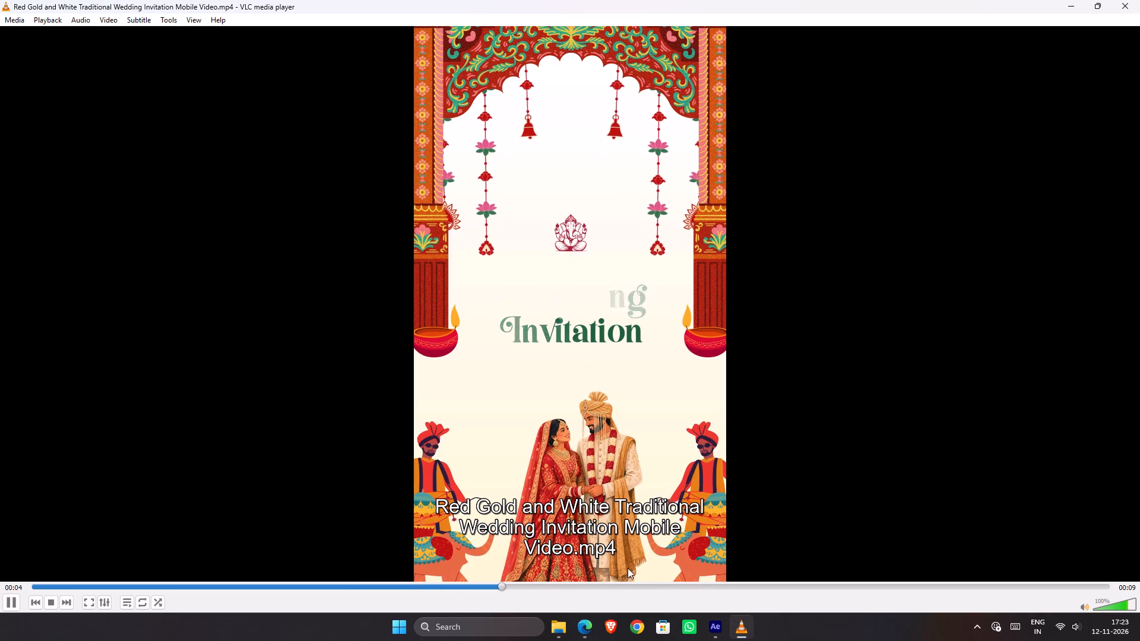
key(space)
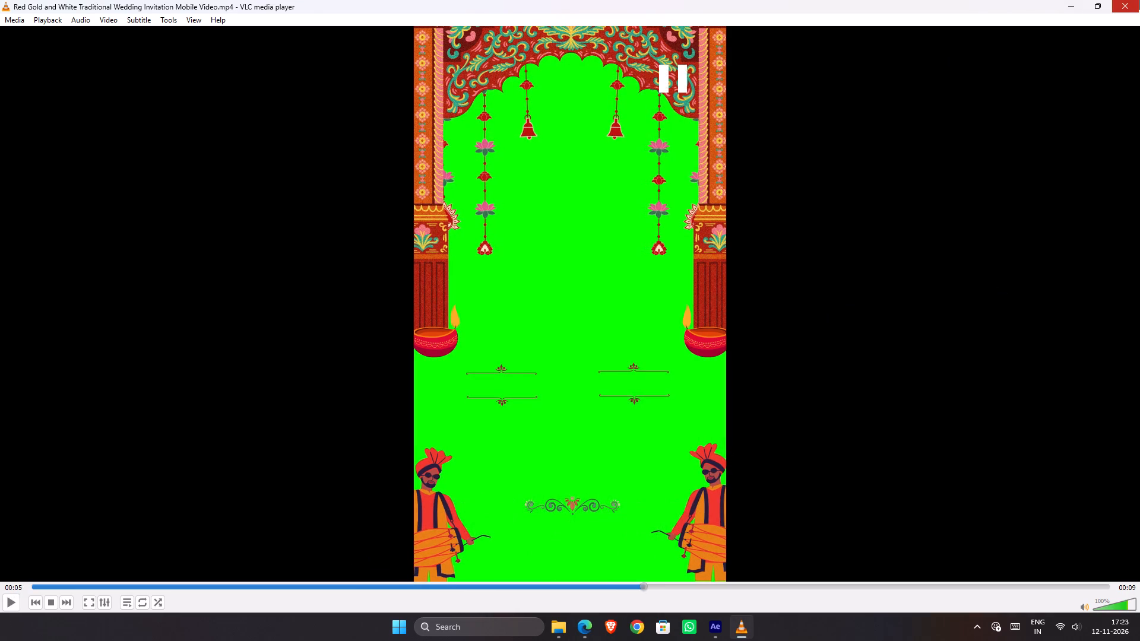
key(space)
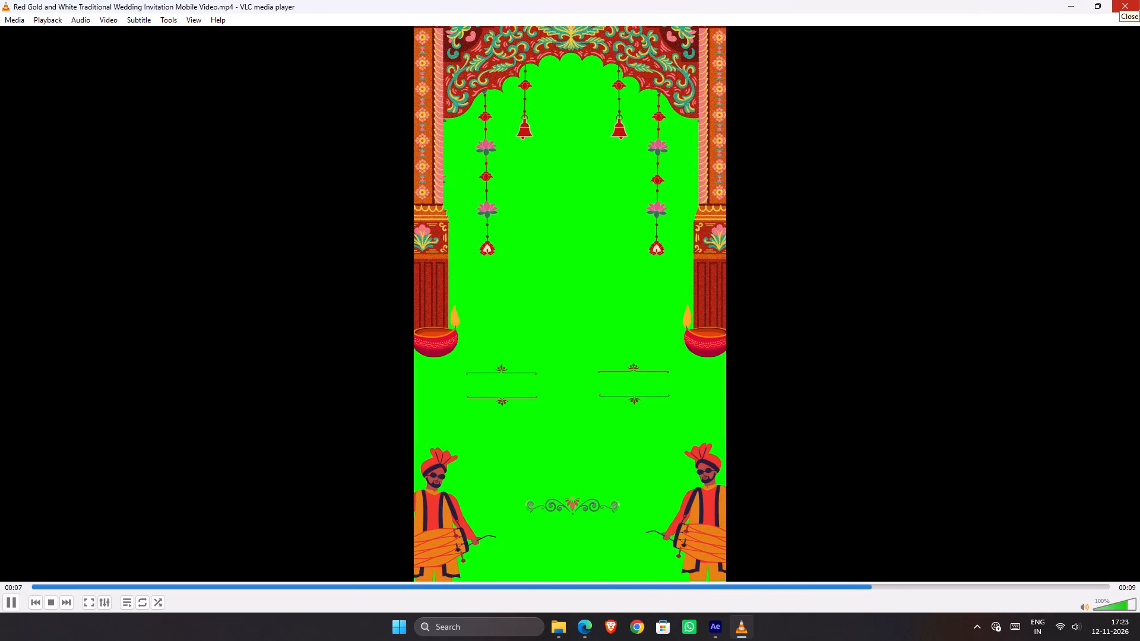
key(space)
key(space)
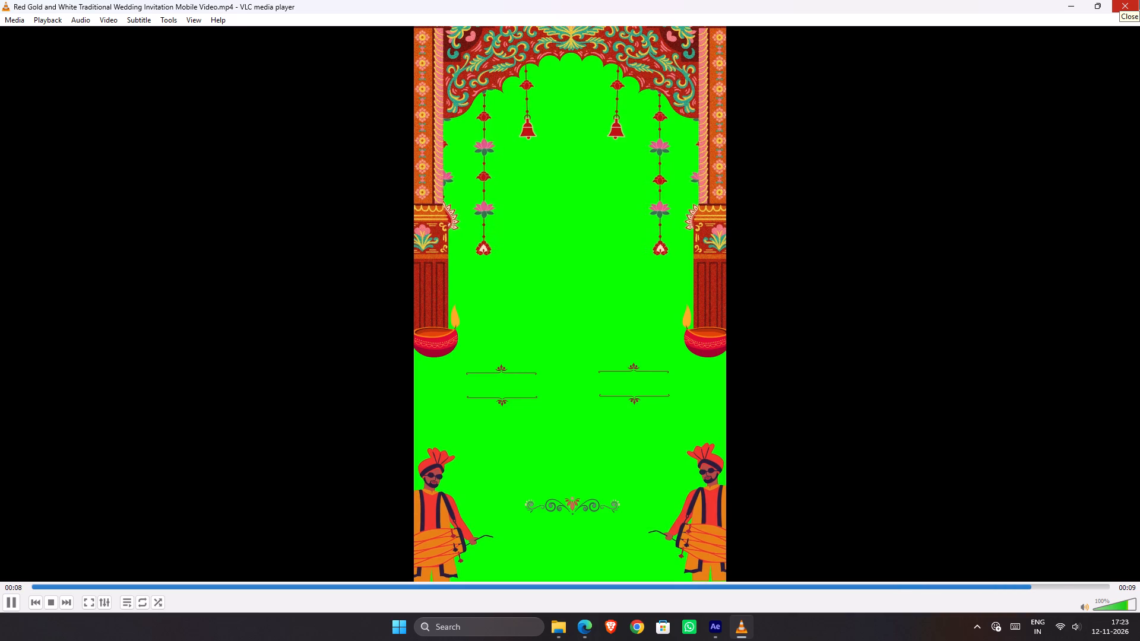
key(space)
click(1139, 0)
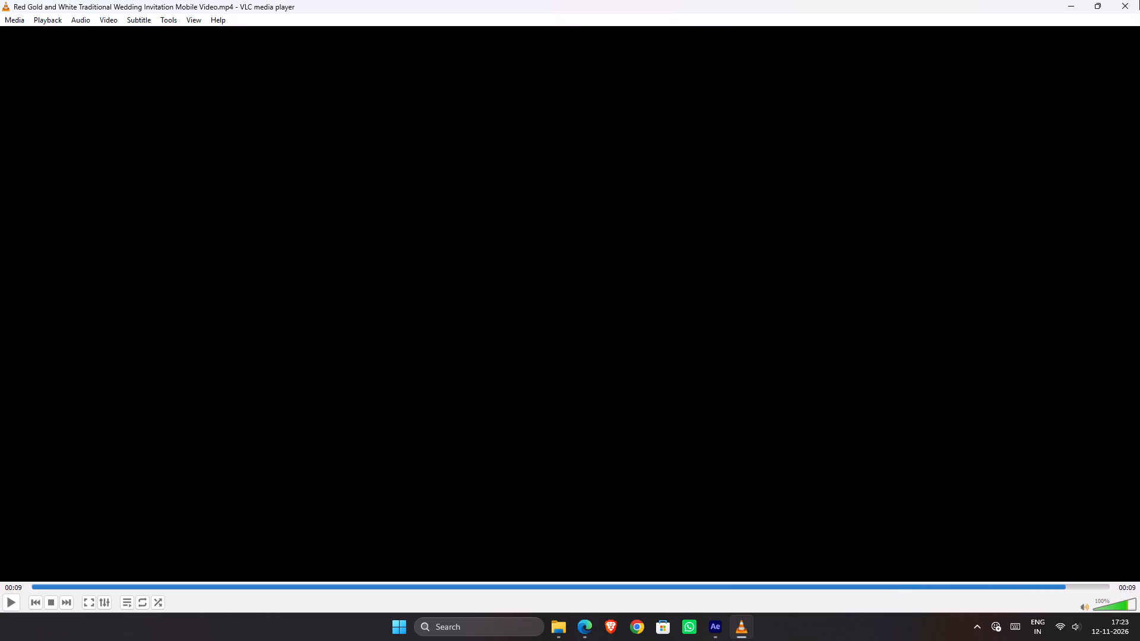
Import the downloaded Red Gold and White wedding video into Comp 1 as the top layer, starting at about 34 s.
drag(1078, 297, 1049, 396)
key(alt+Tab)
key(alt+Tab)
key(alt+Tab)
key(alt+Tab)
key(alt+Tab)
key(alt+Tab)
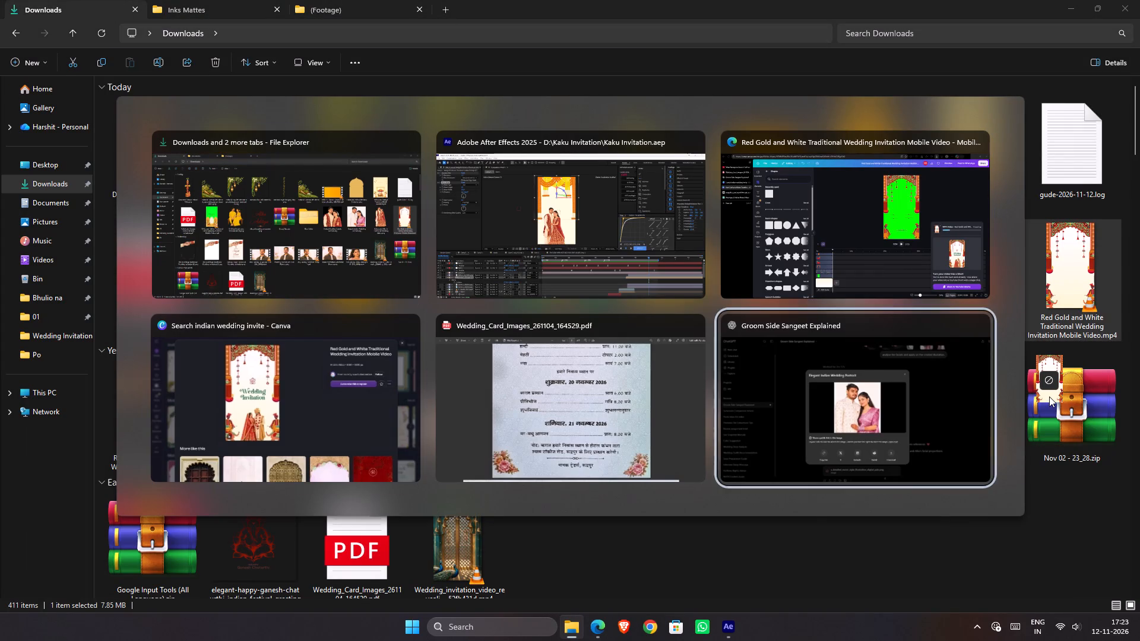
drag(1049, 396, 891, 485)
key(alt+Tab)
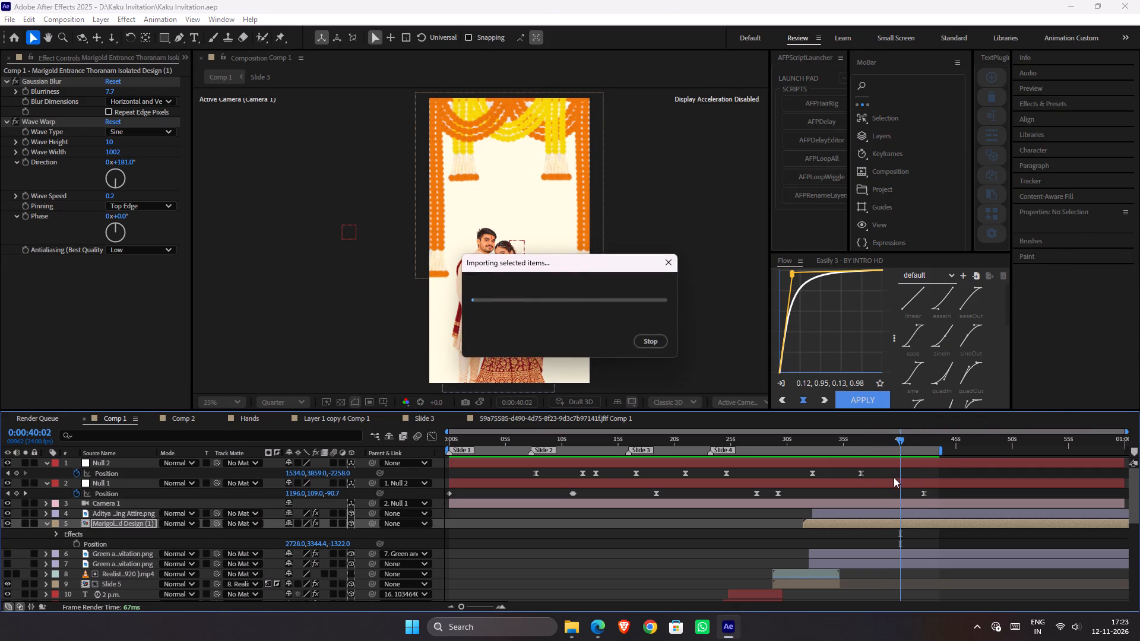
drag(533, 465, 756, 469)
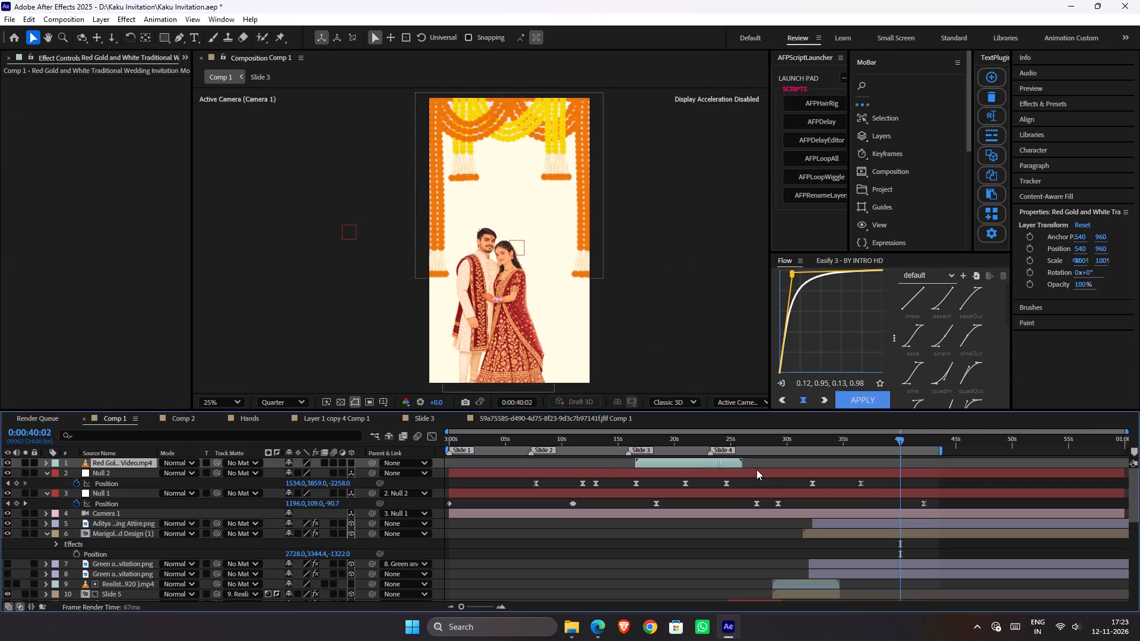
drag(756, 469, 914, 475)
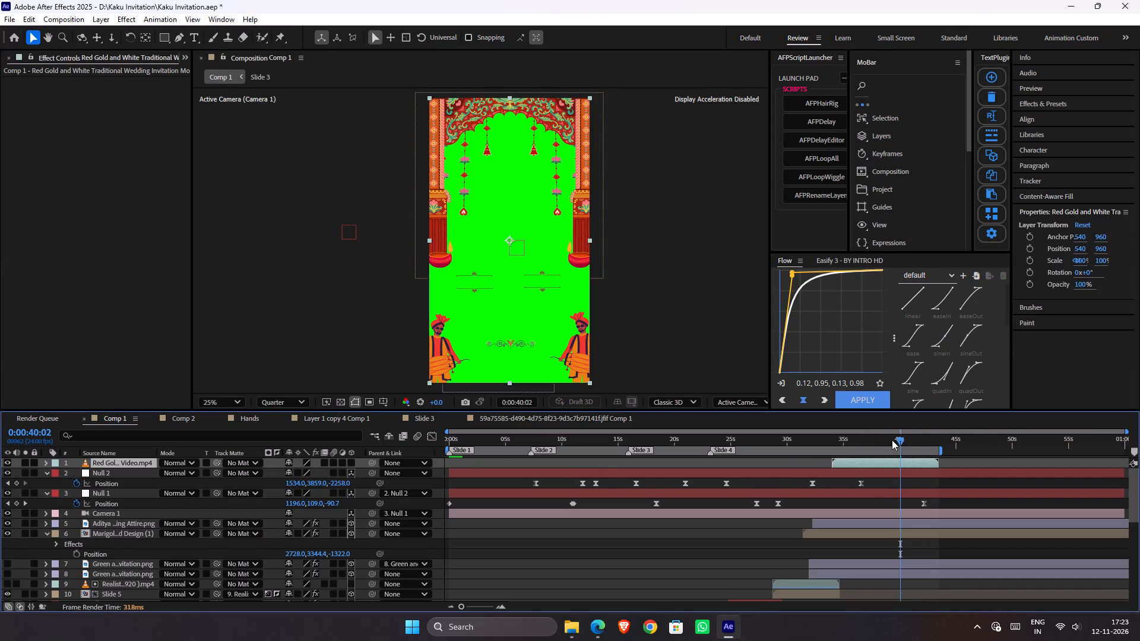
Scrub Comp 1 between about 38 and 40 s to examine the video's transition from the couple page to the green page.
drag(897, 440, 886, 439)
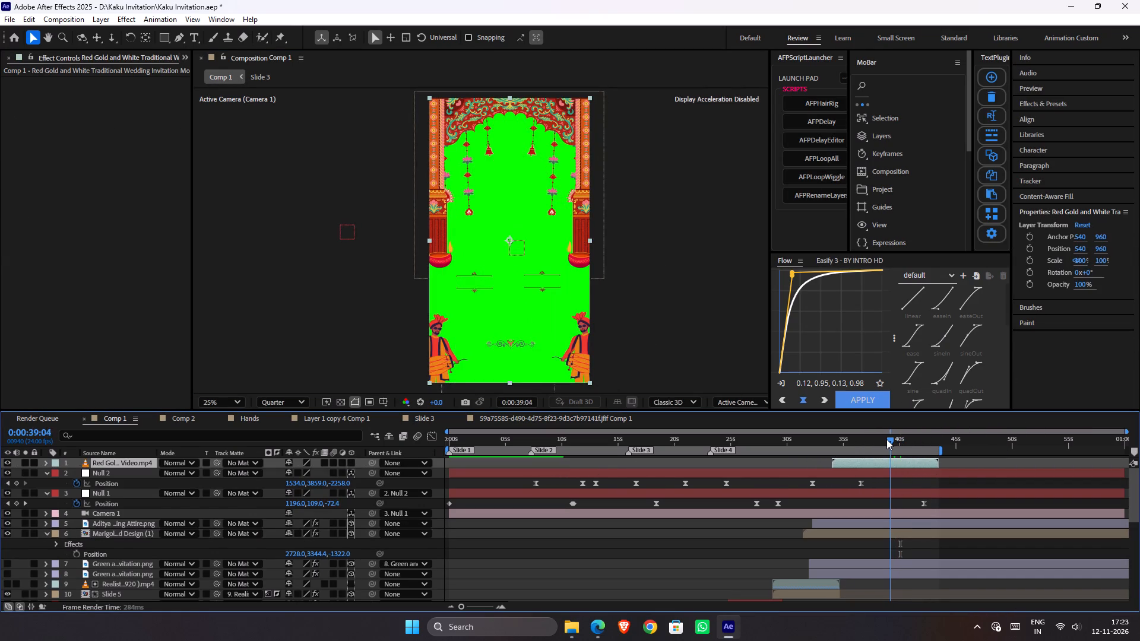
drag(886, 439, 878, 440)
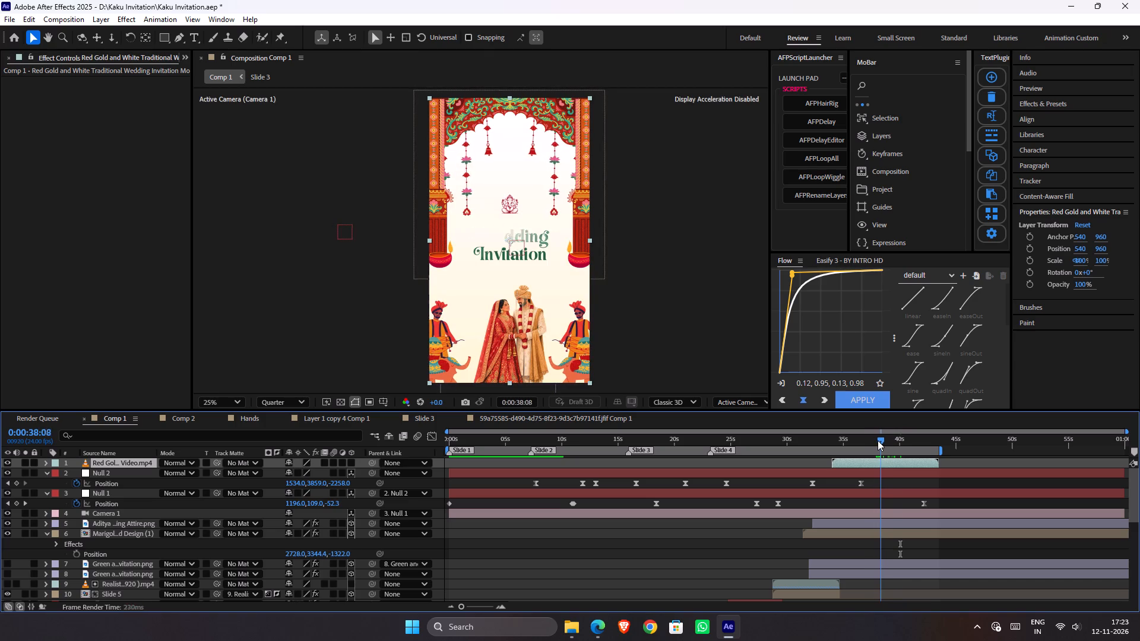
drag(878, 440, 888, 443)
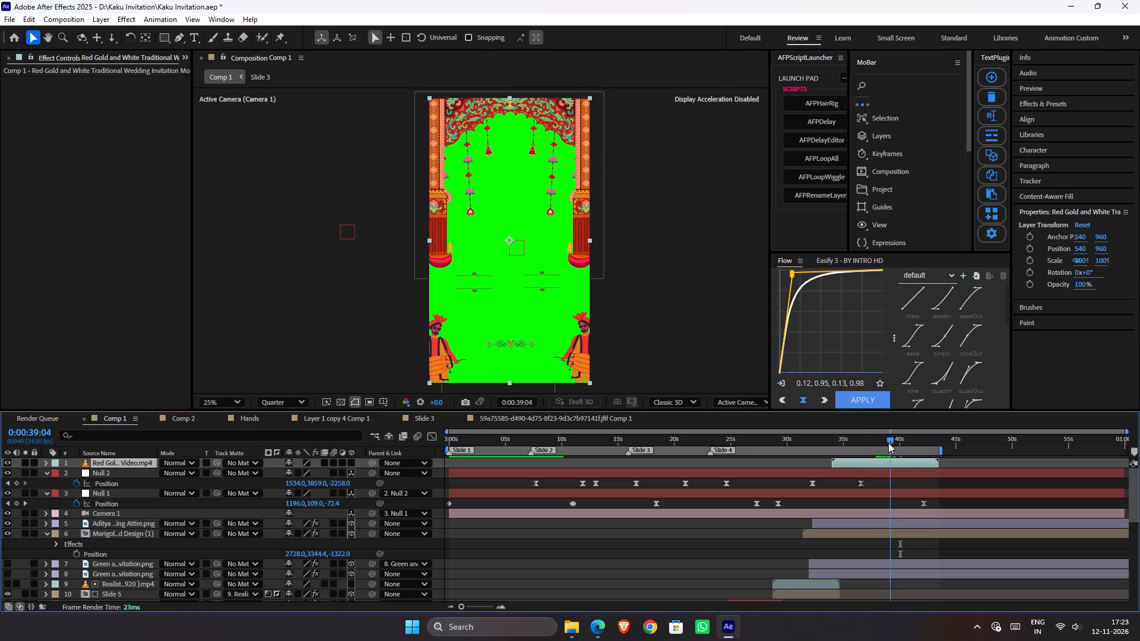
drag(888, 443, 887, 443)
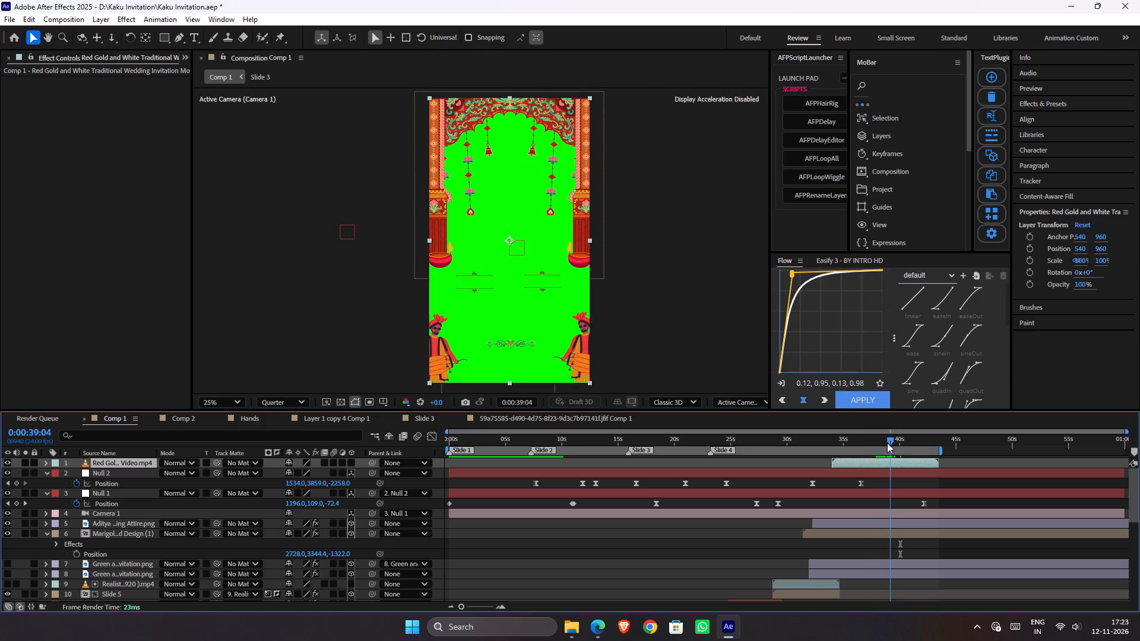
drag(887, 443, 880, 440)
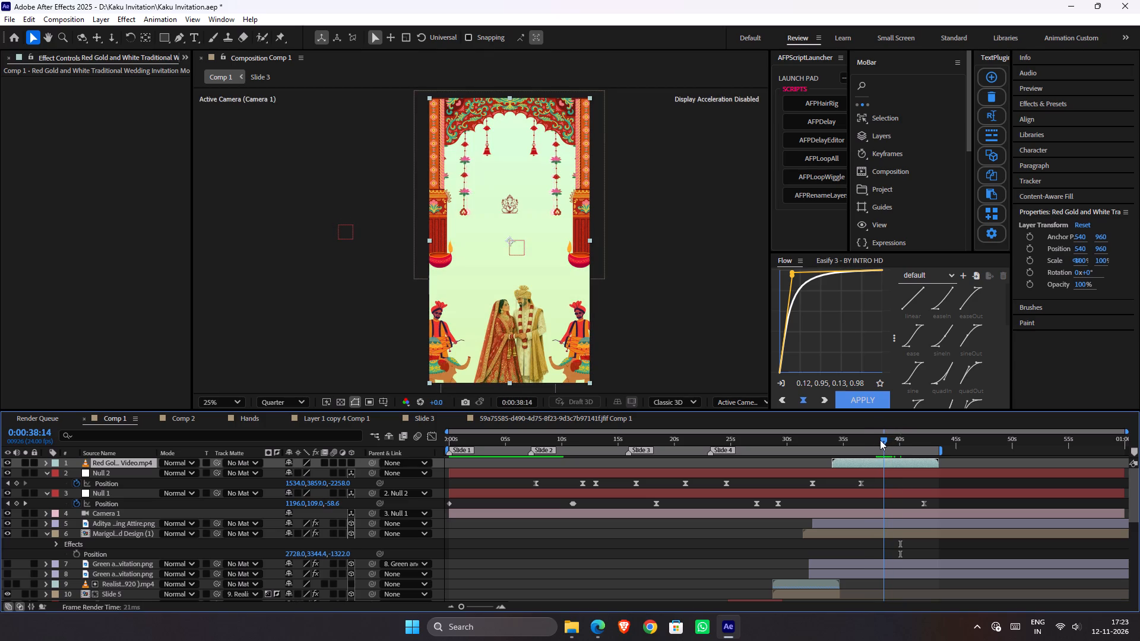
drag(880, 440, 881, 440)
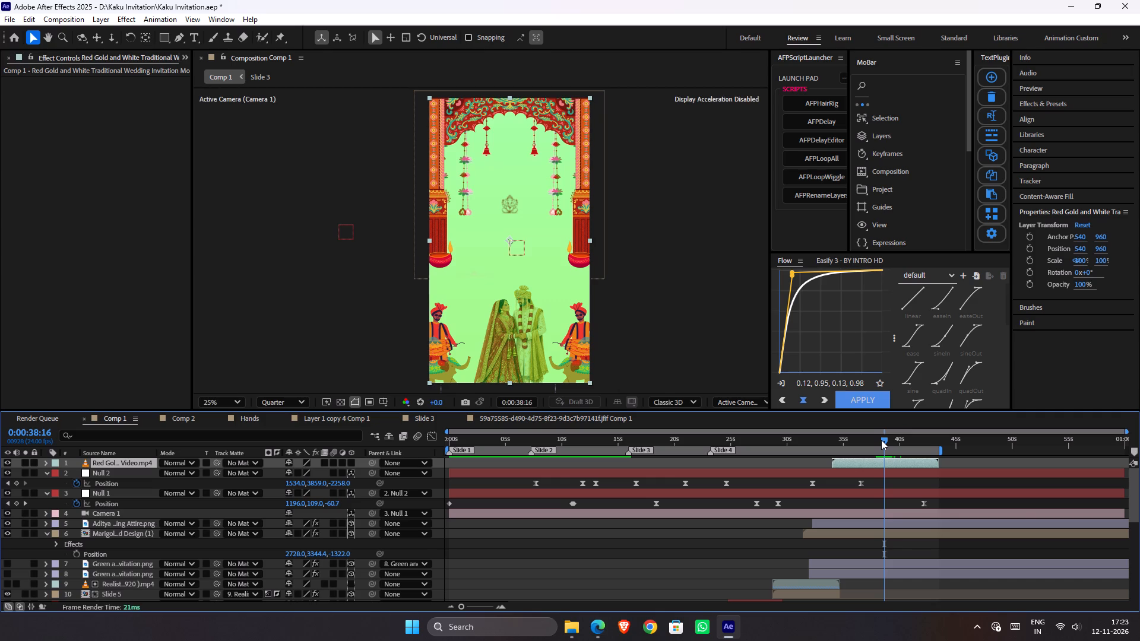
In the Canva design, shift all decoration layers above the green square to start about 1 s into the timeline.
key(alt+Tab)
key(alt+Tab)
key(alt+Tab)
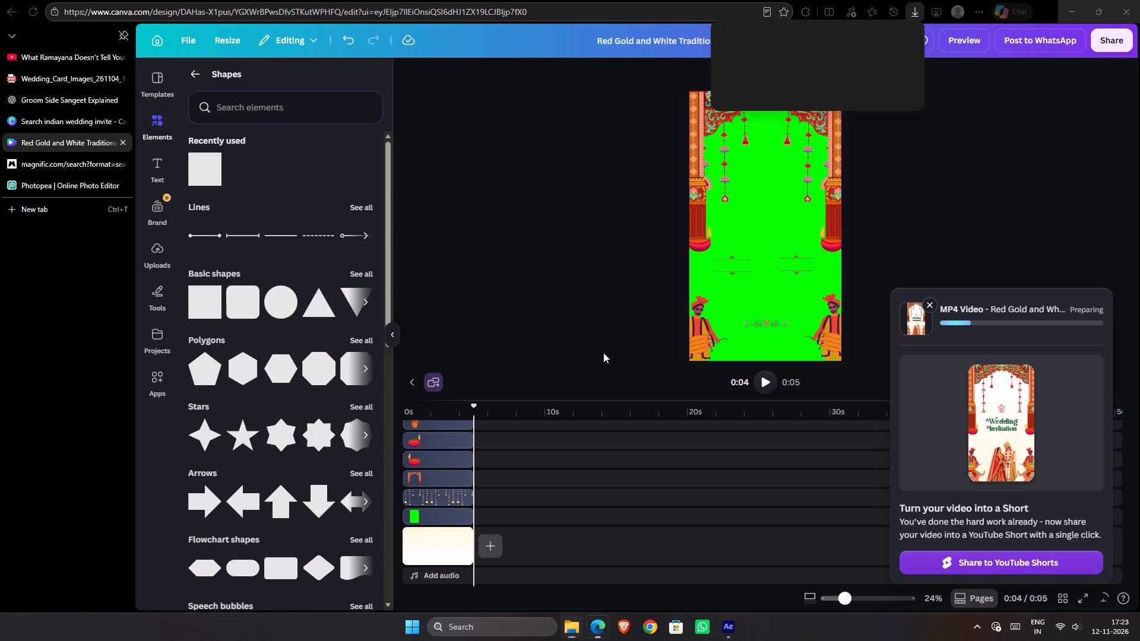
click(565, 487)
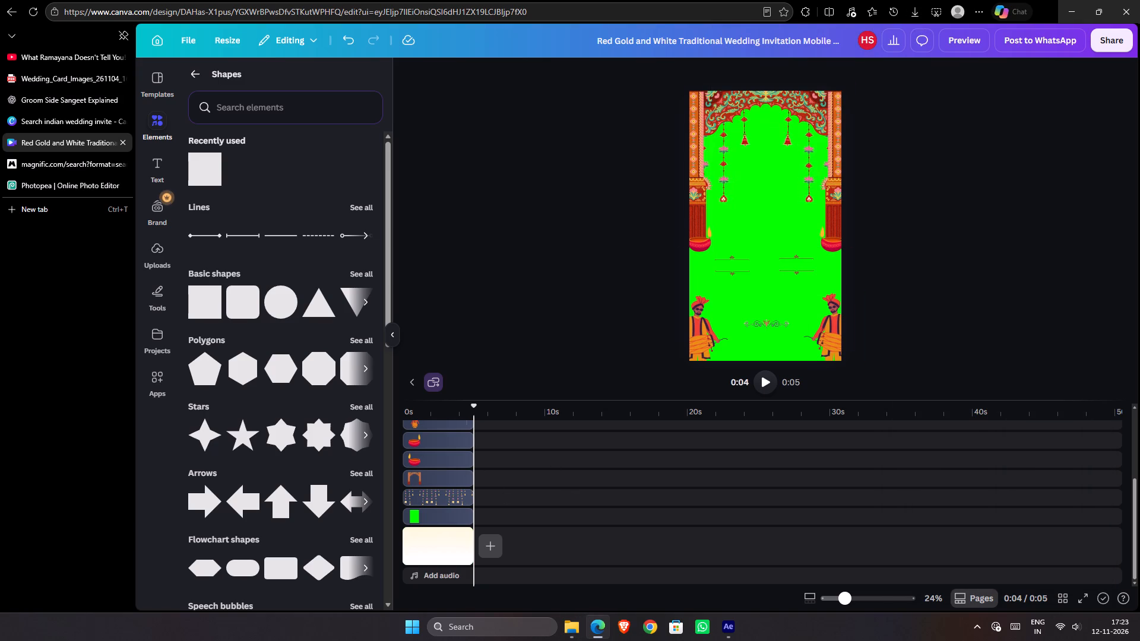
drag(474, 411, 398, 420)
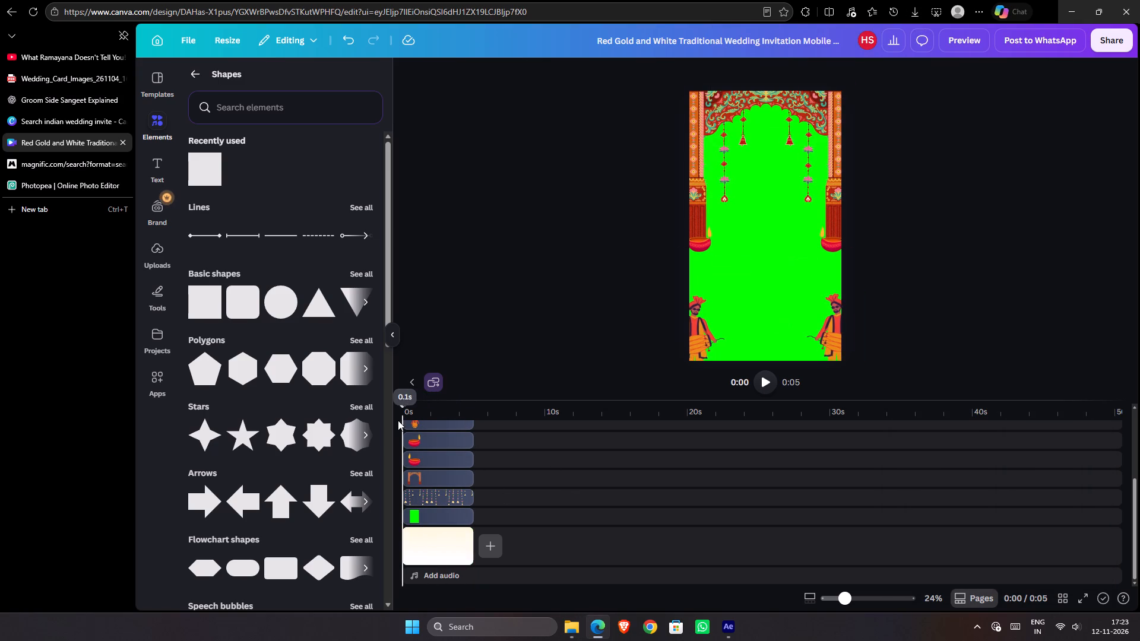
drag(398, 420, 402, 424)
click(428, 491)
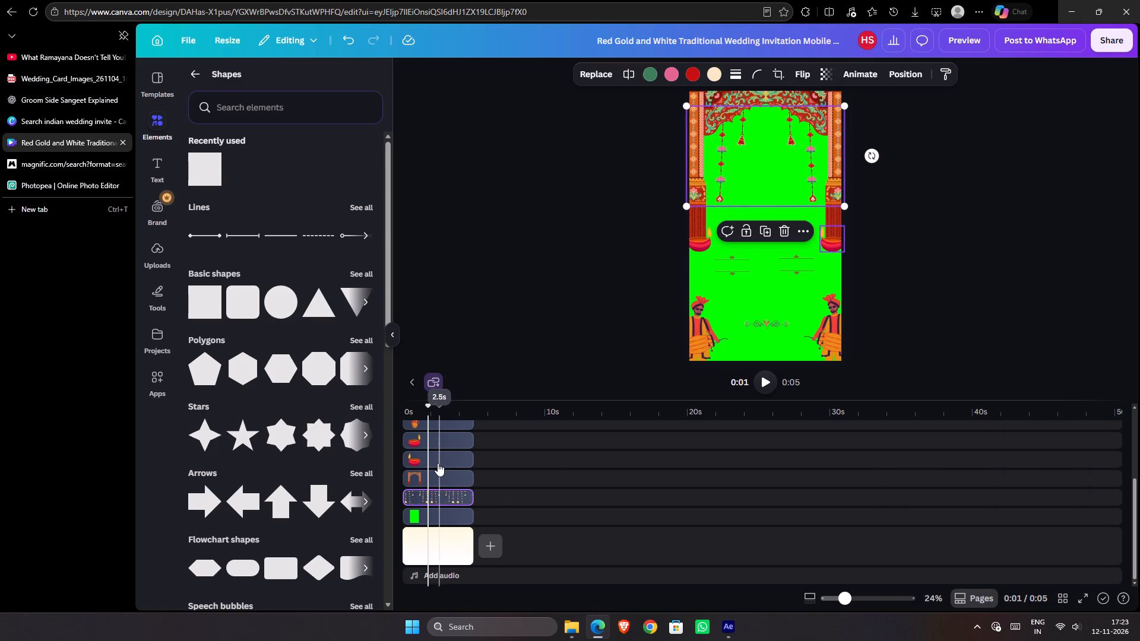
scroll(438, 463, up, 3)
shift+click(447, 426)
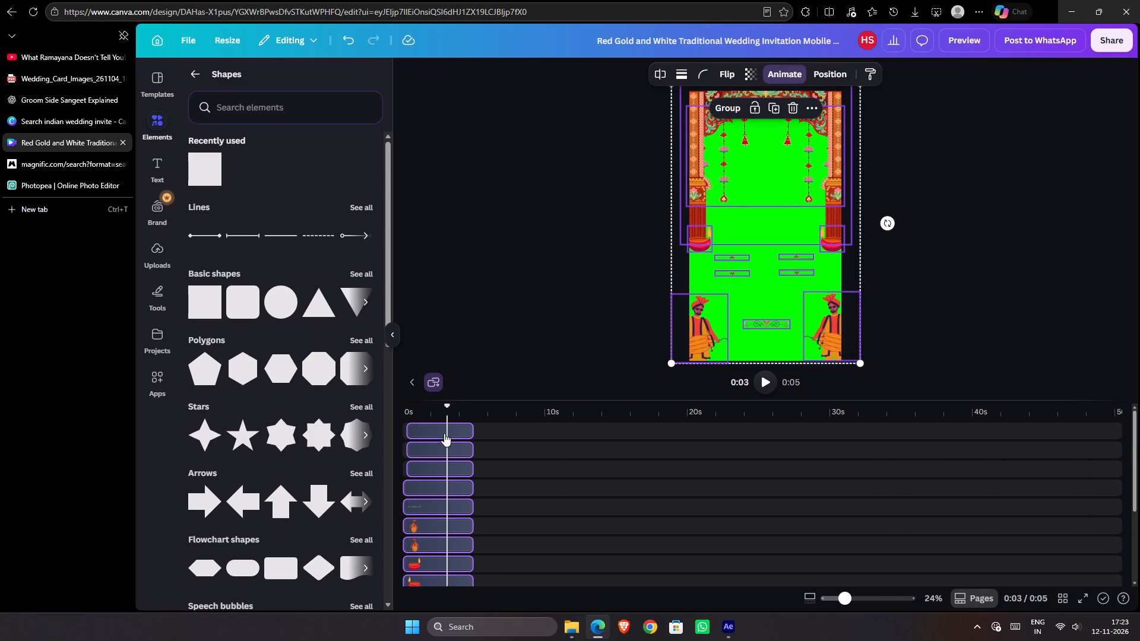
drag(446, 433, 461, 433)
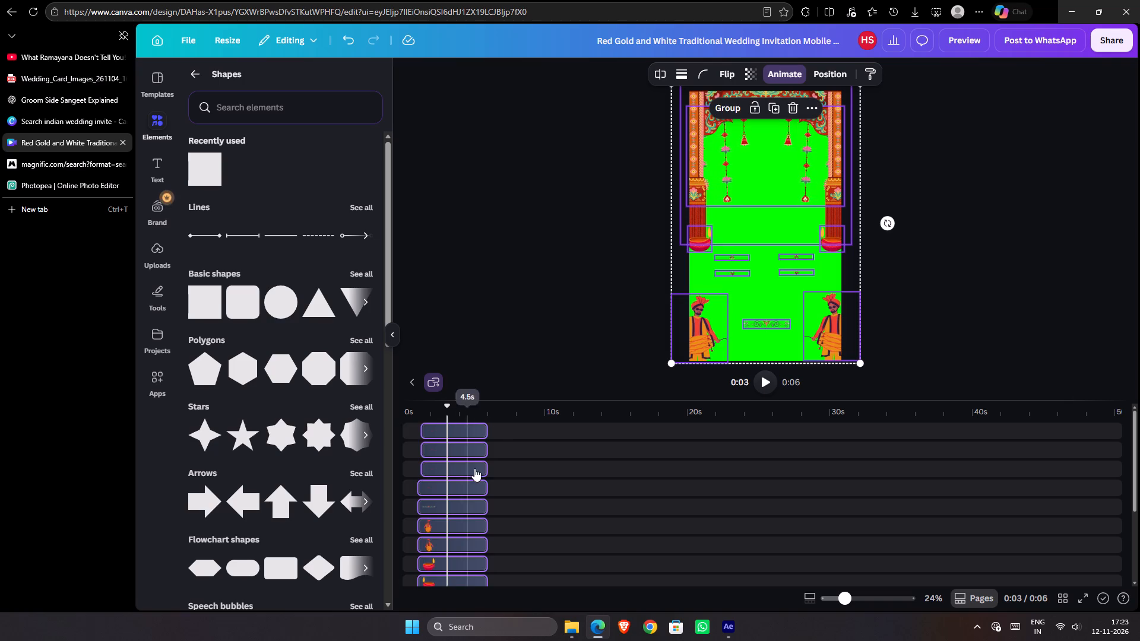
scroll(492, 472, down, 1)
scroll(492, 472, up, 1)
scroll(492, 474, down, 1)
click(502, 516)
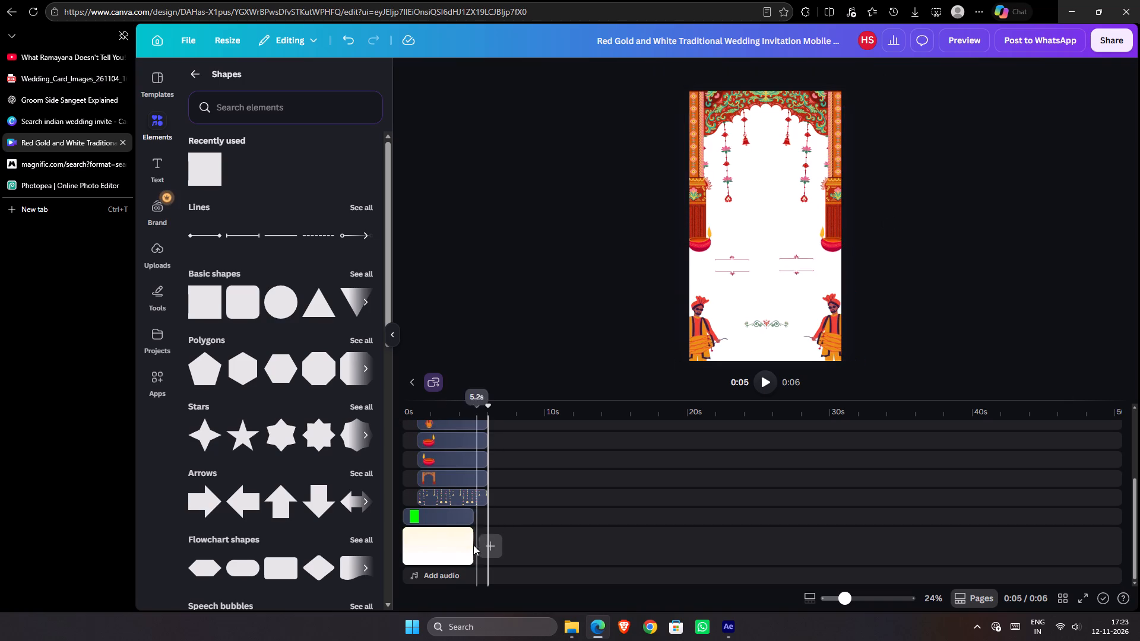
Extend the page's cream background clip to a duration of 15.7 s.
drag(470, 546, 558, 544)
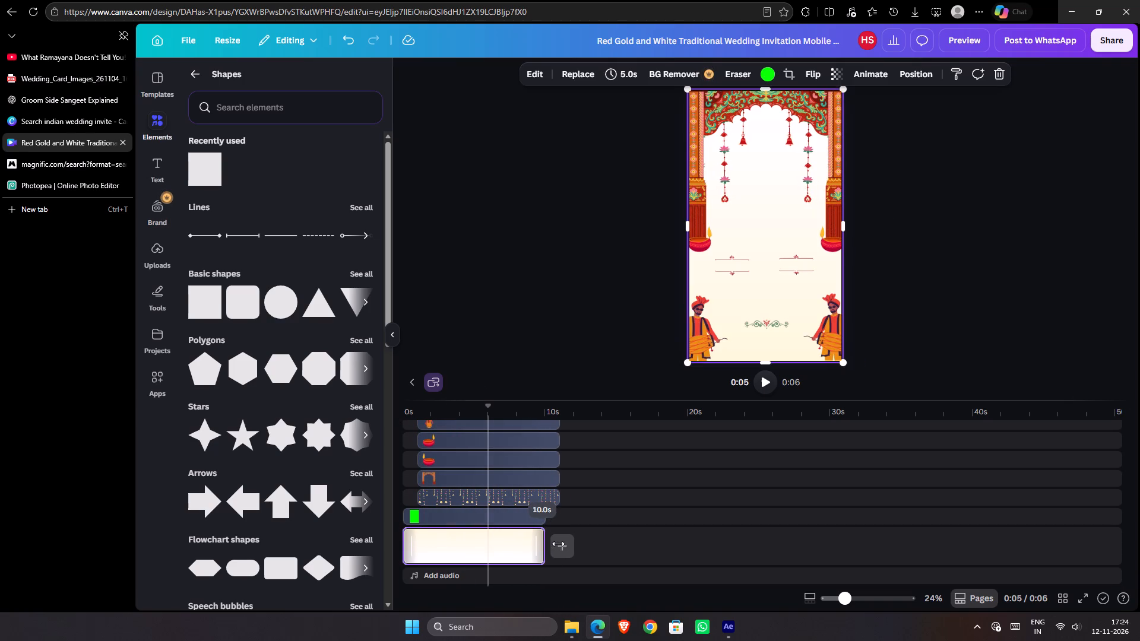
drag(558, 544, 623, 544)
click(670, 499)
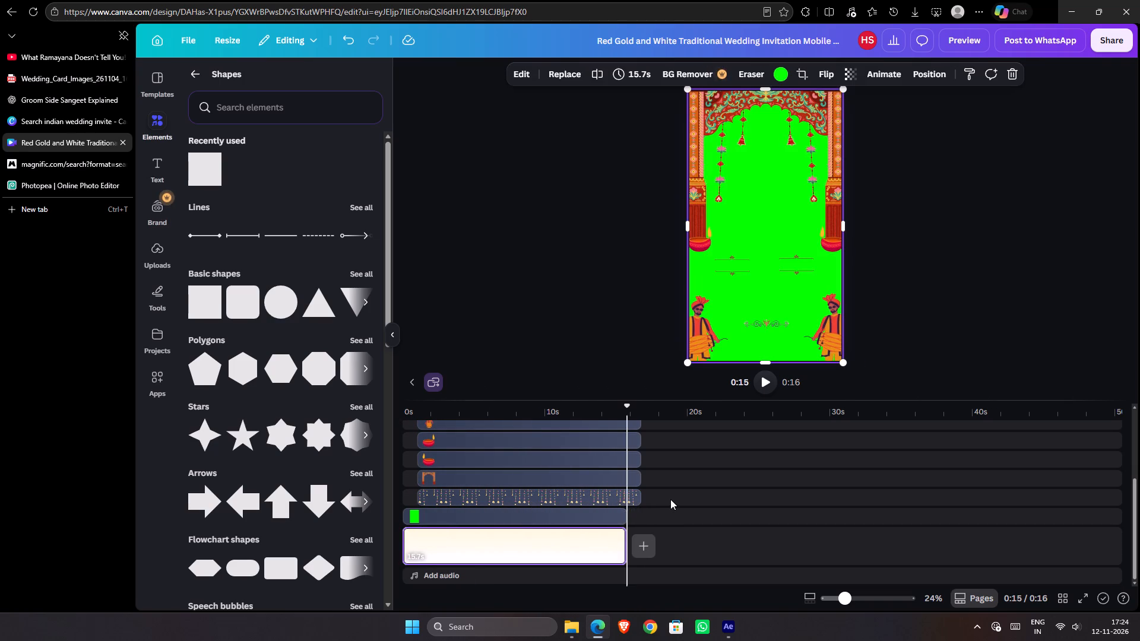
Scrub back to the start of the Canva timeline to examine how the delayed decorations appear over the green.
click(579, 413)
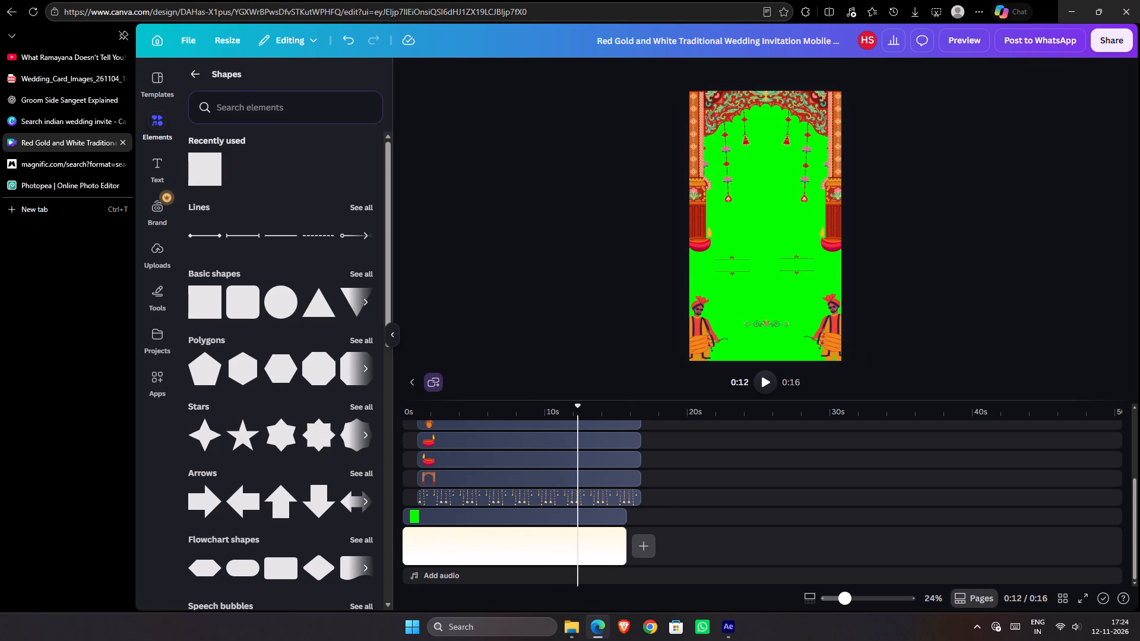
drag(578, 413, 420, 420)
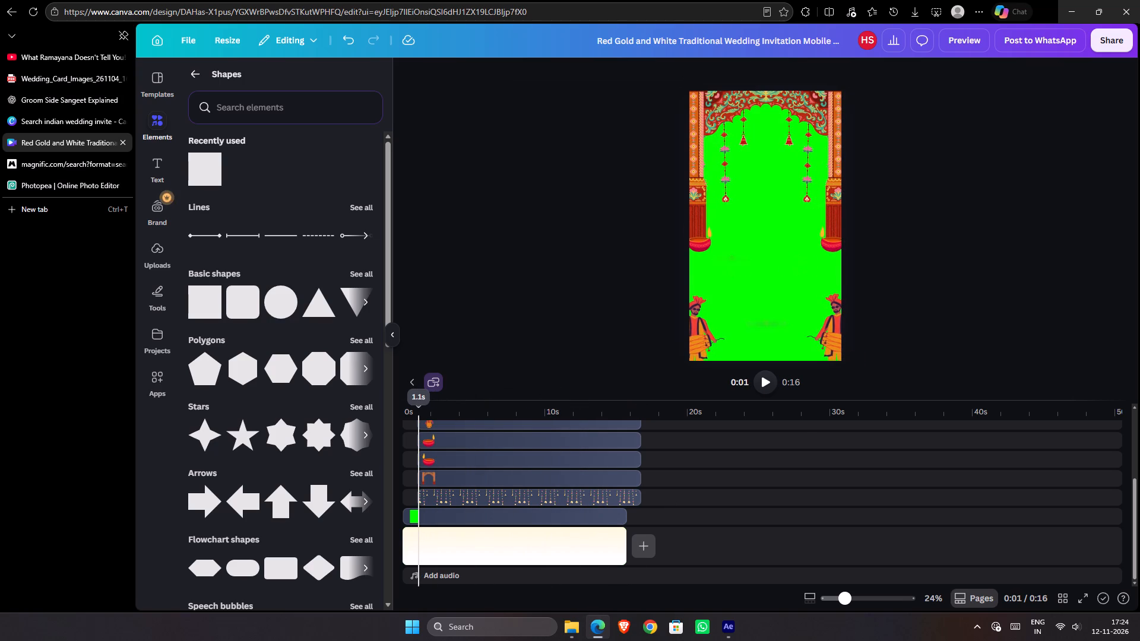
drag(420, 420, 433, 431)
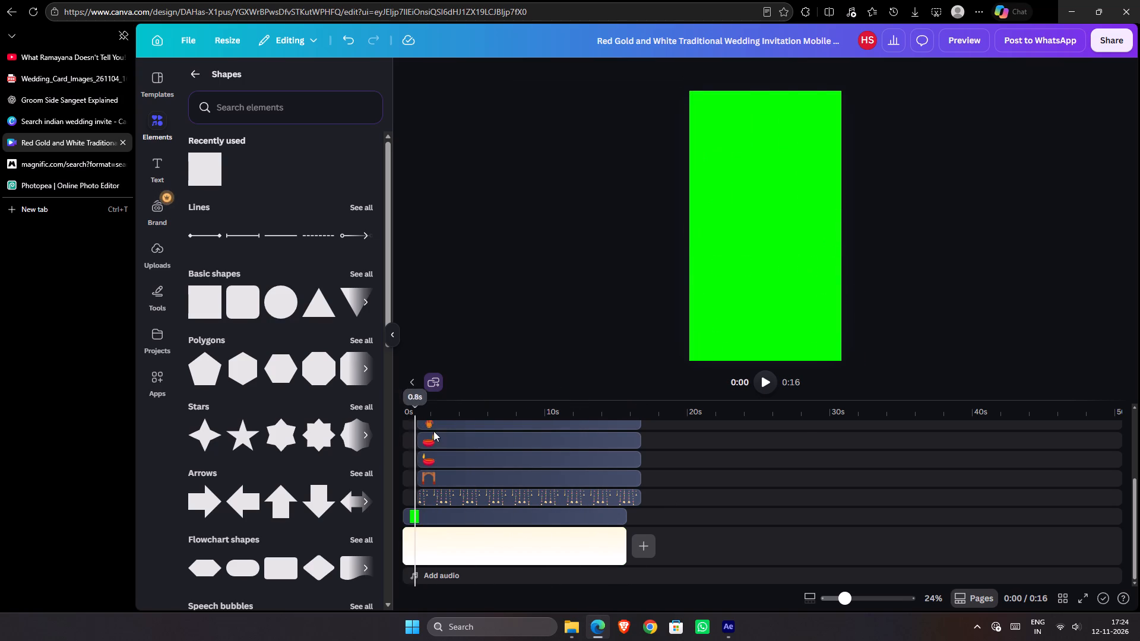
drag(433, 431, 399, 440)
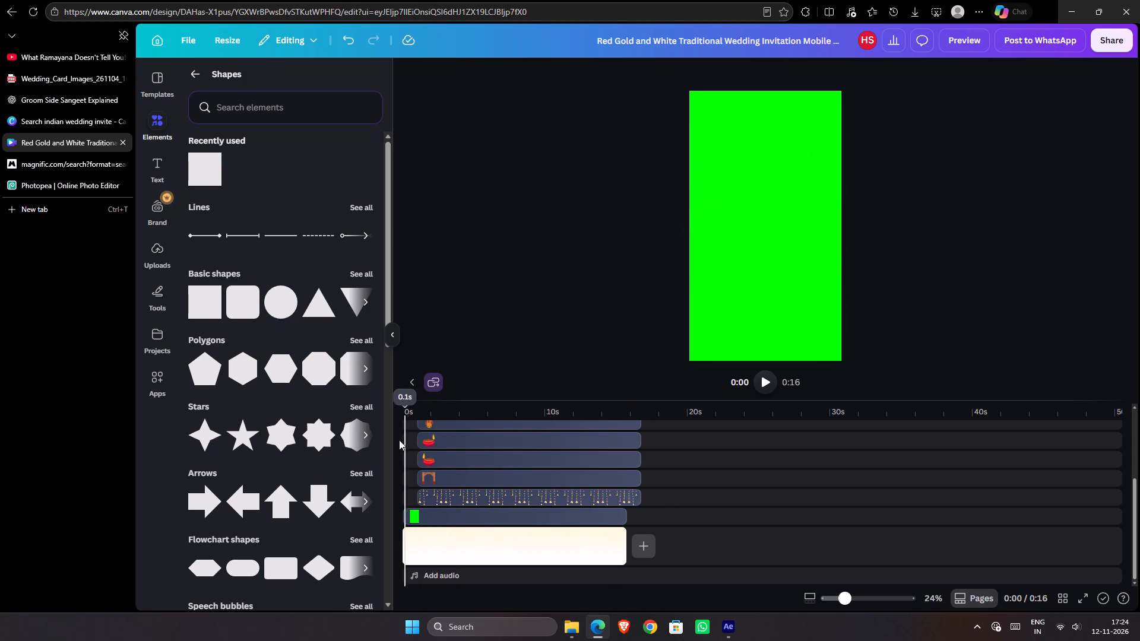
Download only the current page (2) of the Canva design as a 1080p MP4 video.
drag(399, 440, 457, 444)
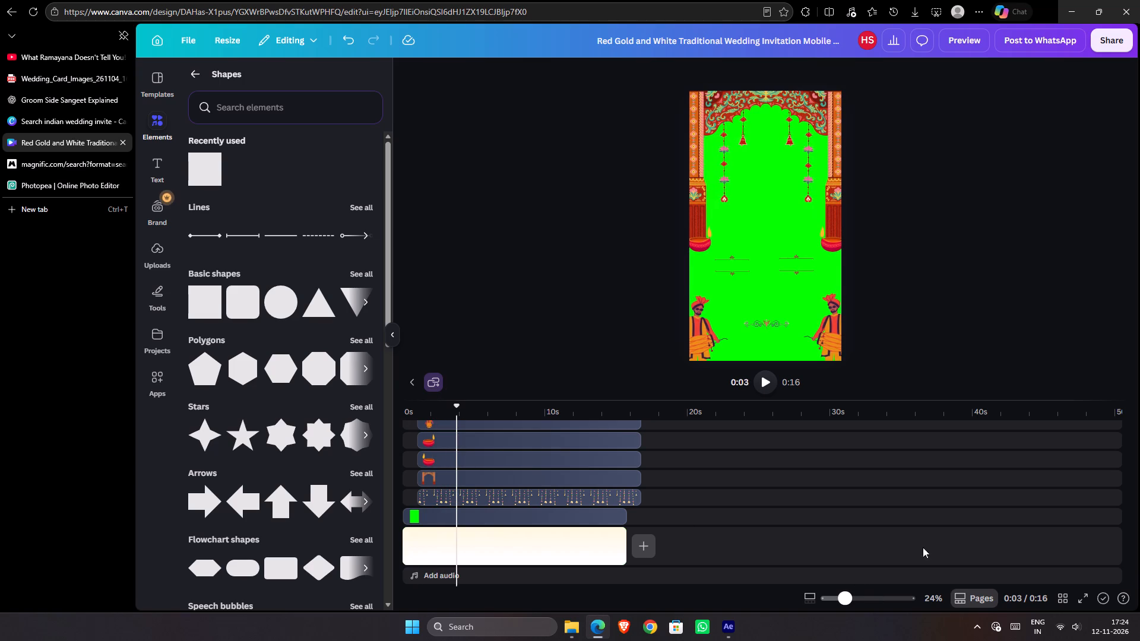
click(1102, 40)
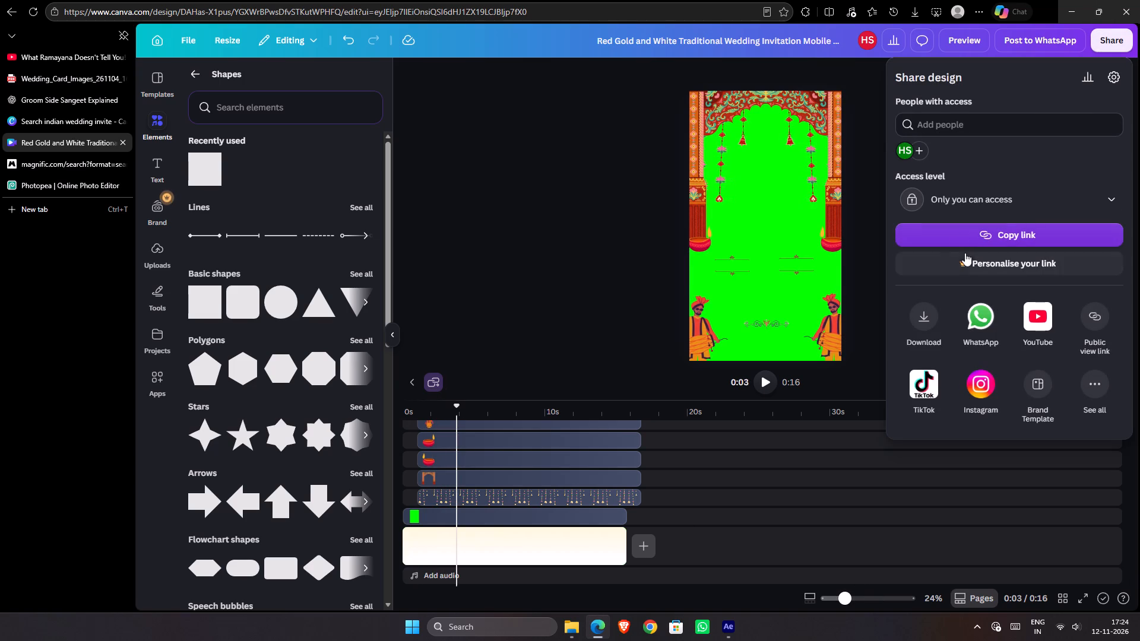
click(921, 313)
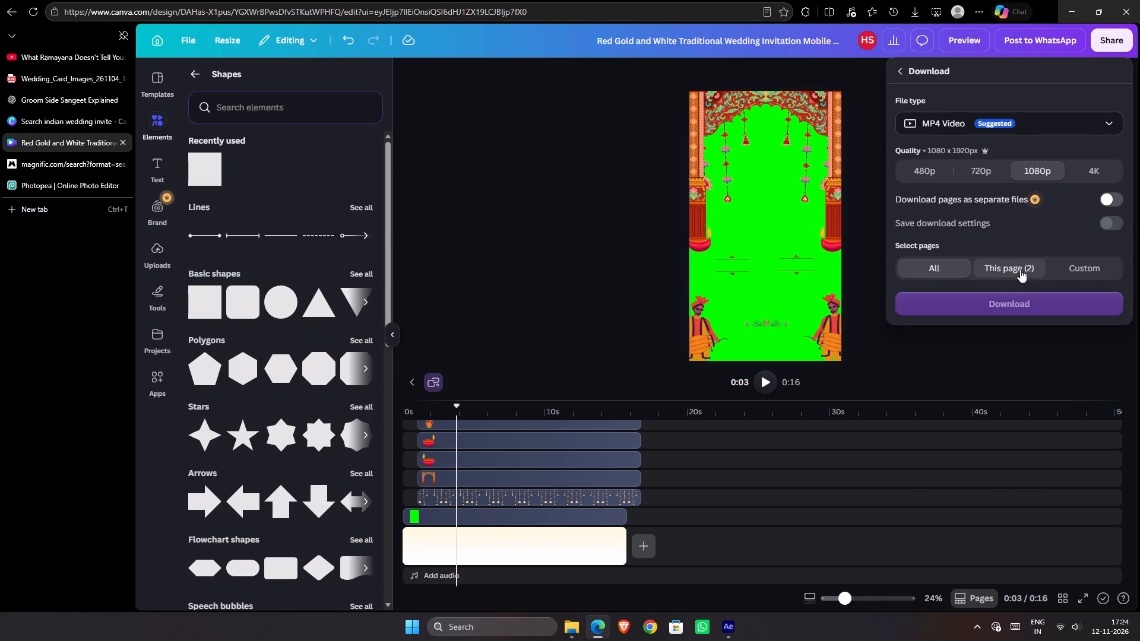
click(1076, 265)
click(1019, 271)
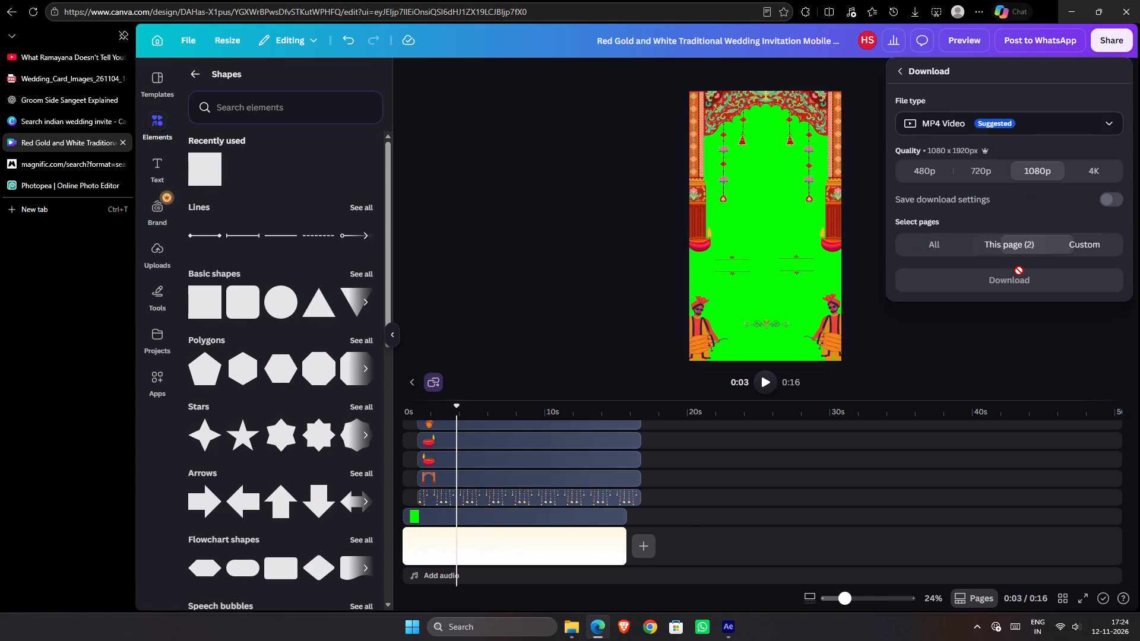
click(1021, 275)
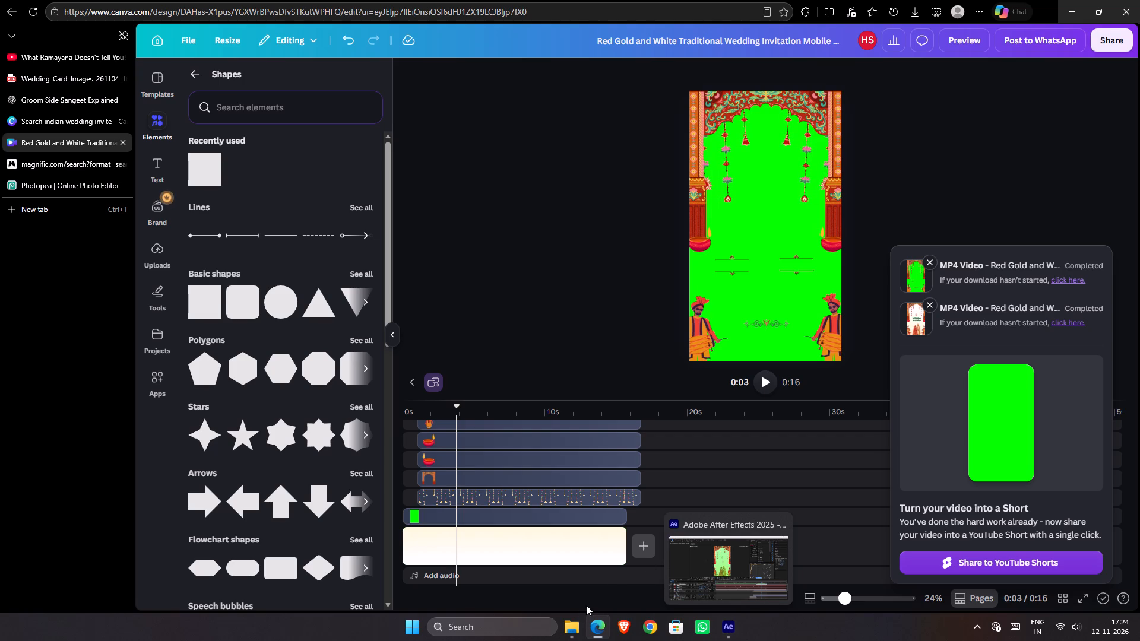
Bring the newly downloaded "Red Gold and White Traditional Wedding Invitation Mobile Video (1).mp4" from Downloads into After Effects Comp 1 as the top layer.
click(579, 626)
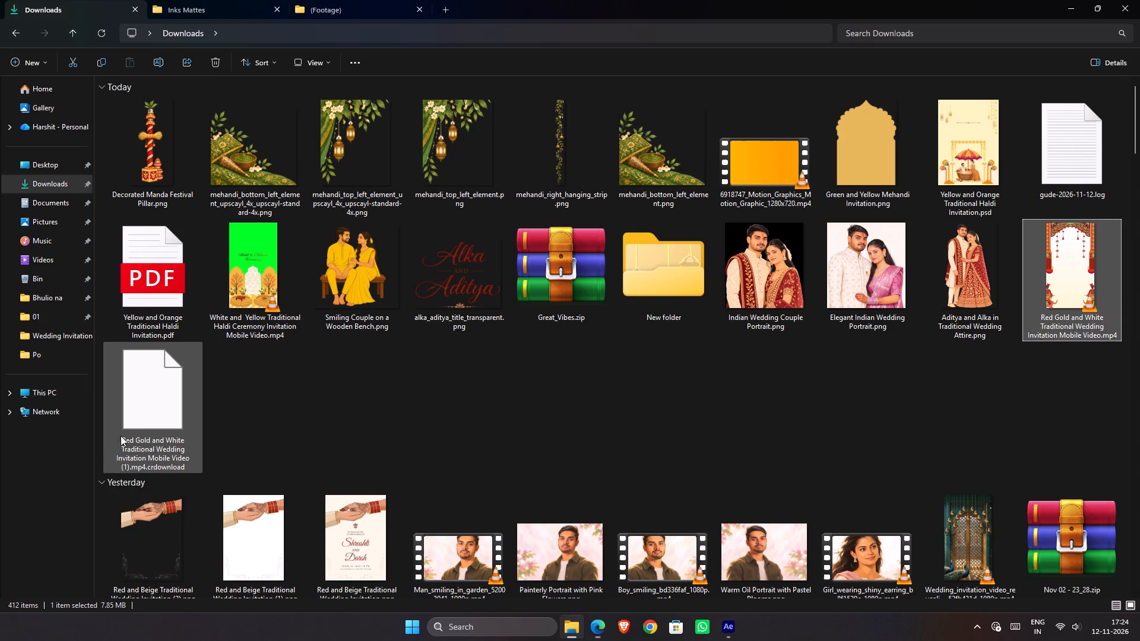
drag(166, 401, 300, 459)
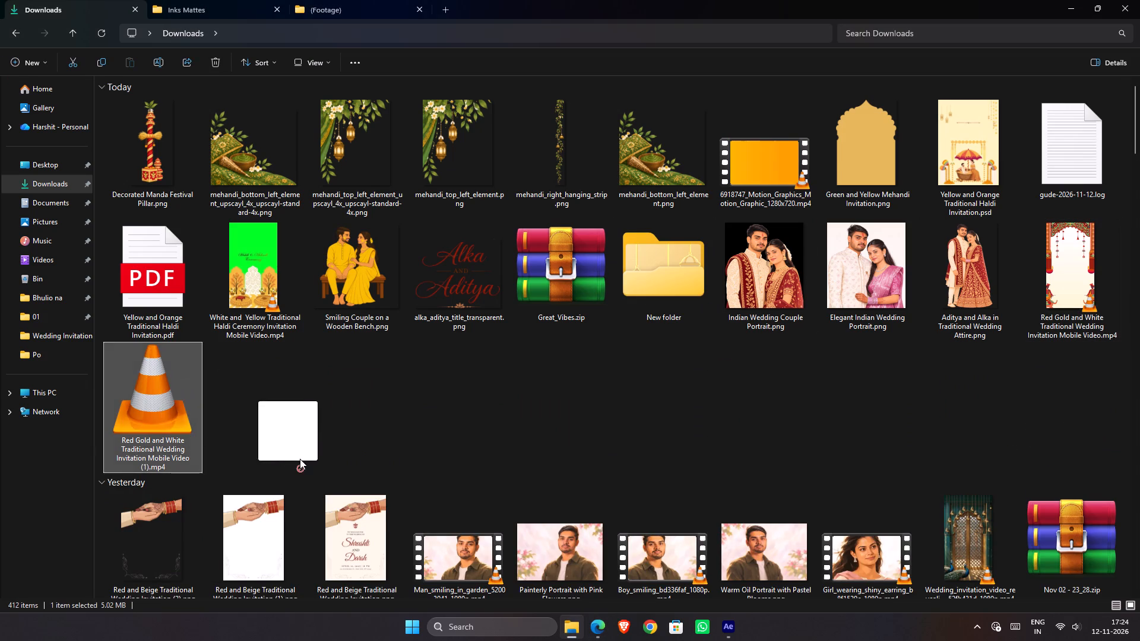
drag(300, 459, 901, 482)
key(alt+Tab)
key(alt+Tab)
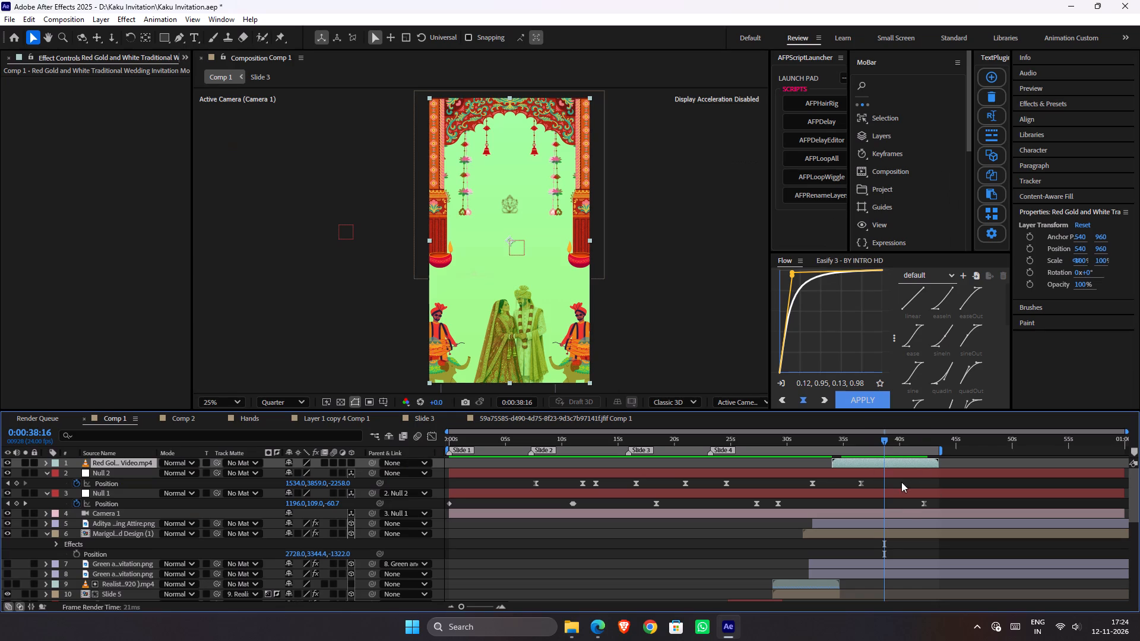
Delete the old Red Gold and White decoration video layer from Comp 1.
click(869, 478)
click(870, 473)
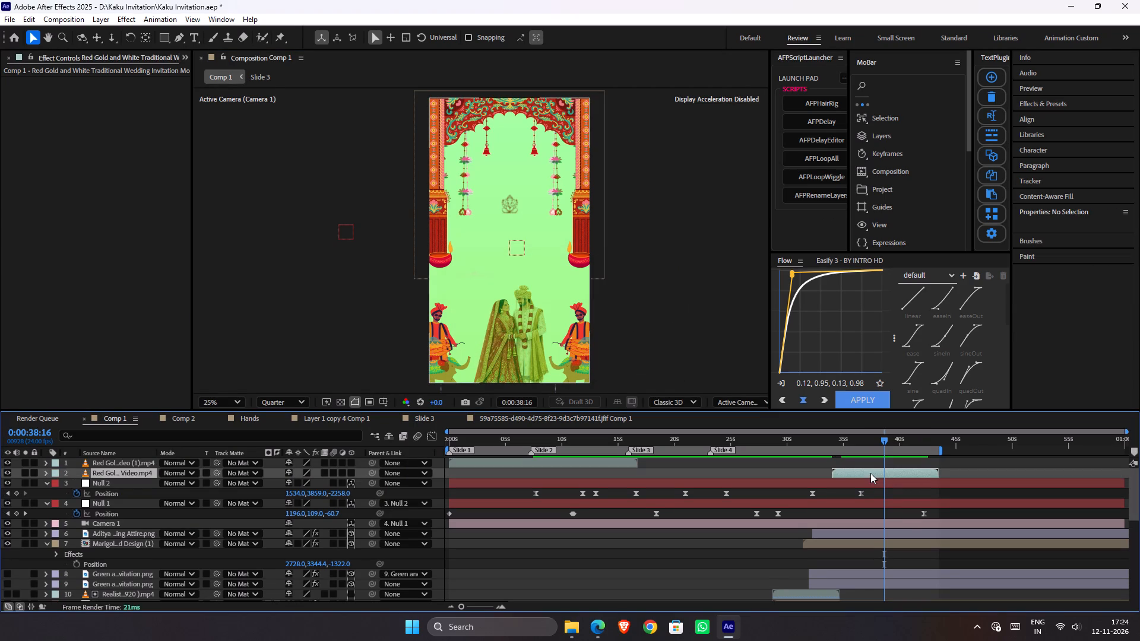
key(Delete)
Shift the new decoration clip to about 38 s, apply Keylight (1.2) and sample its green background as the Screen Colour.
drag(533, 464, 961, 458)
key(ctrl+space)
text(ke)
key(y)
click(872, 475)
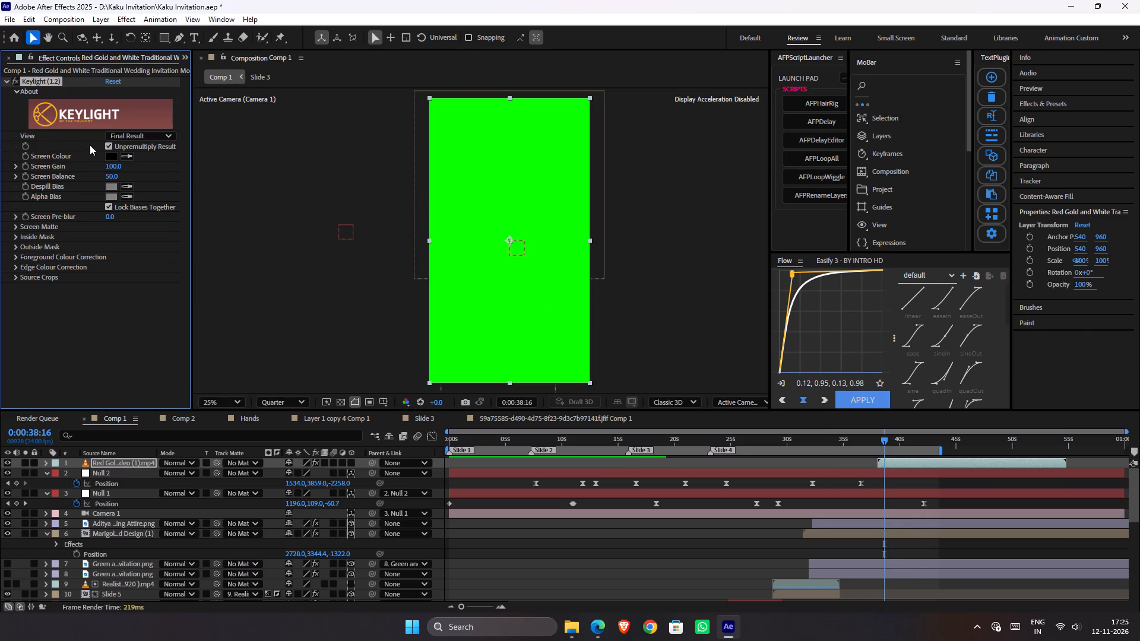
click(128, 154)
click(457, 215)
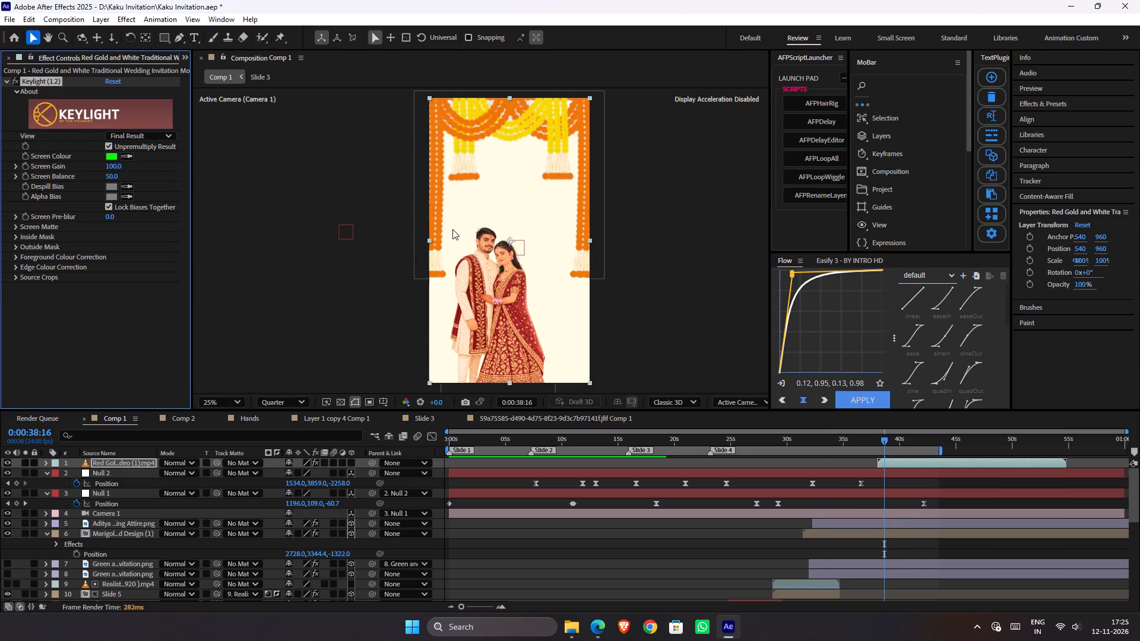
Move the keyed decoration clip earlier so it starts at about 29 s in Comp 1, and save the project.
drag(888, 460, 817, 460)
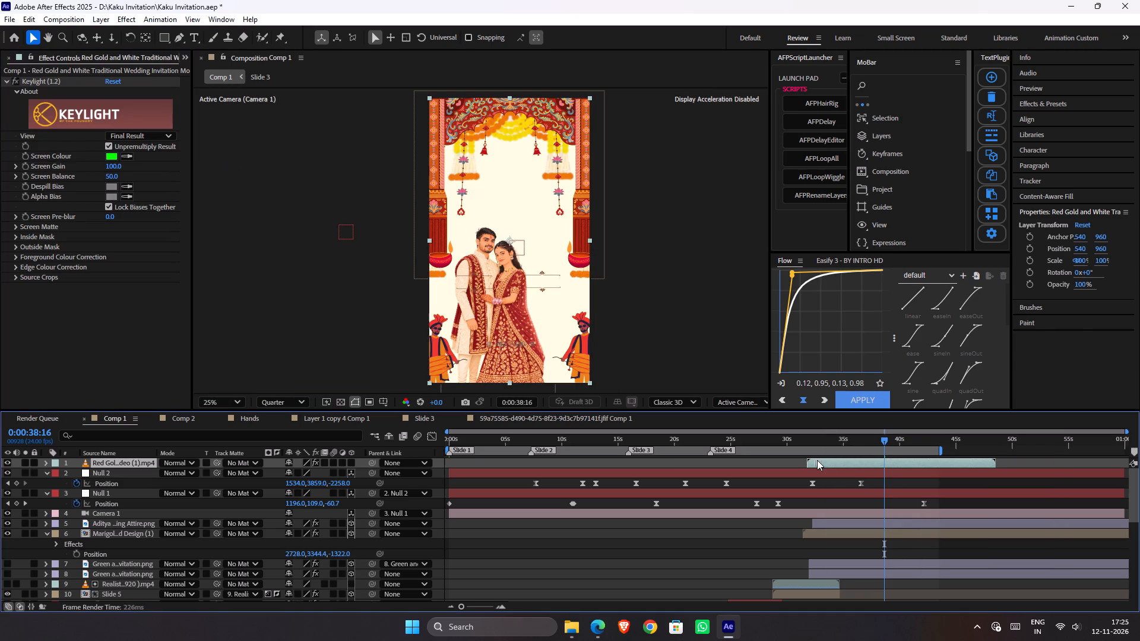
drag(817, 460, 793, 460)
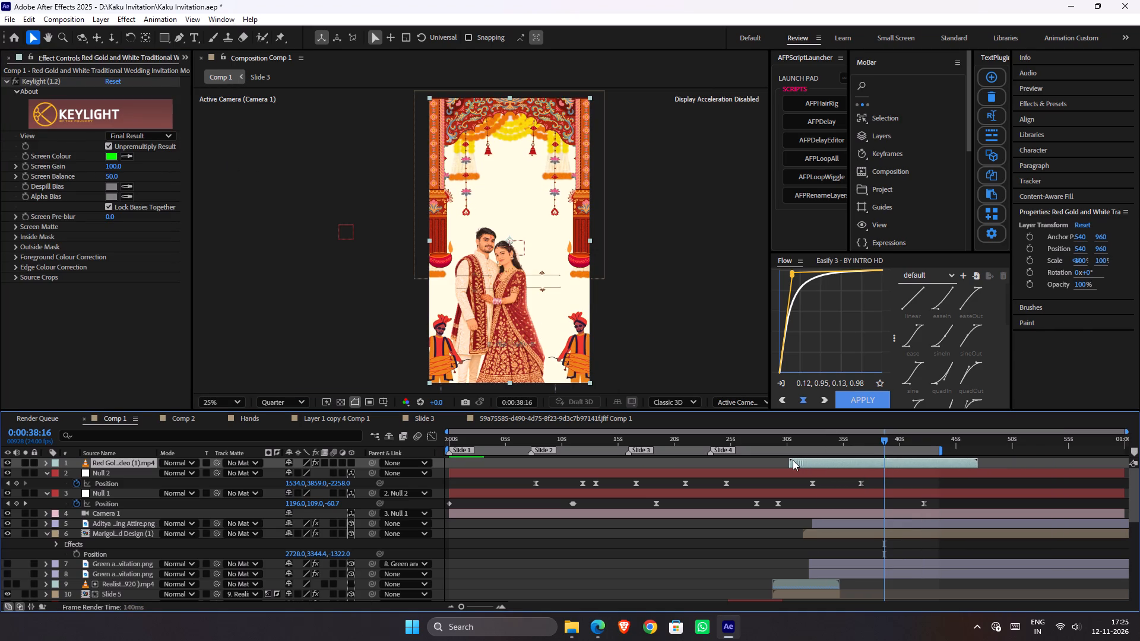
drag(793, 460, 784, 472)
click(793, 439)
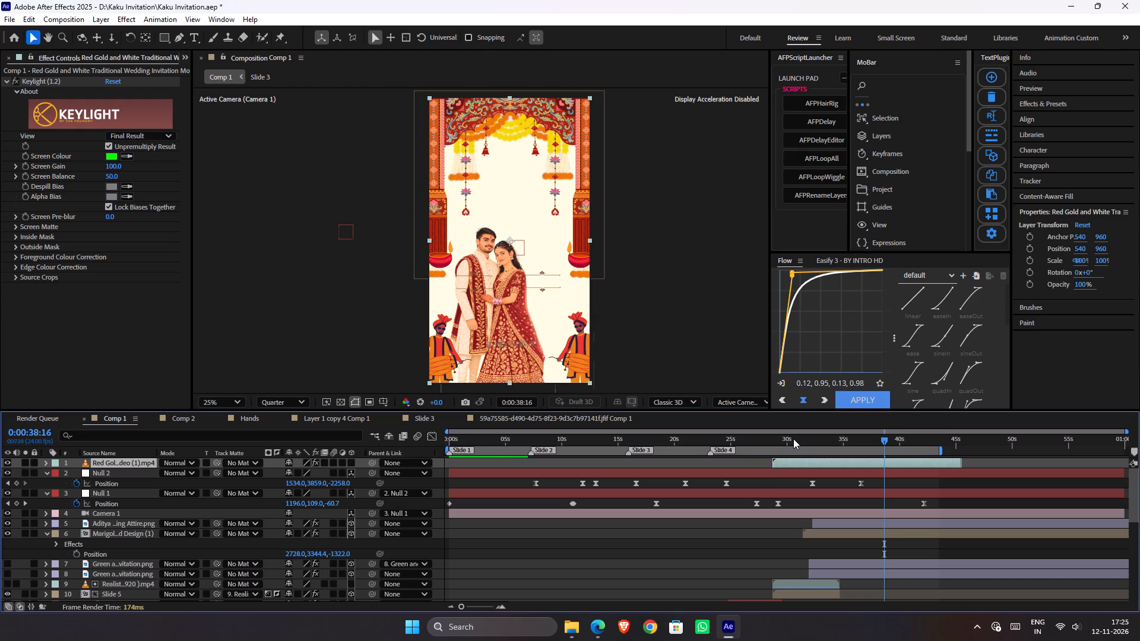
key(ctrl+s)
Scrub to about 33 s and reorder the decoration video layer to sit directly beneath the couple portrait layer.
drag(804, 439, 822, 446)
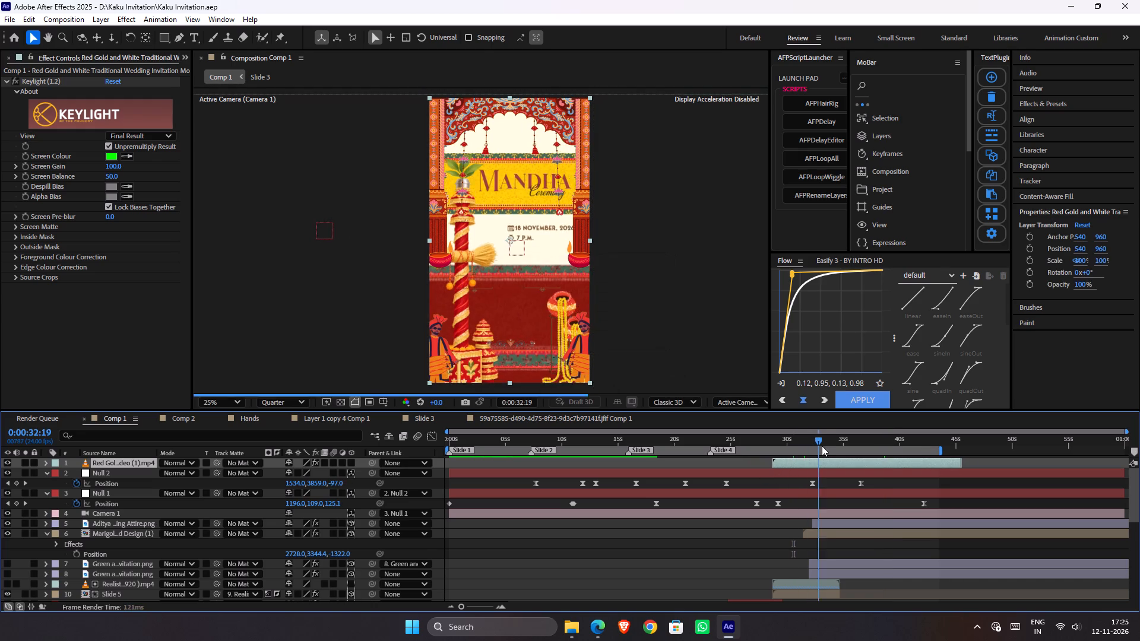
drag(822, 446, 825, 446)
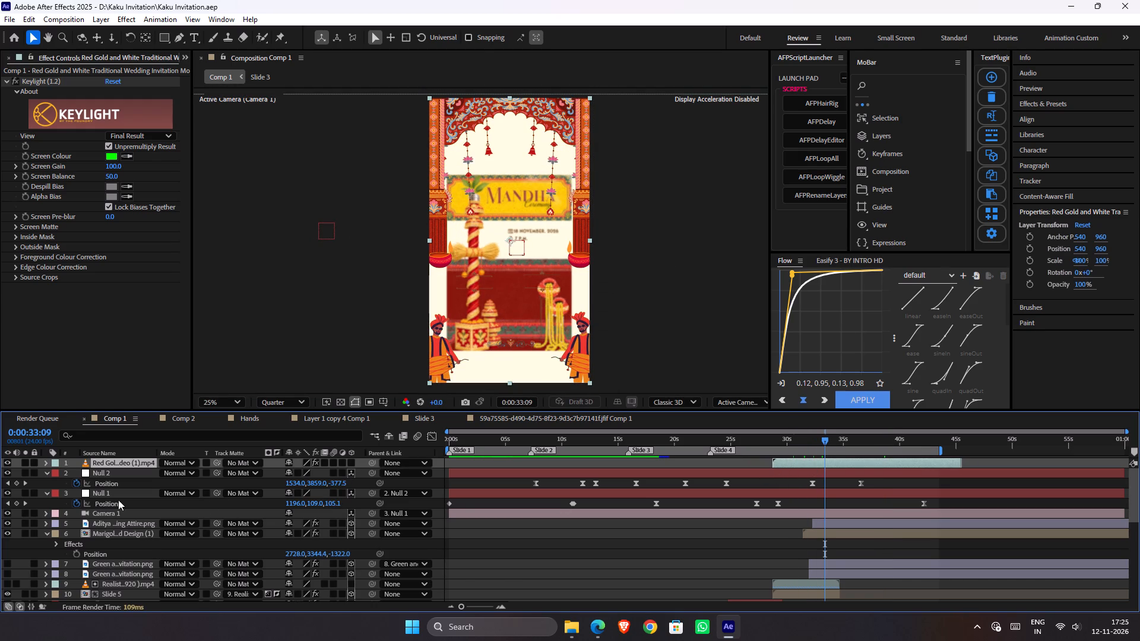
drag(139, 460, 139, 522)
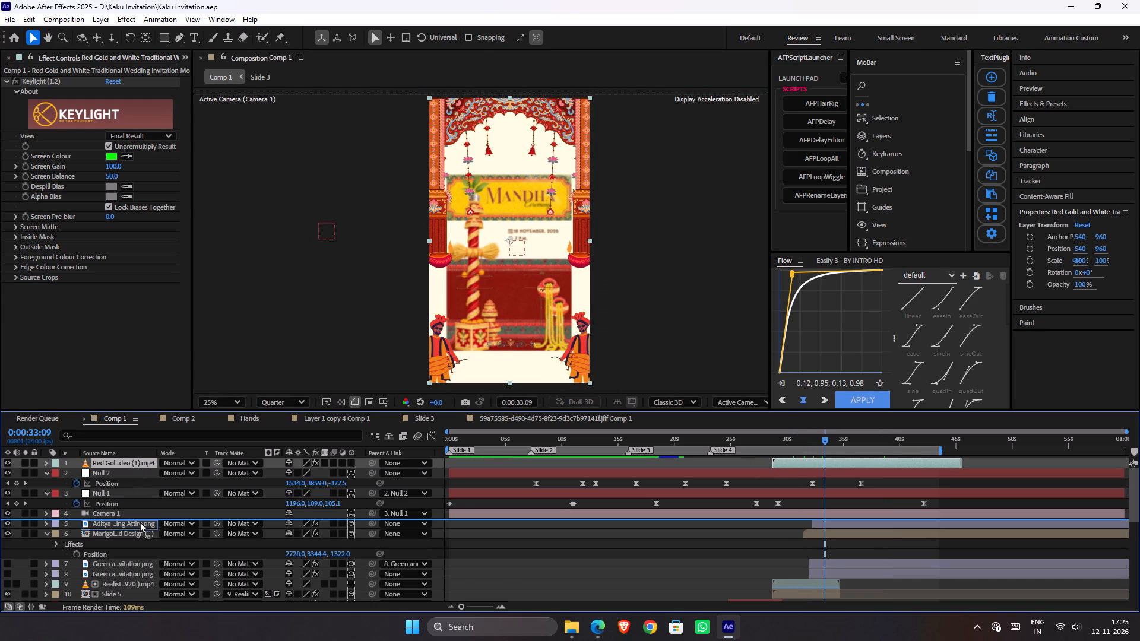
drag(137, 510, 140, 522)
drag(140, 522, 138, 528)
Hide the Marigold design garland layer in Comp 1.
click(11, 531)
Select the couple portrait layer and scrub to about 35 s to examine it inside the decoration frame.
click(115, 514)
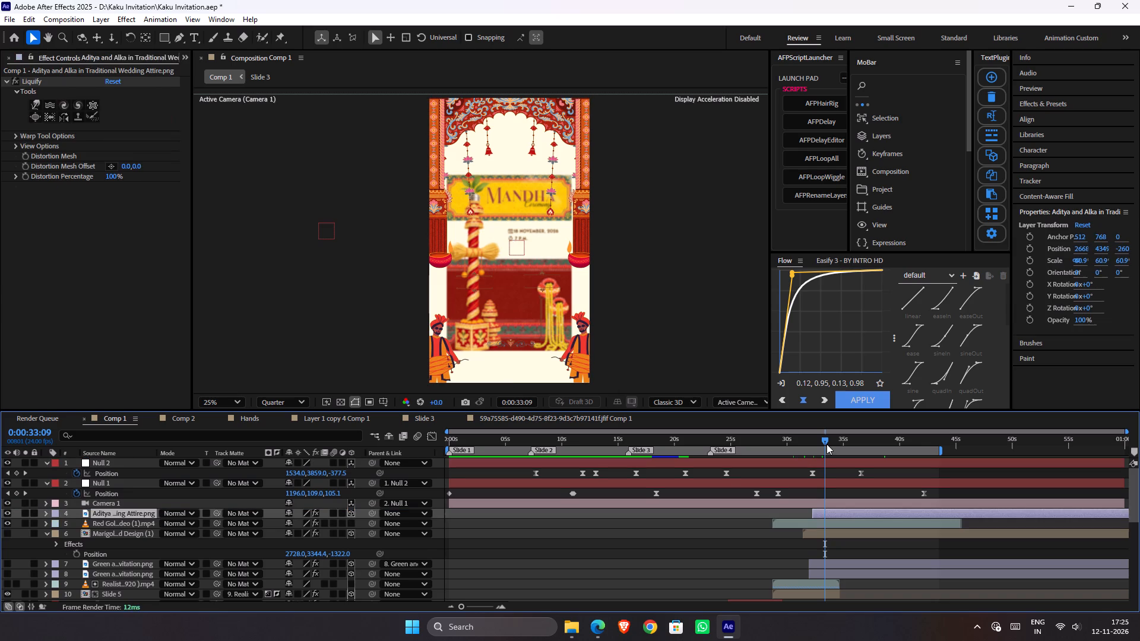
click(826, 442)
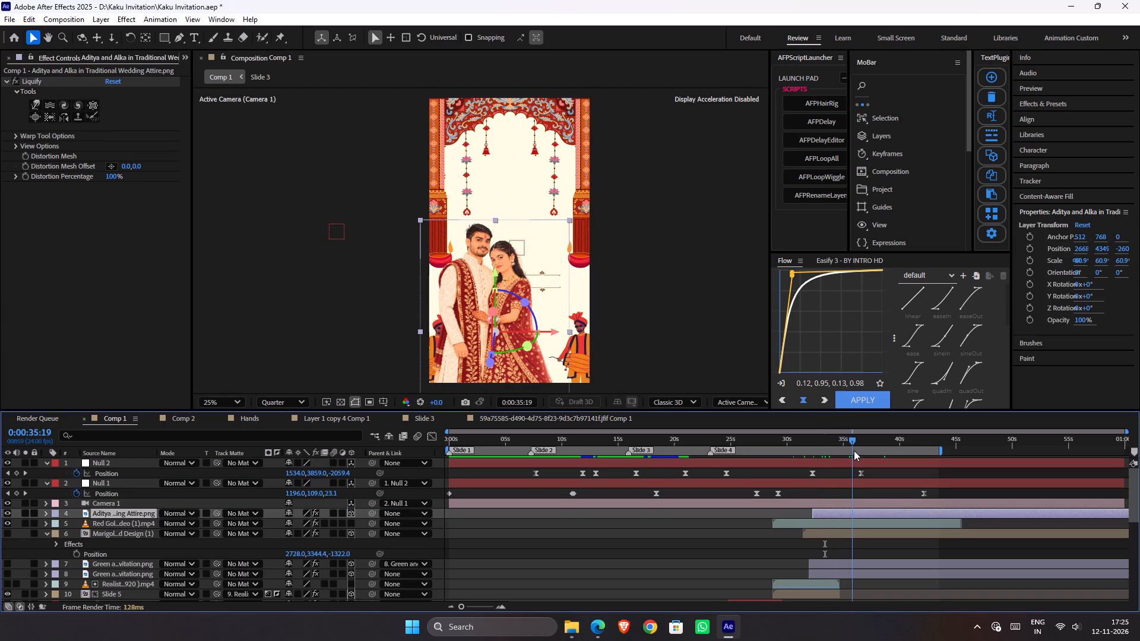